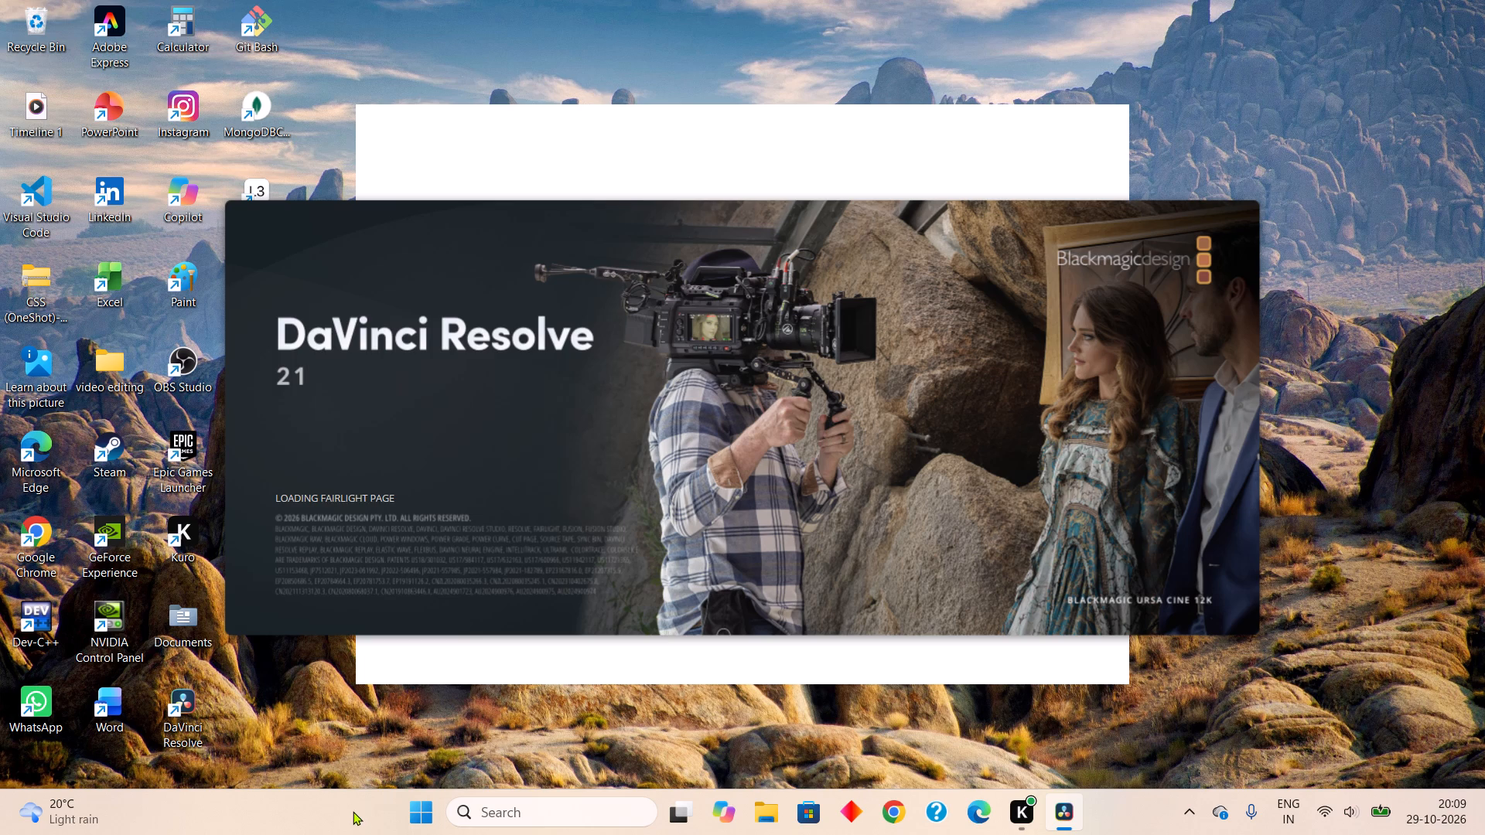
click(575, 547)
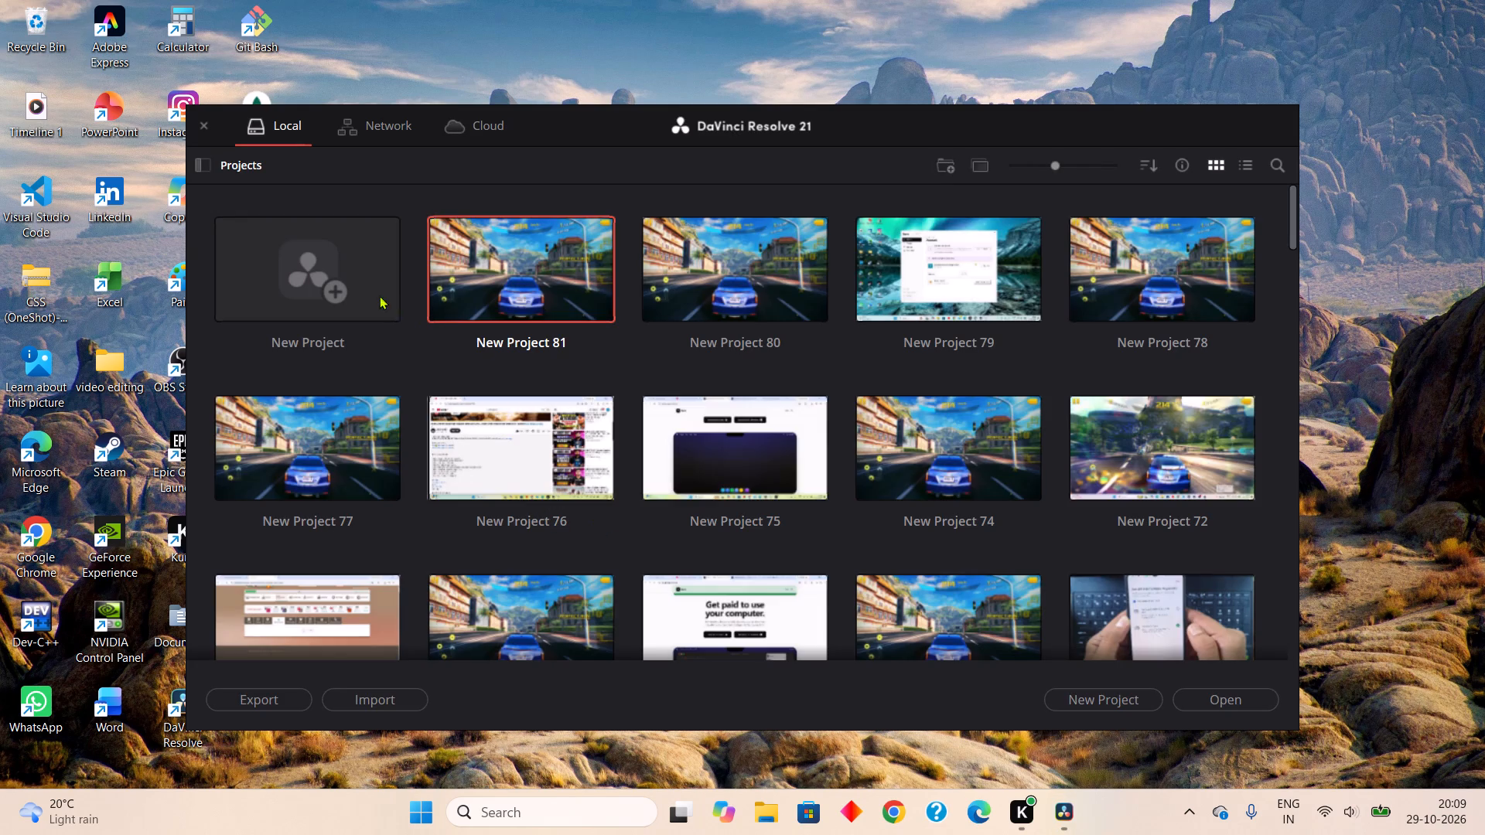
Create a new project in the local project library, keeping the suggested name.
click(347, 290)
double_click(933, 479)
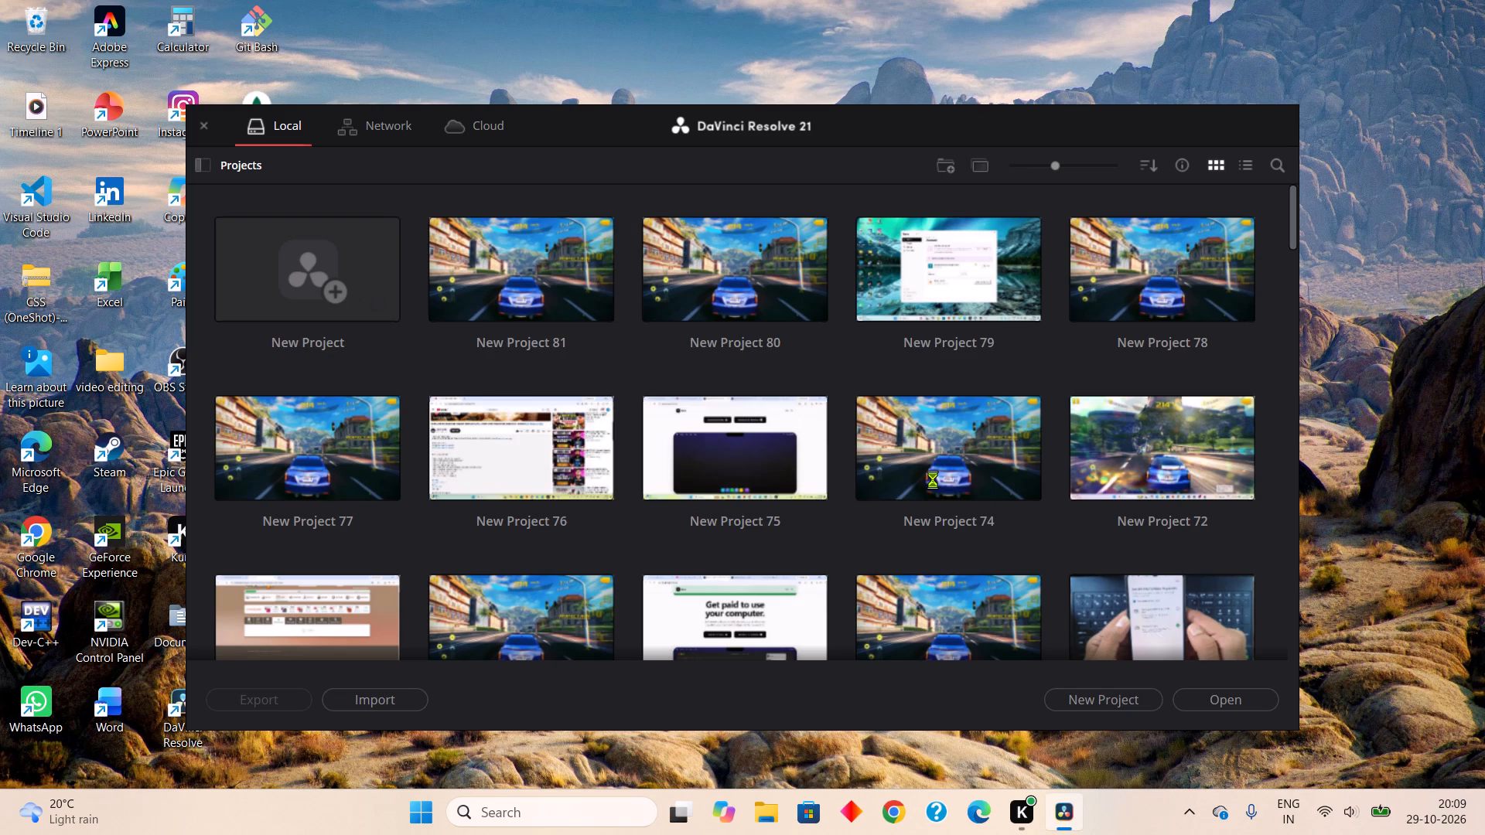
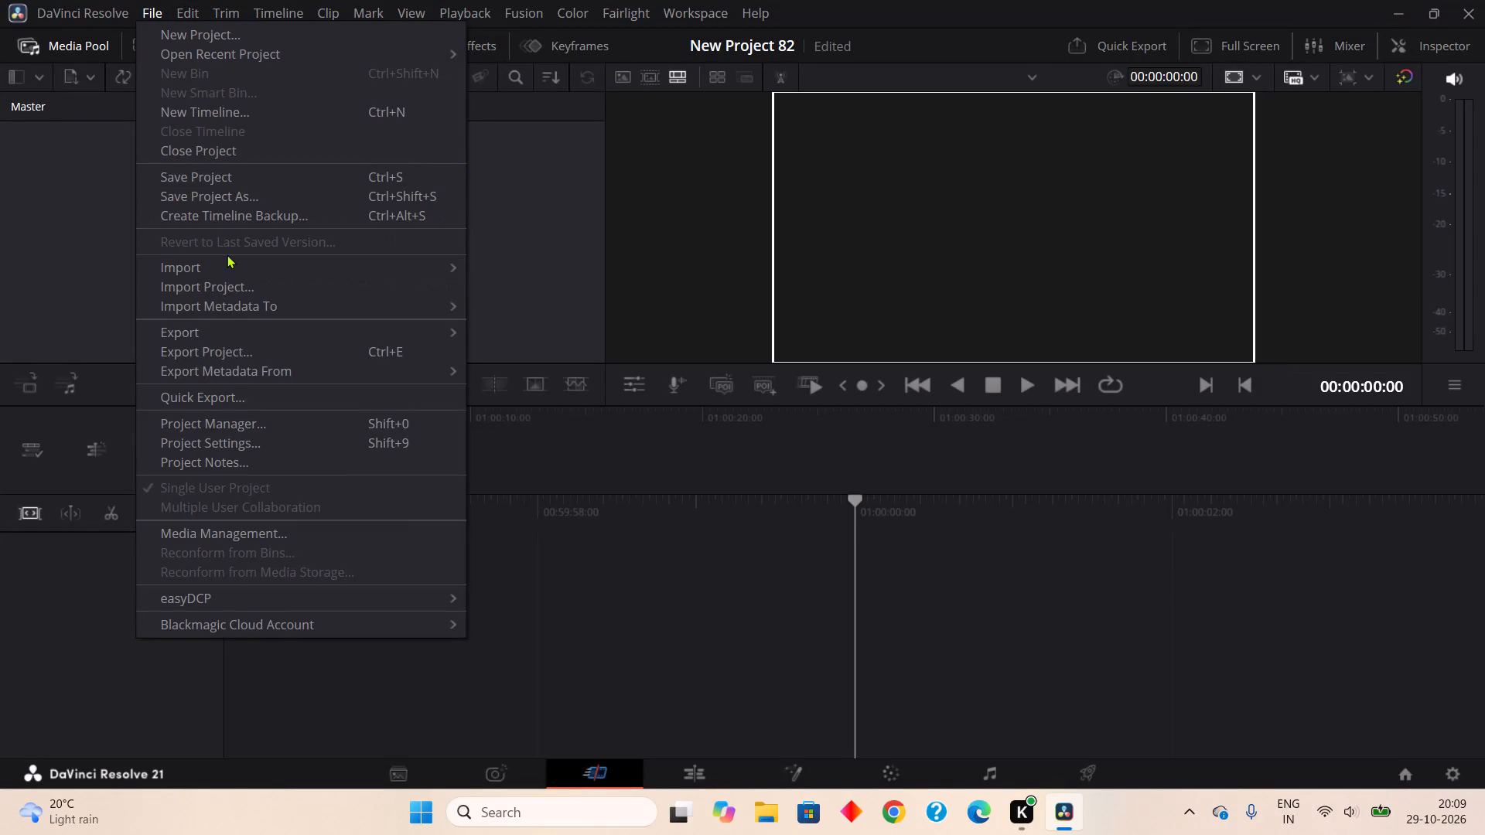
Import the newest ElevenLabs audio file, ElevenLabs_2026-10-29T14_34_10, from the Downloads folder into the media pool.
click(226, 260)
click(526, 291)
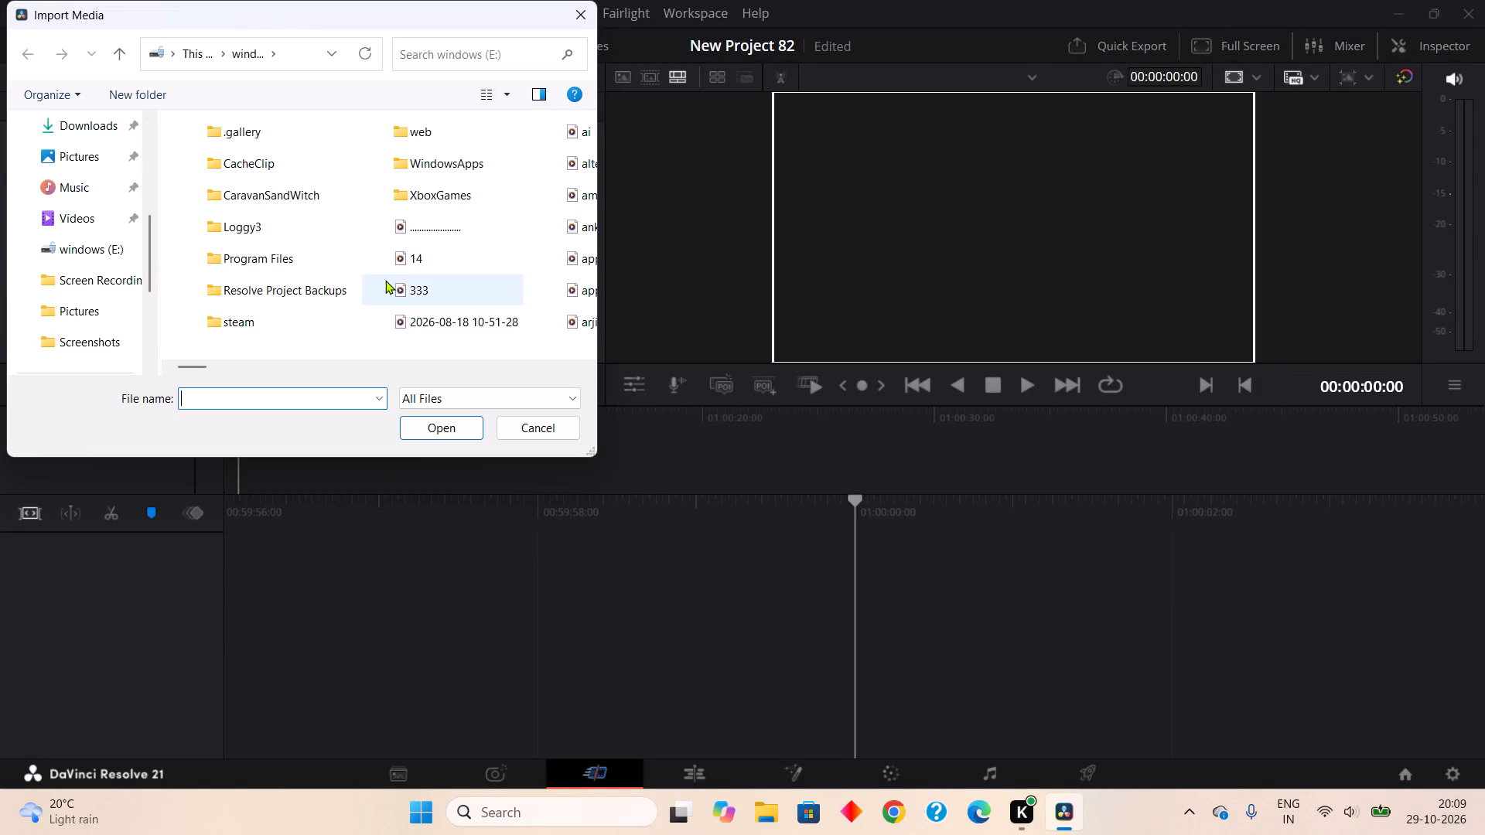
scroll(397, 280, down, 1)
scroll(499, 274, down, 1)
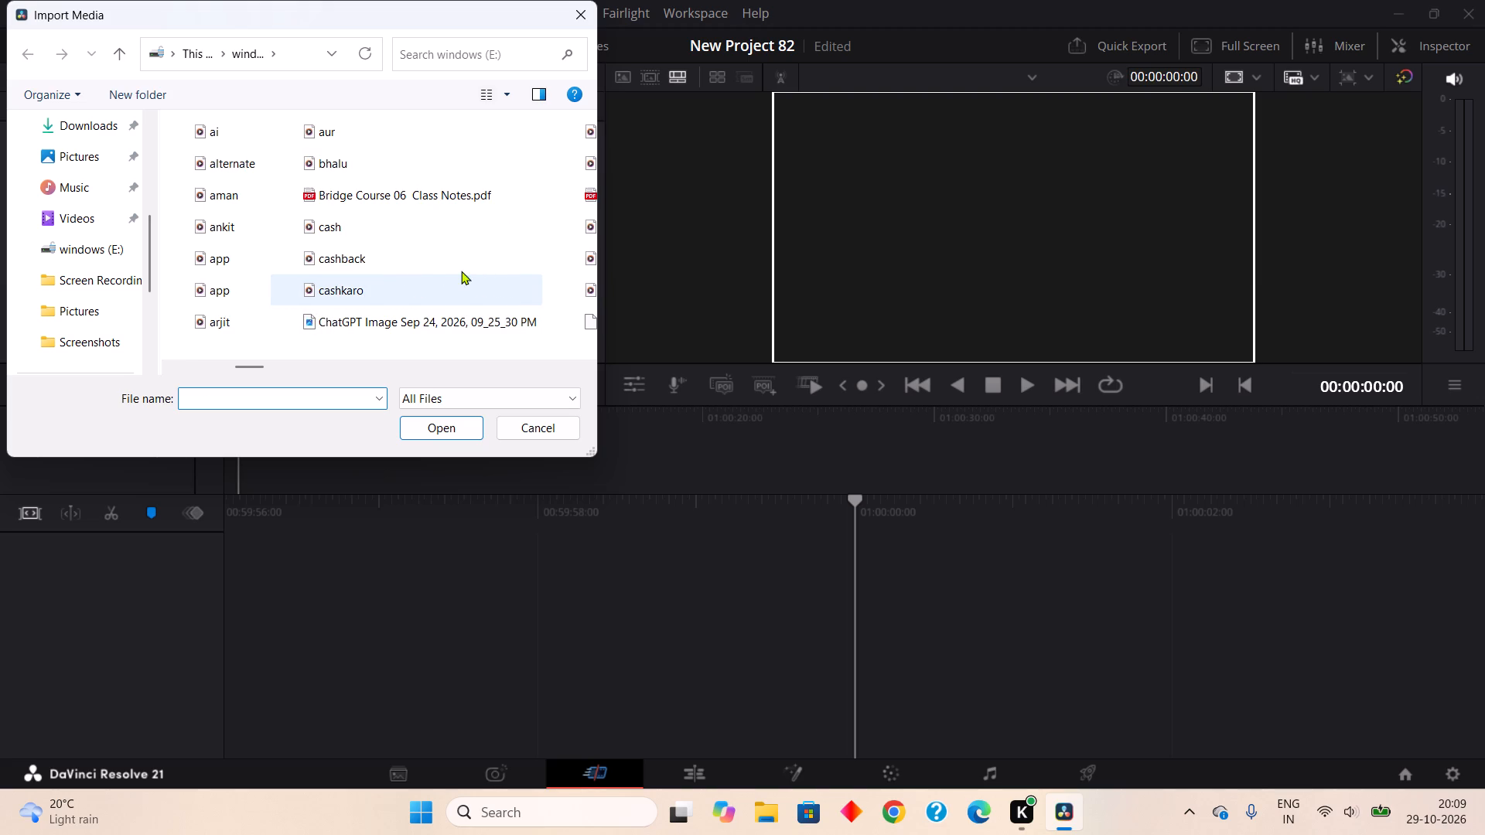
scroll(391, 271, down, 1)
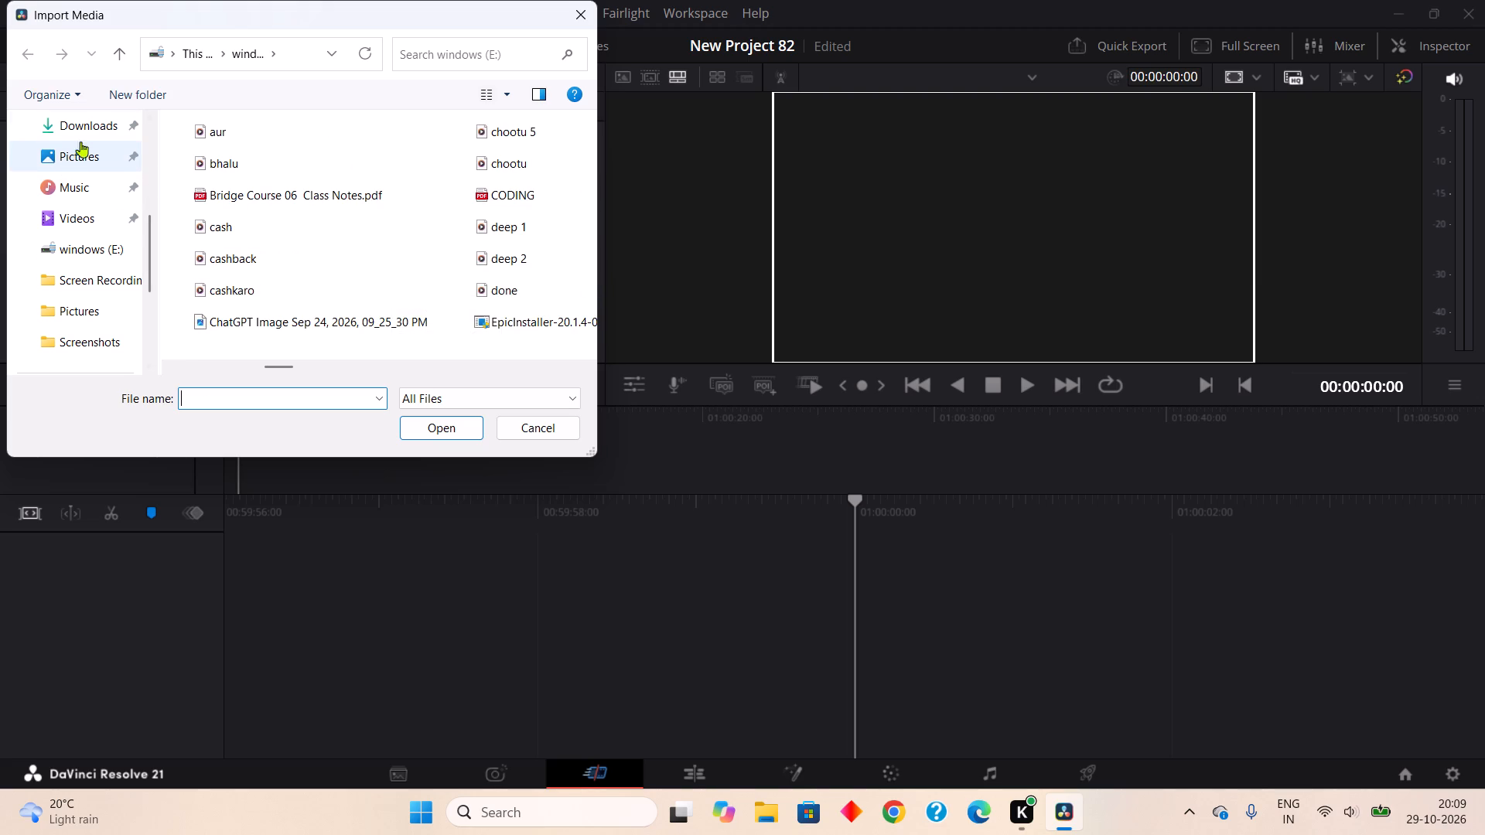
click(81, 129)
click(261, 181)
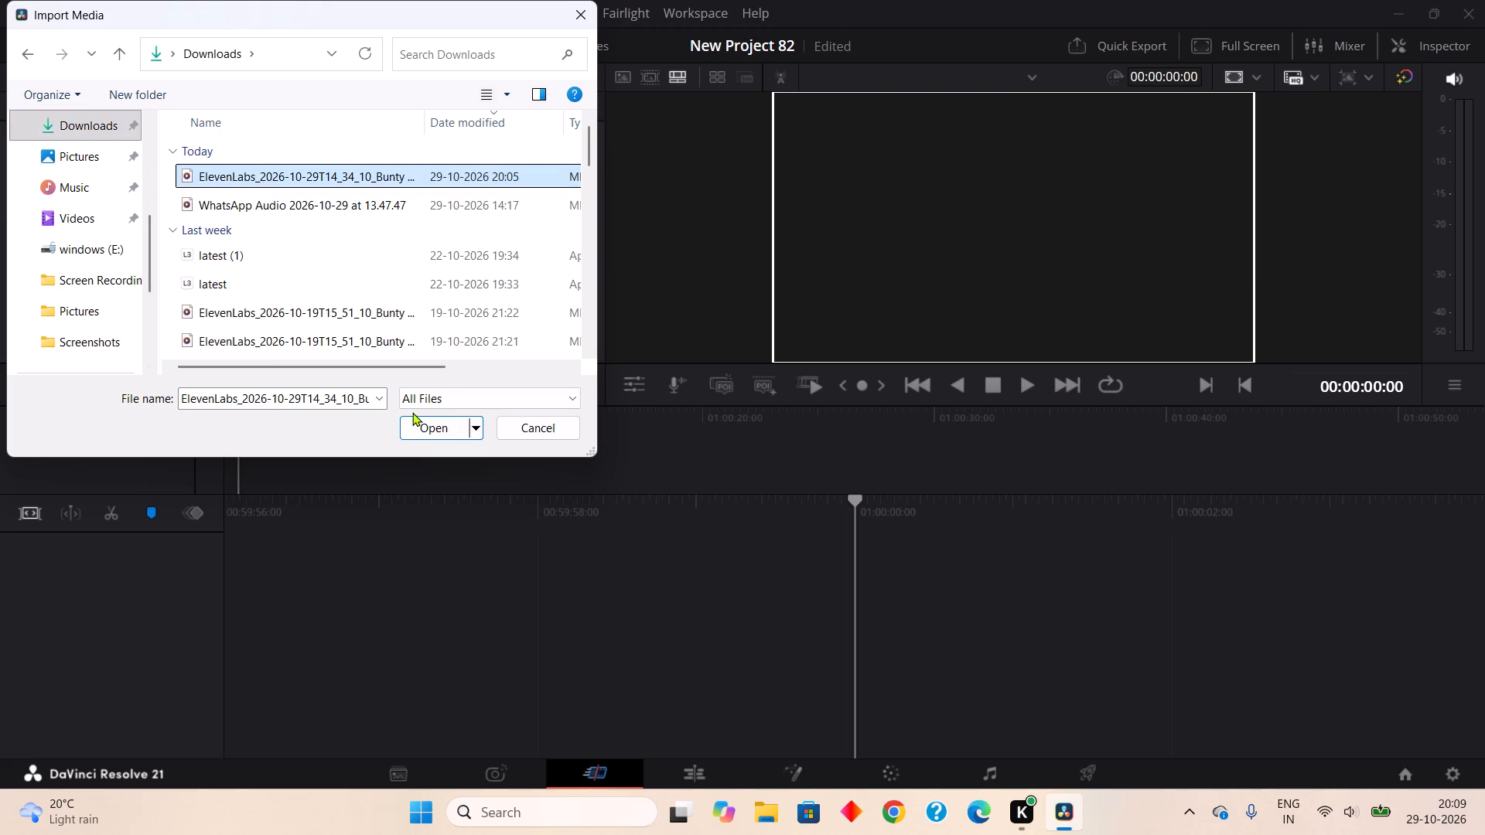
click(420, 428)
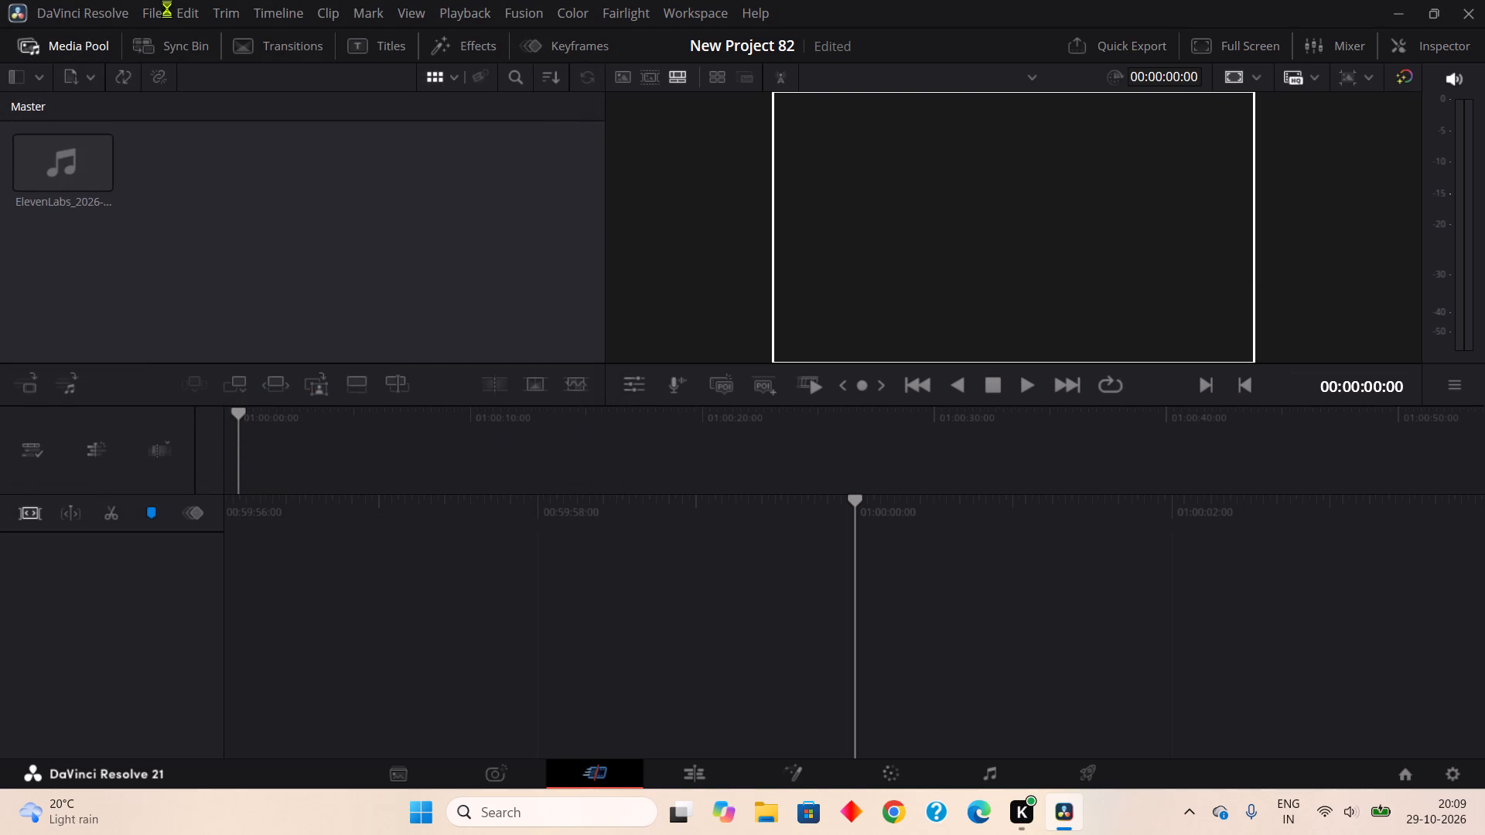
Import the audio file ai.mp3 from the windows (E:) drive into the media pool.
click(153, 12)
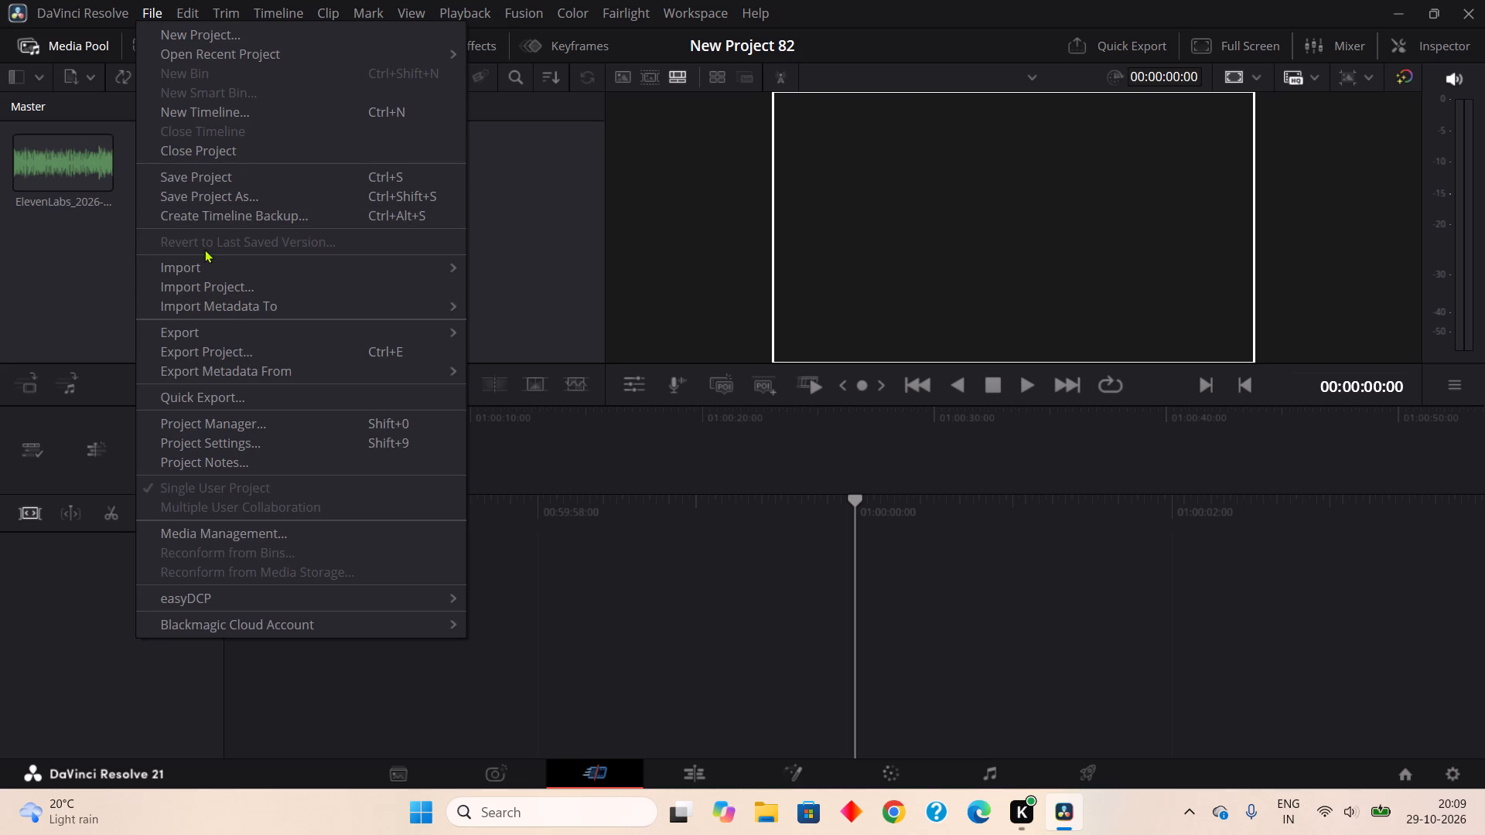
click(200, 262)
click(533, 282)
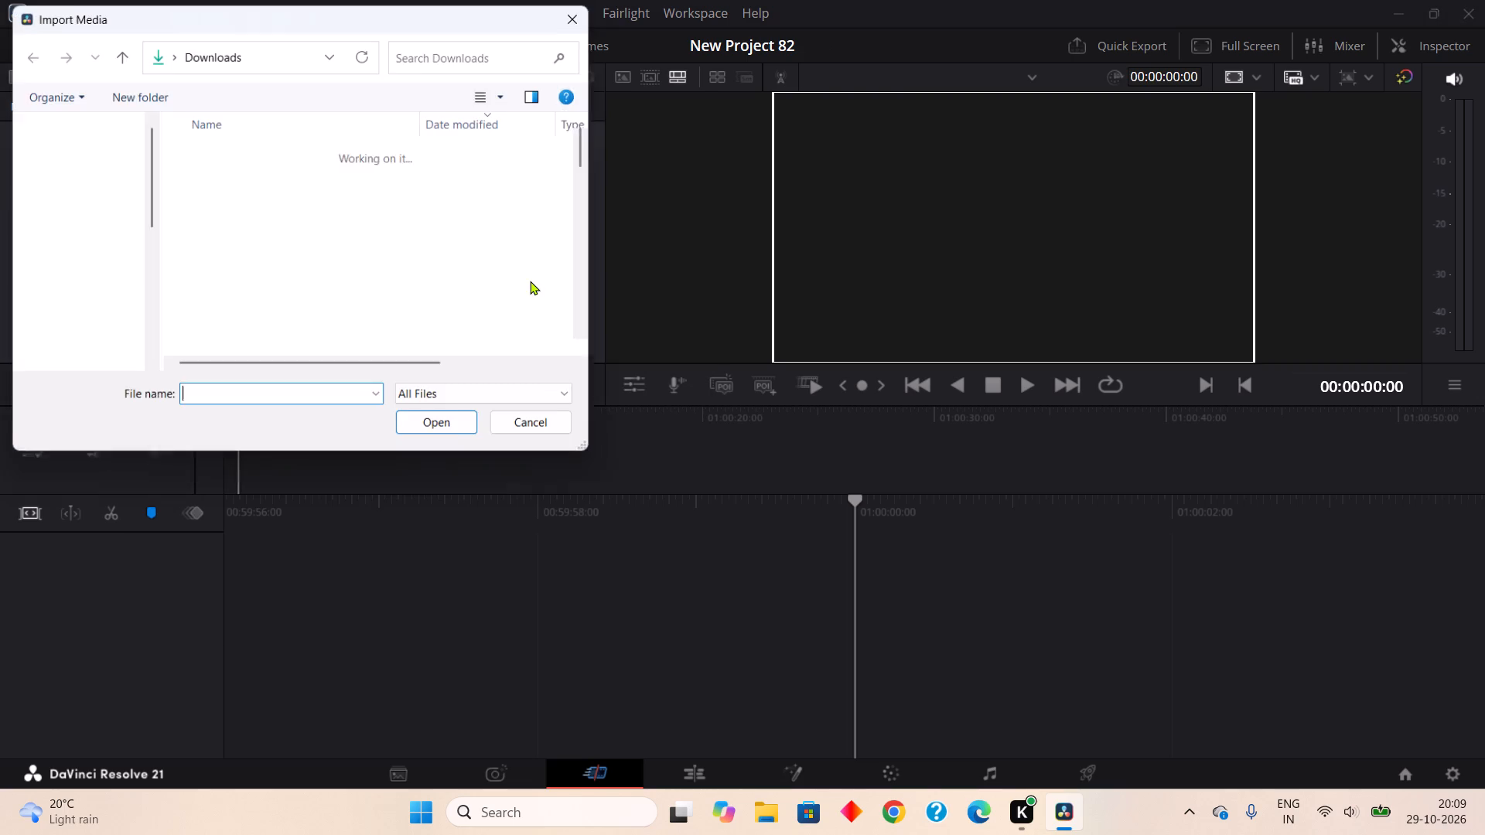
scroll(359, 268, down, 2)
scroll(395, 262, up, 5)
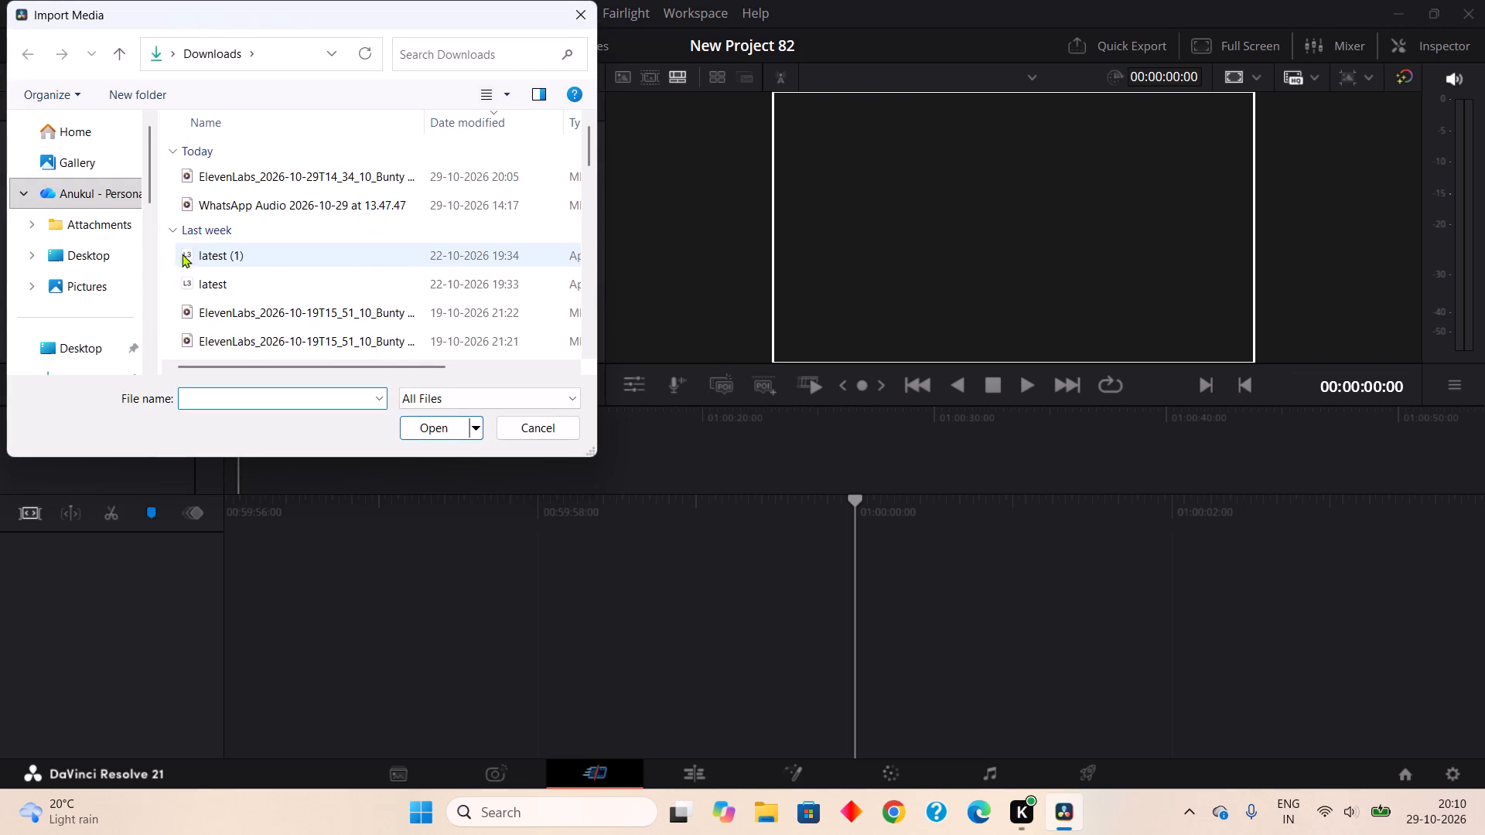
scroll(23, 315, down, 3)
click(87, 360)
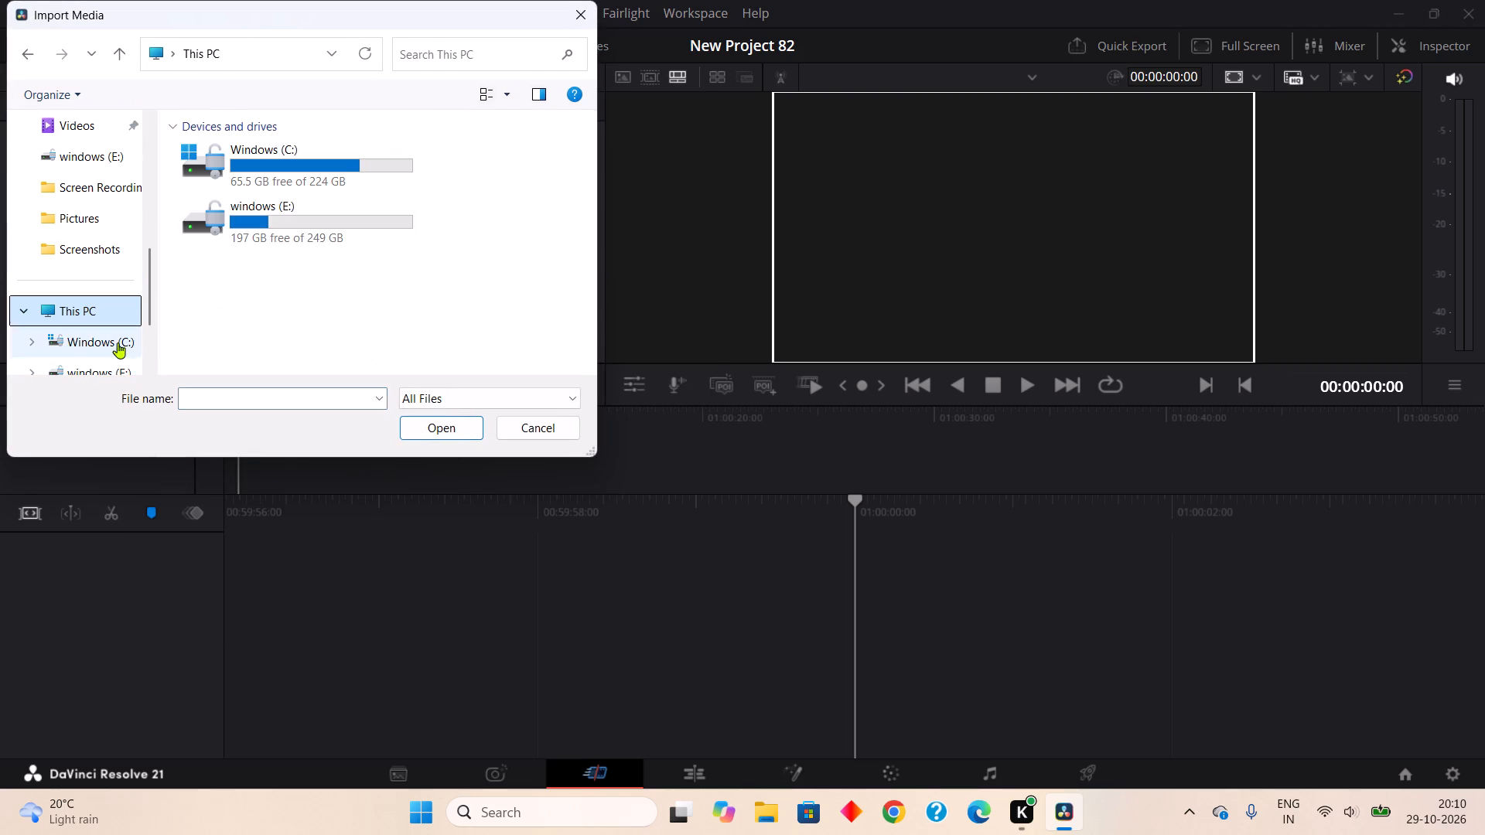
double_click(249, 233)
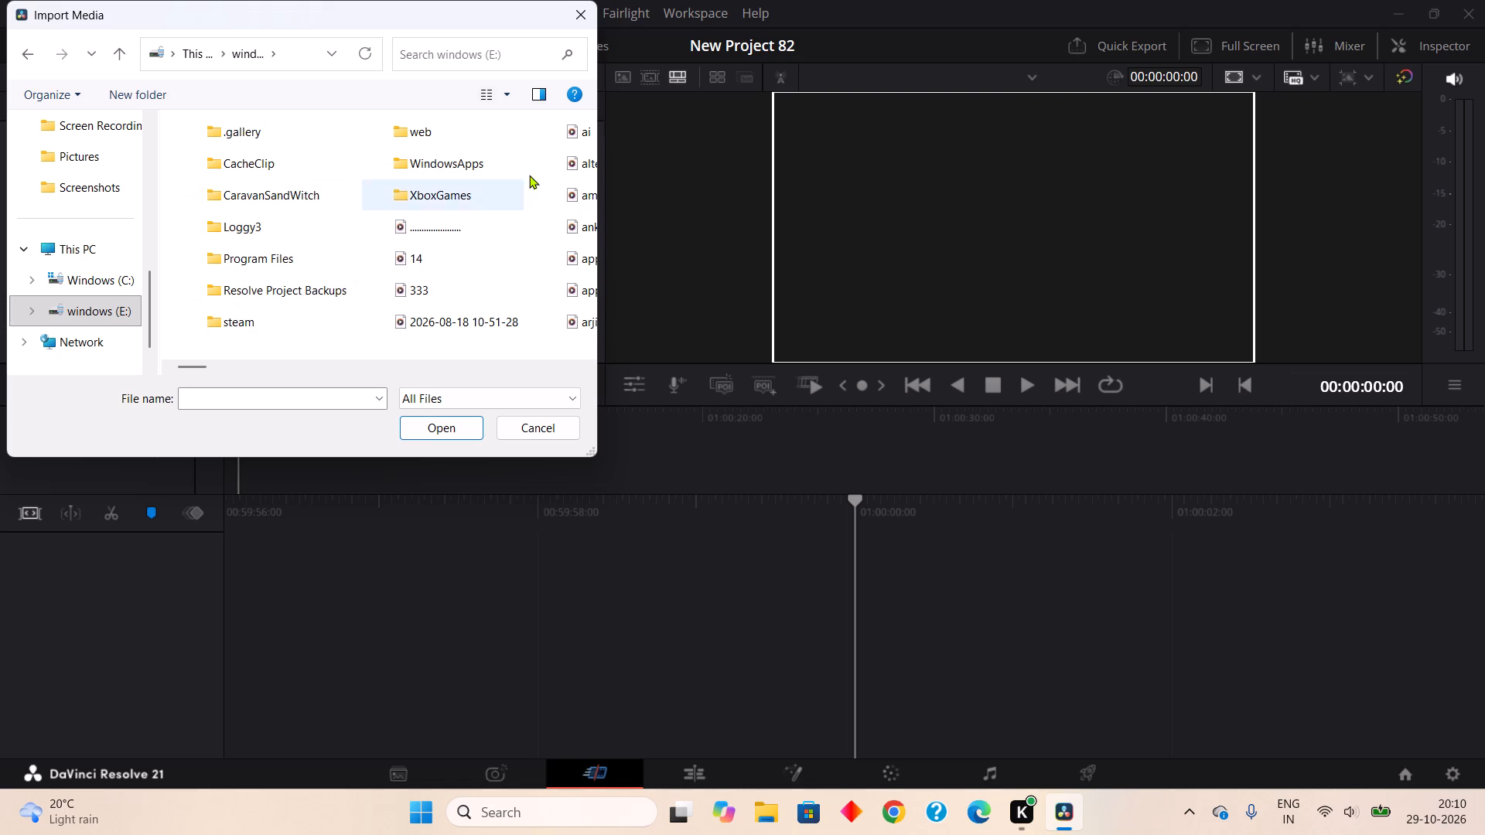
click(578, 127)
click(422, 426)
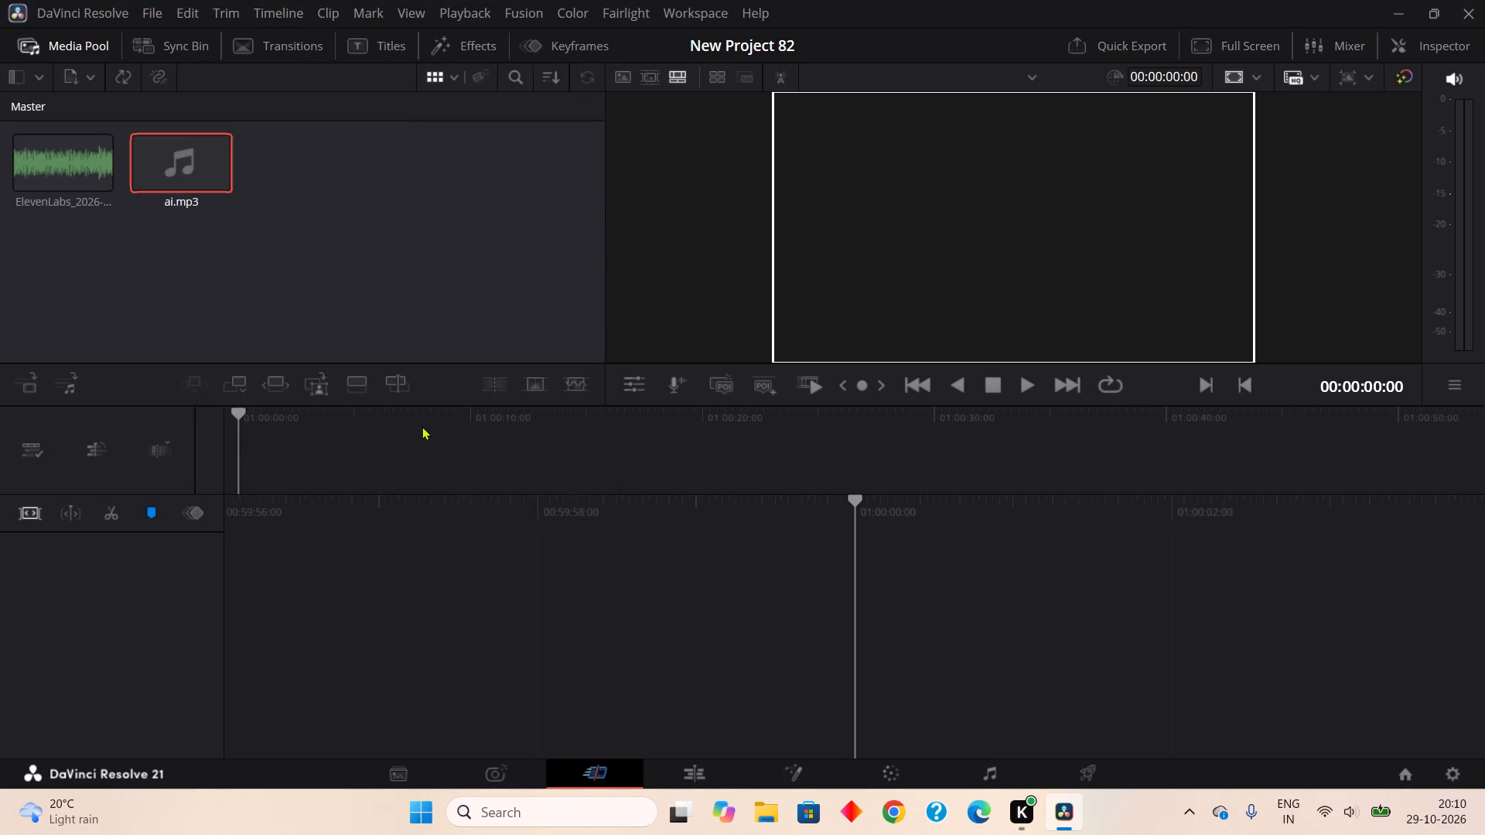
click(155, 11)
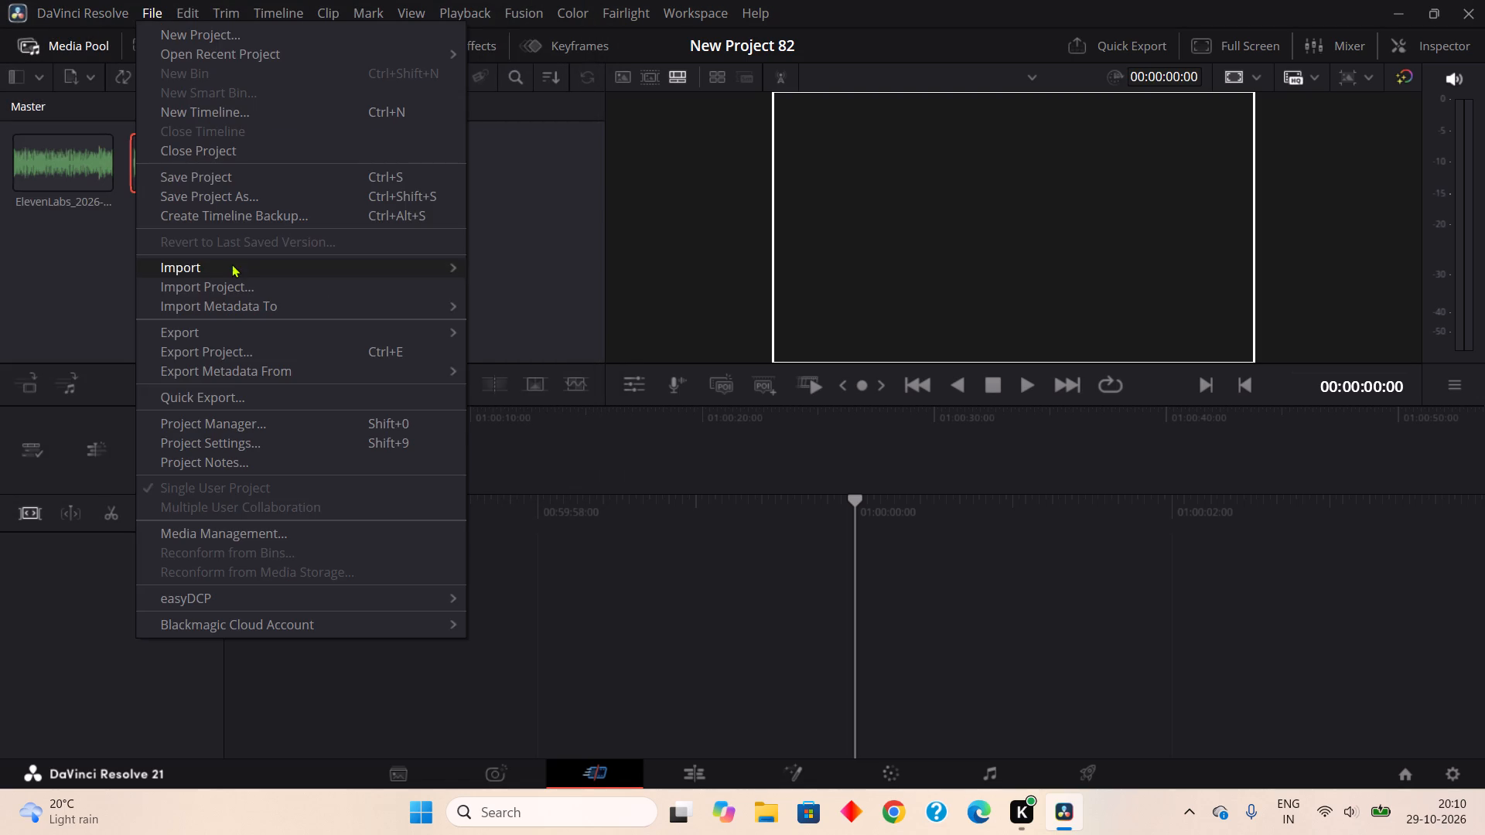
click(231, 264)
click(541, 280)
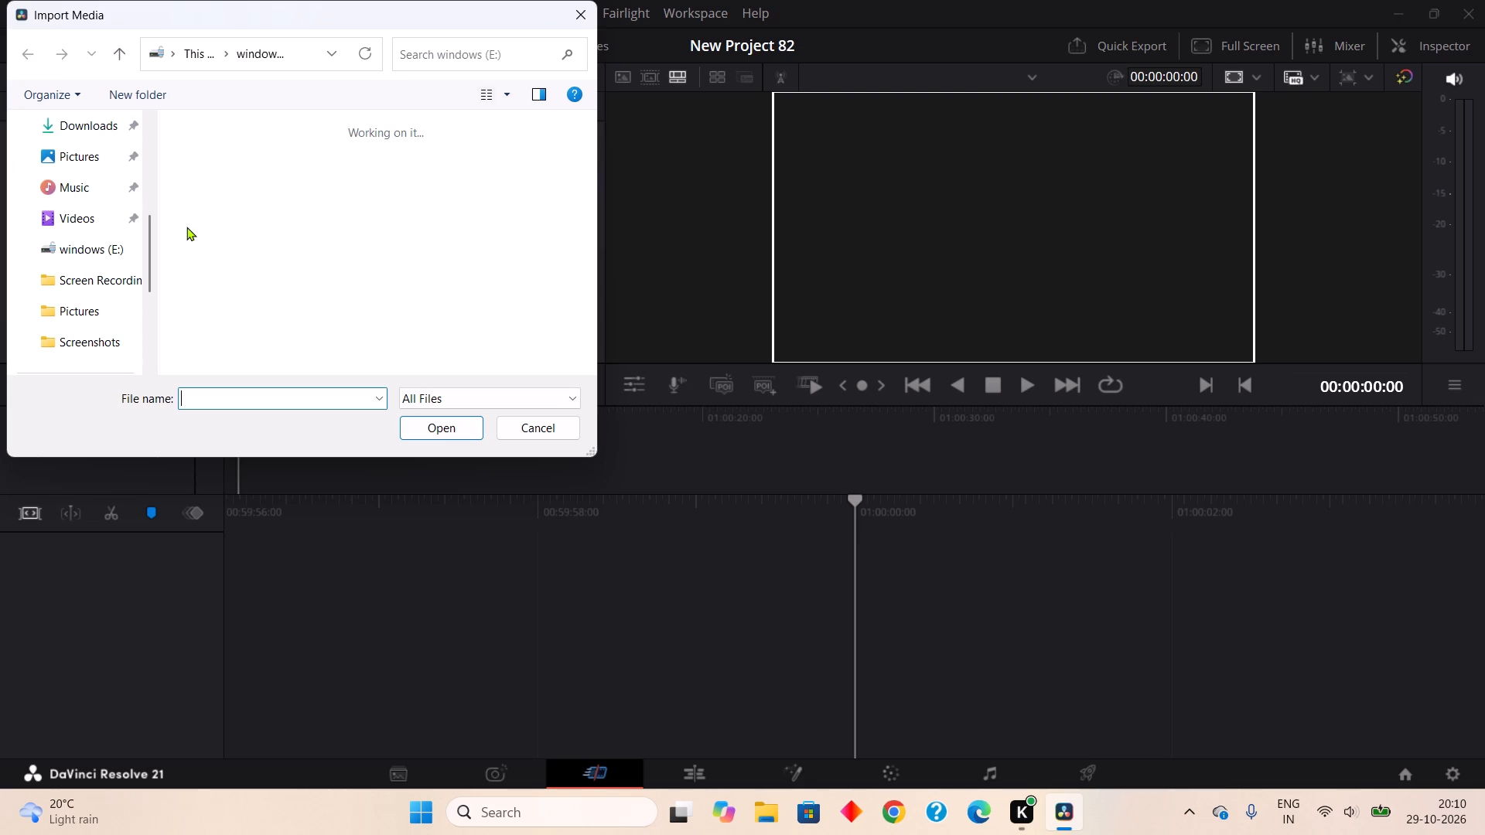
click(470, 326)
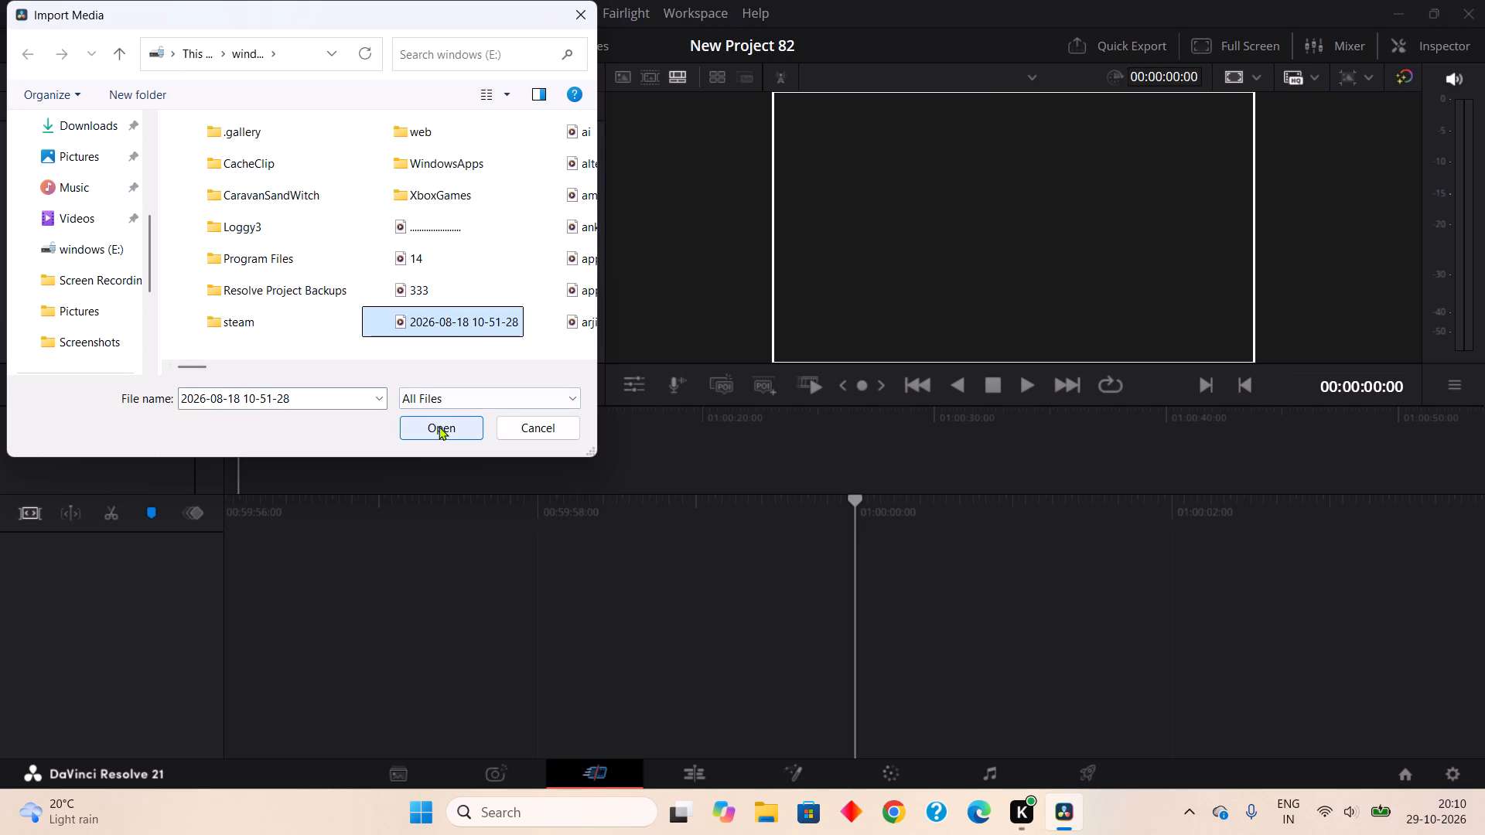
click(439, 426)
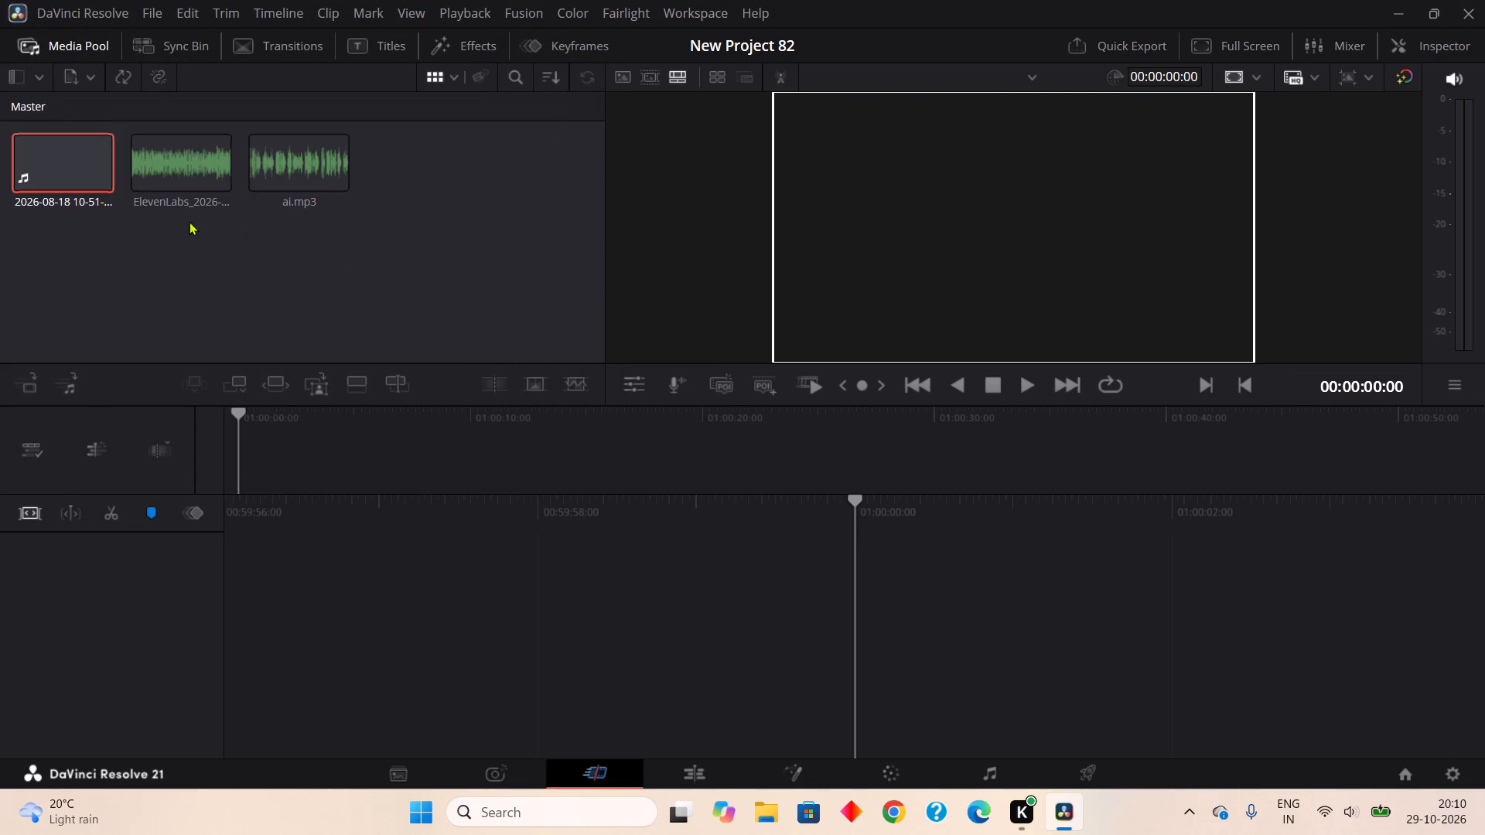
drag(87, 168, 959, 598)
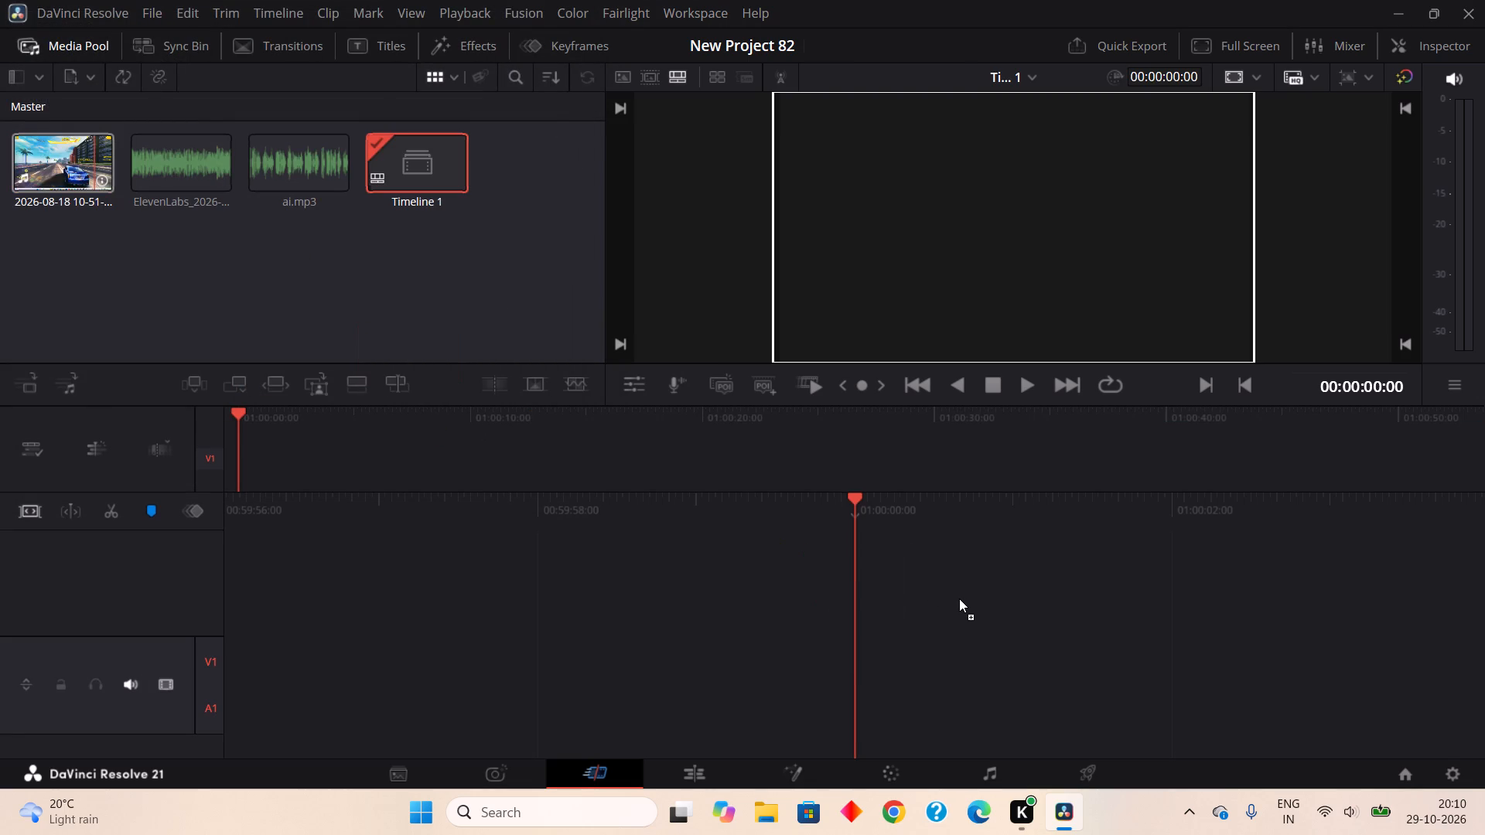
drag(959, 598, 927, 601)
scroll(951, 632, down, 3)
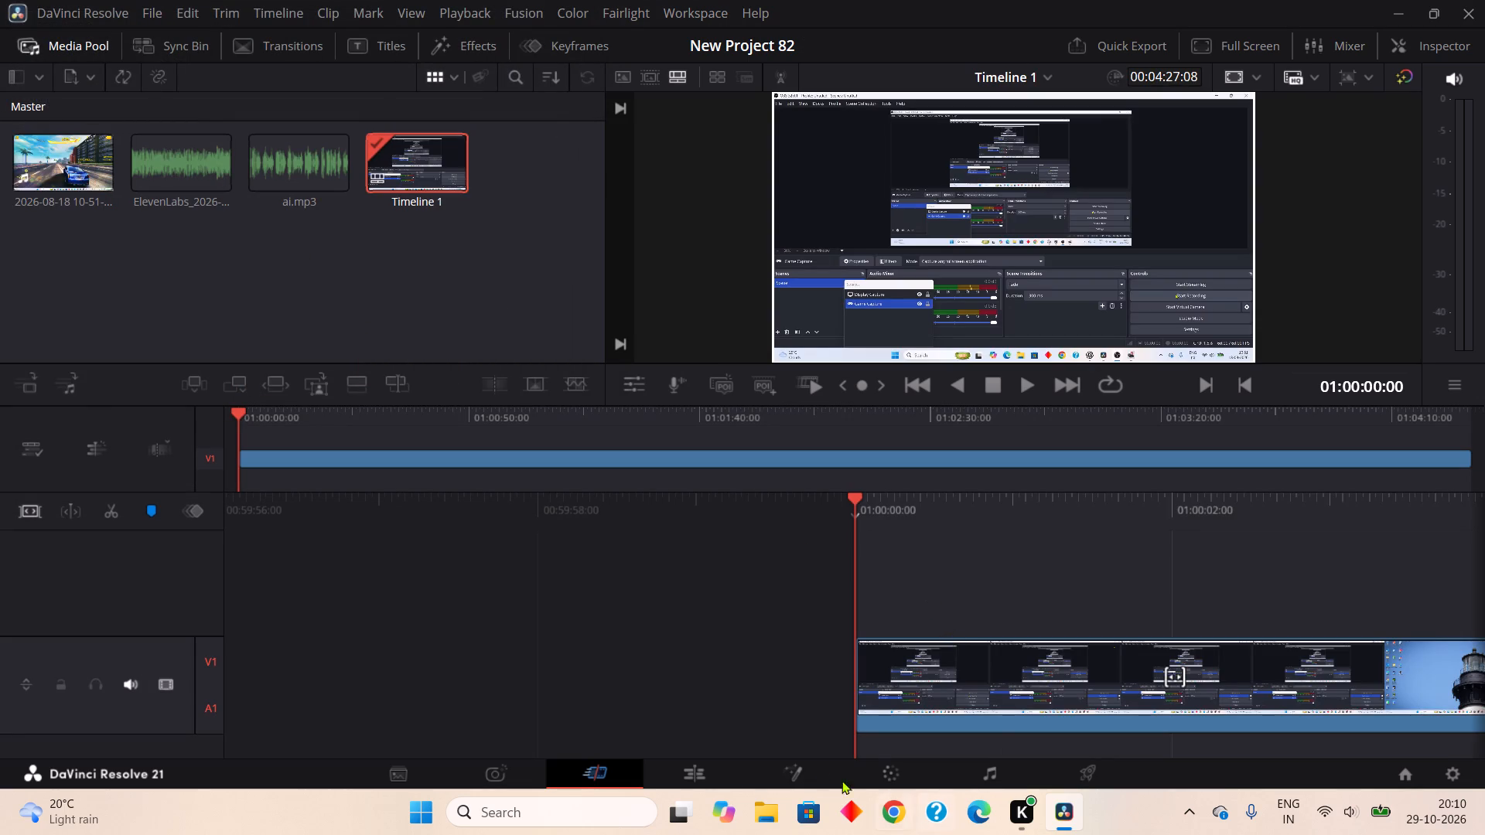
On the Edit page, cut the video's original audio clip from the Audio 1 track, keeping the picture.
click(718, 777)
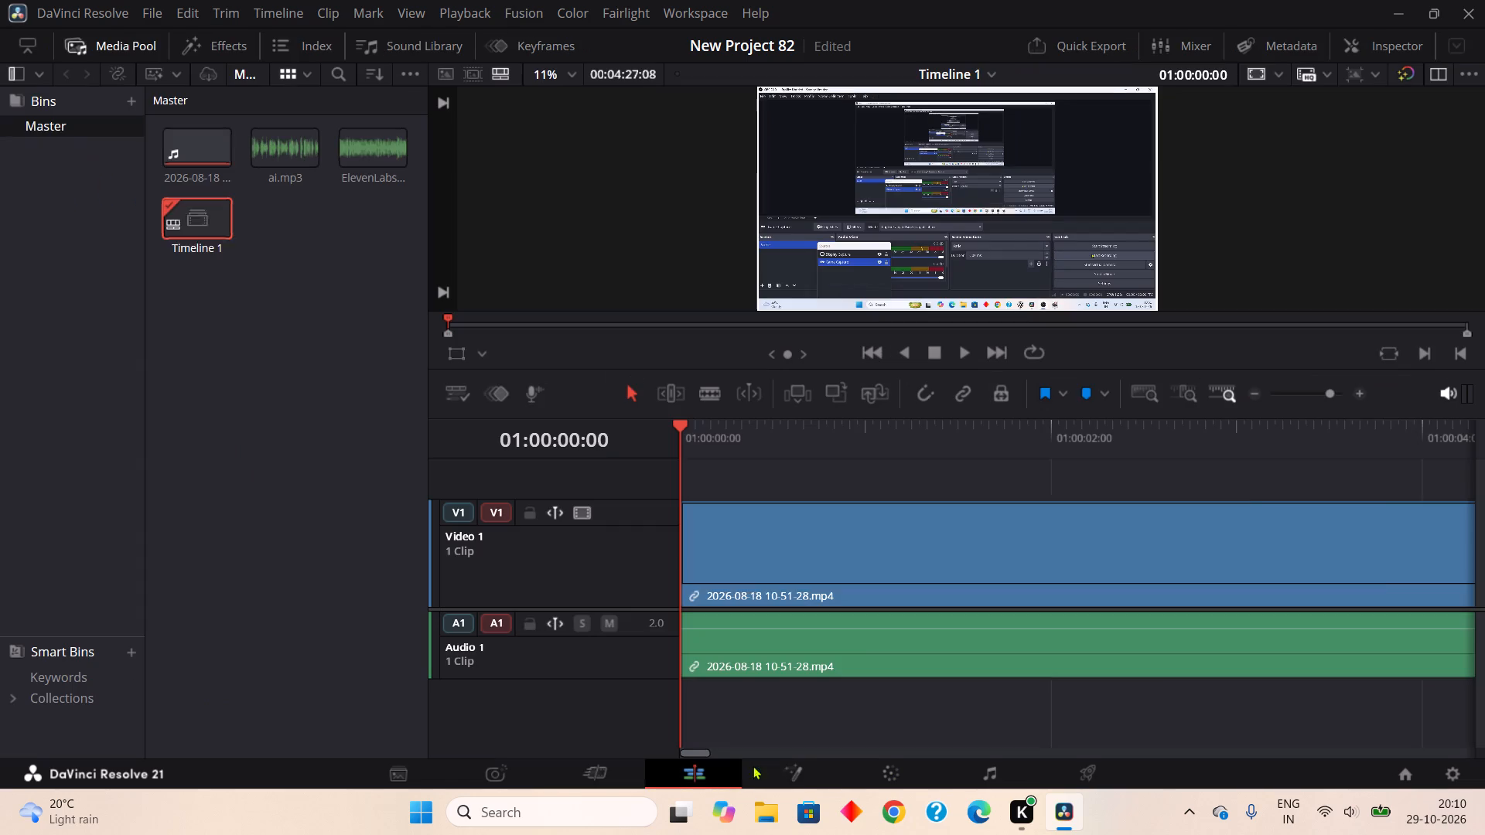
right_click(848, 621)
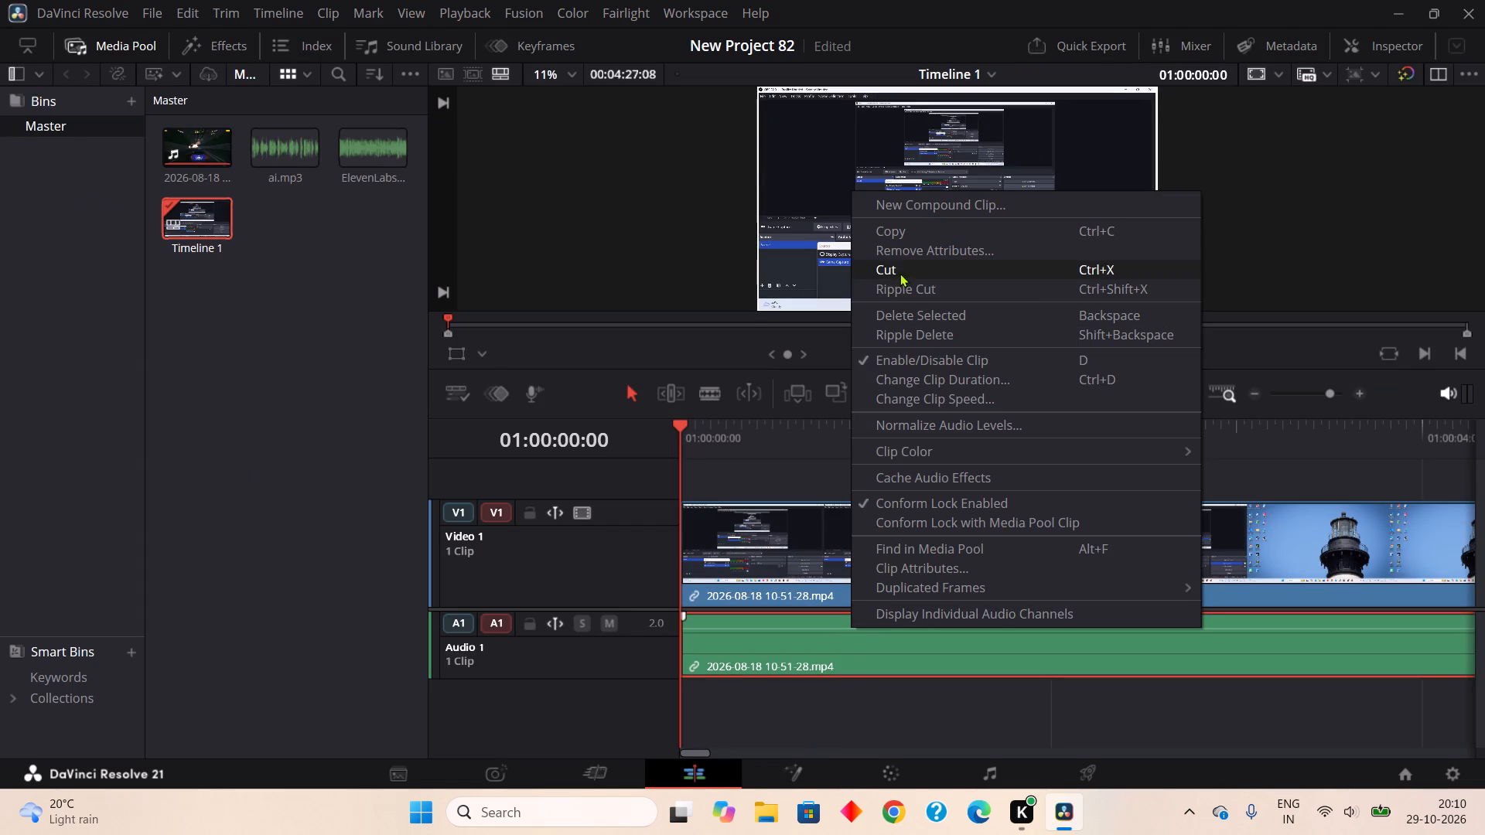
click(900, 273)
Place the ElevenLabs audio on the Audio 1 track, starting at 01:00:00:00 under the video.
click(291, 152)
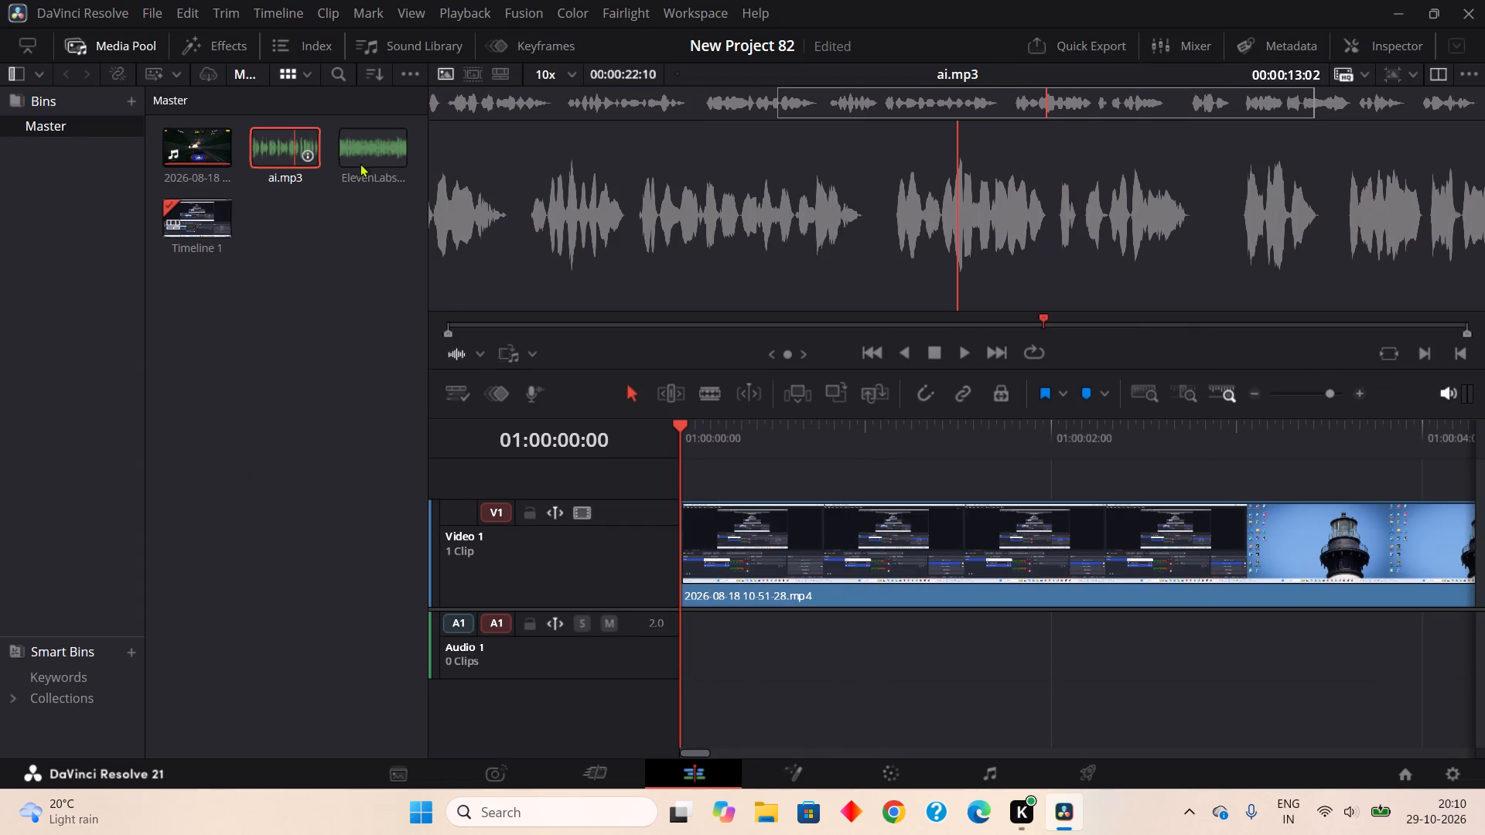
drag(381, 163, 684, 625)
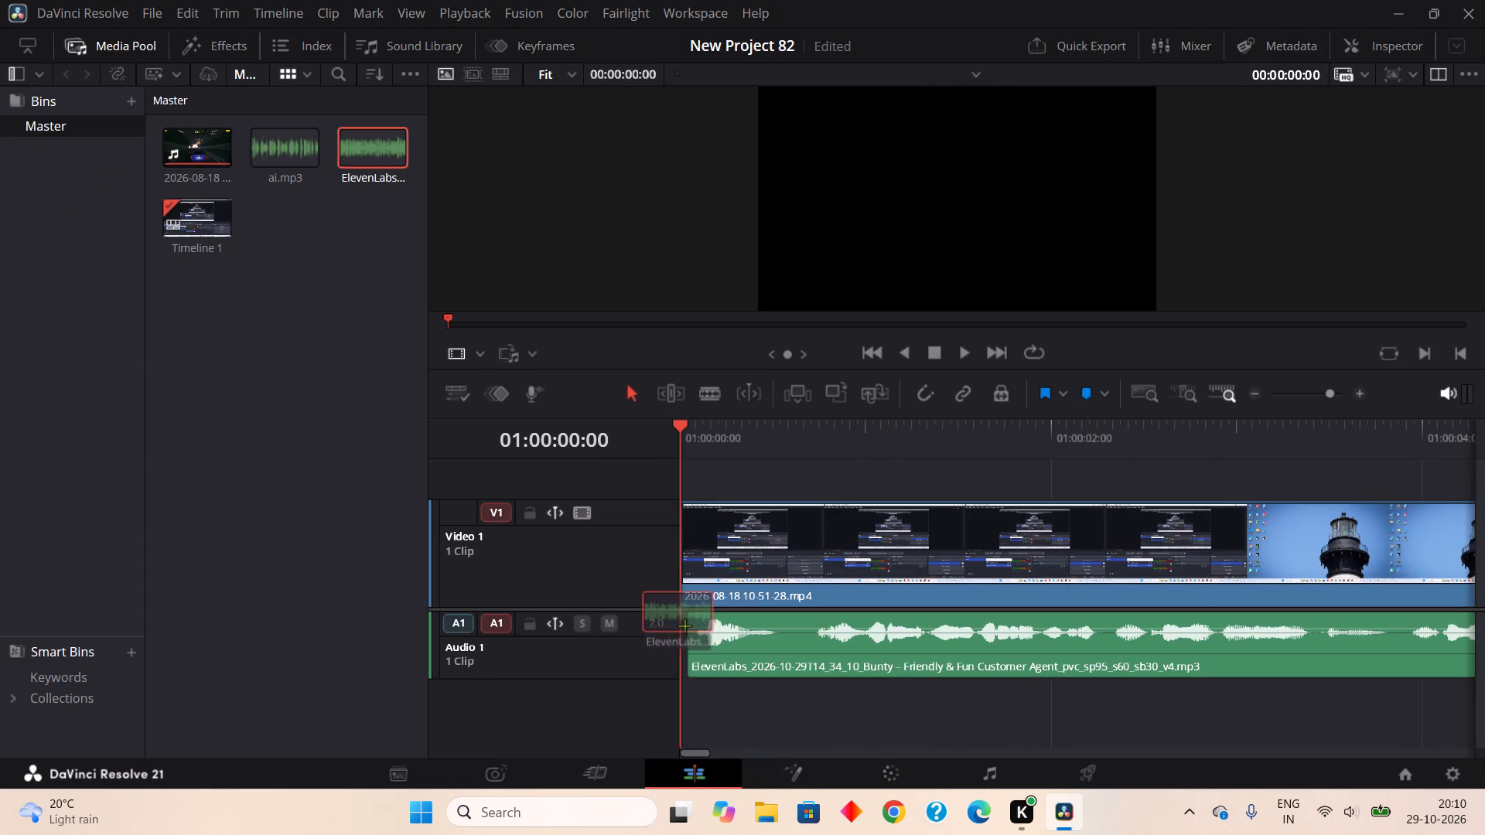
drag(684, 625, 676, 633)
Place ai.mp3 on the Audio 1 track directly after the end of the ElevenLabs clip.
triple_click(1258, 392)
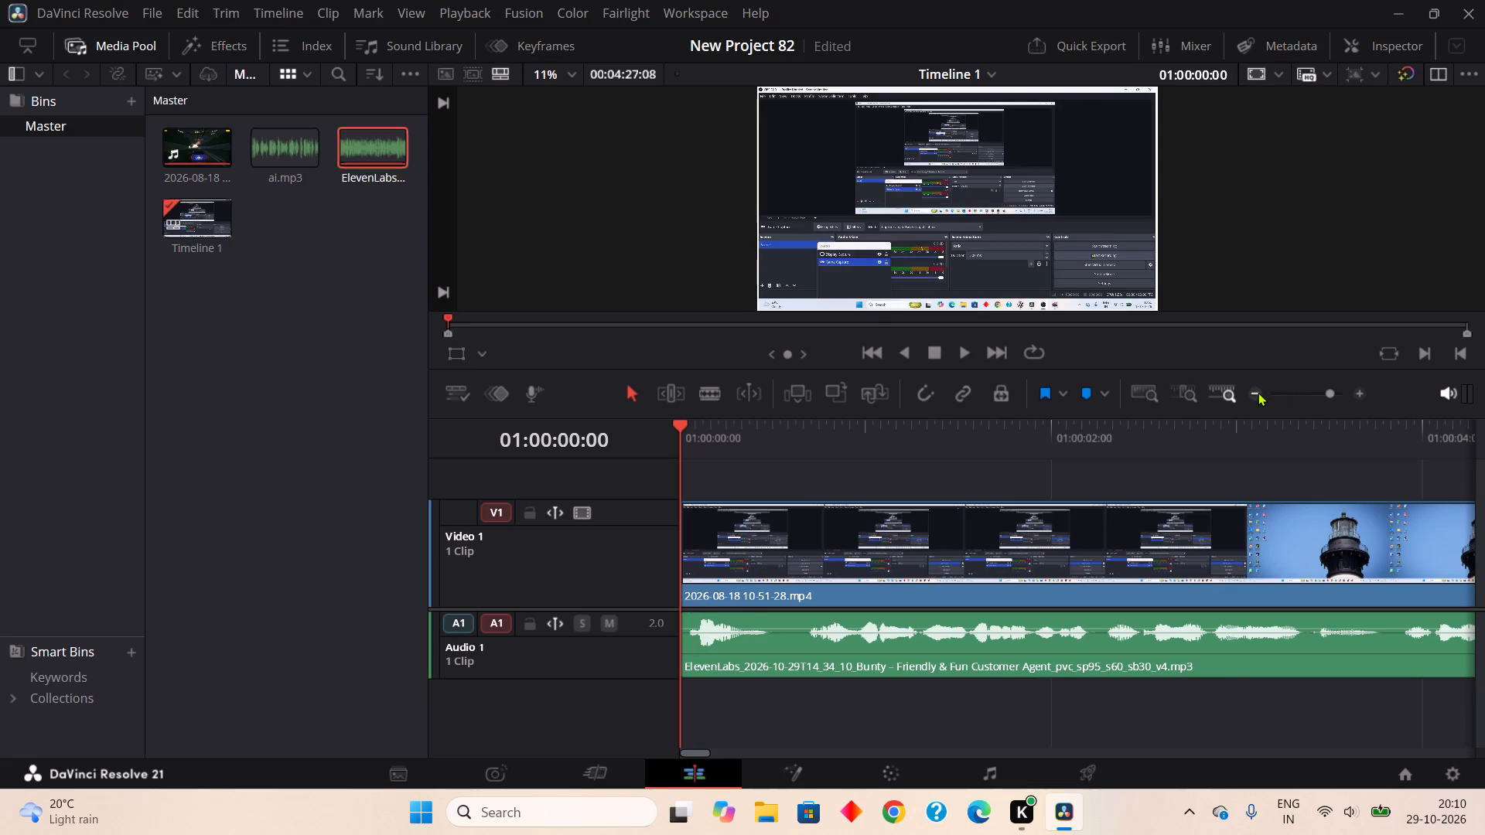
triple_click(1258, 392)
click(1258, 392)
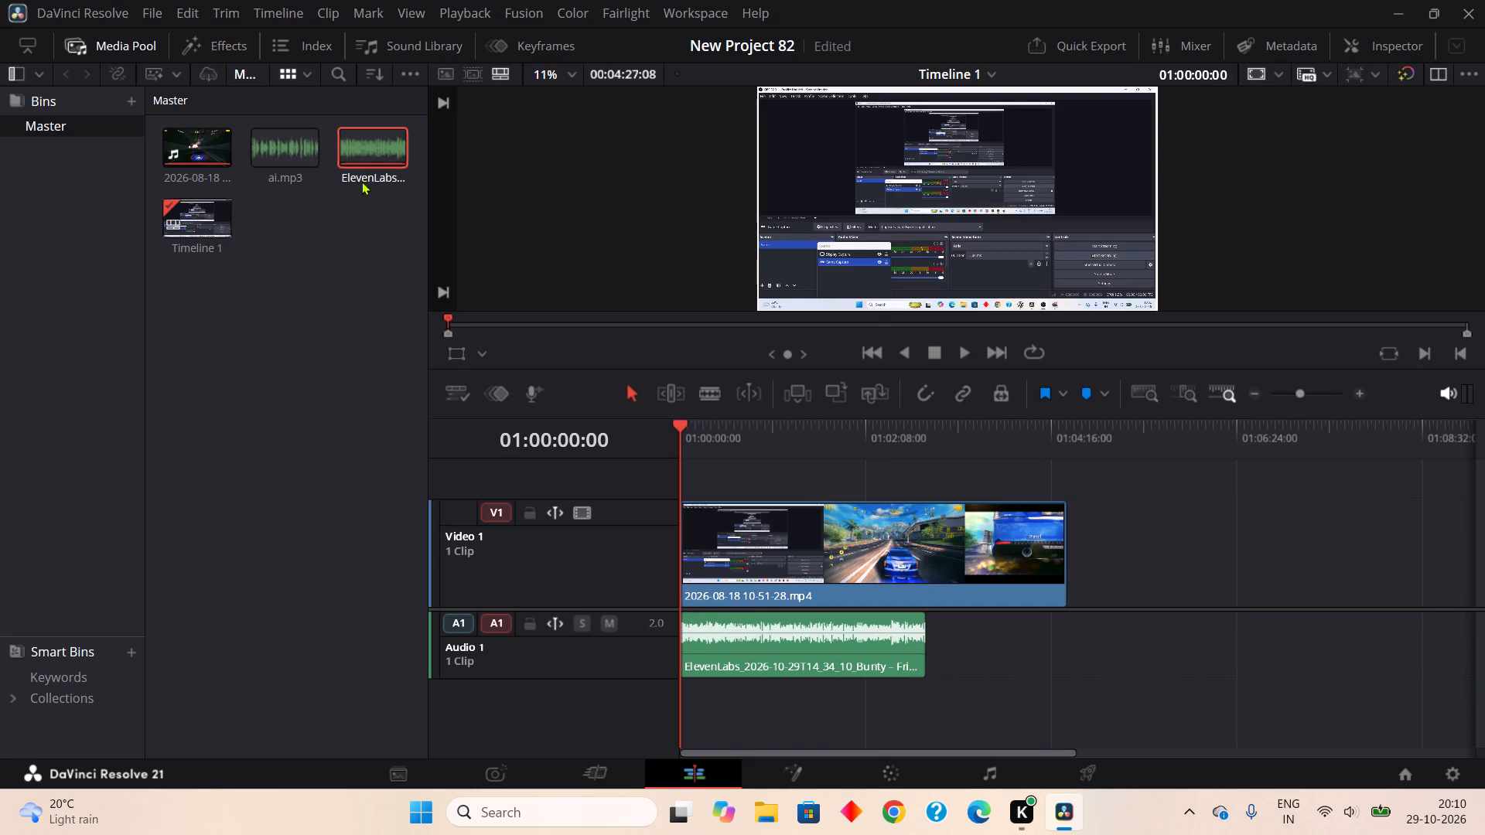
drag(288, 138, 951, 660)
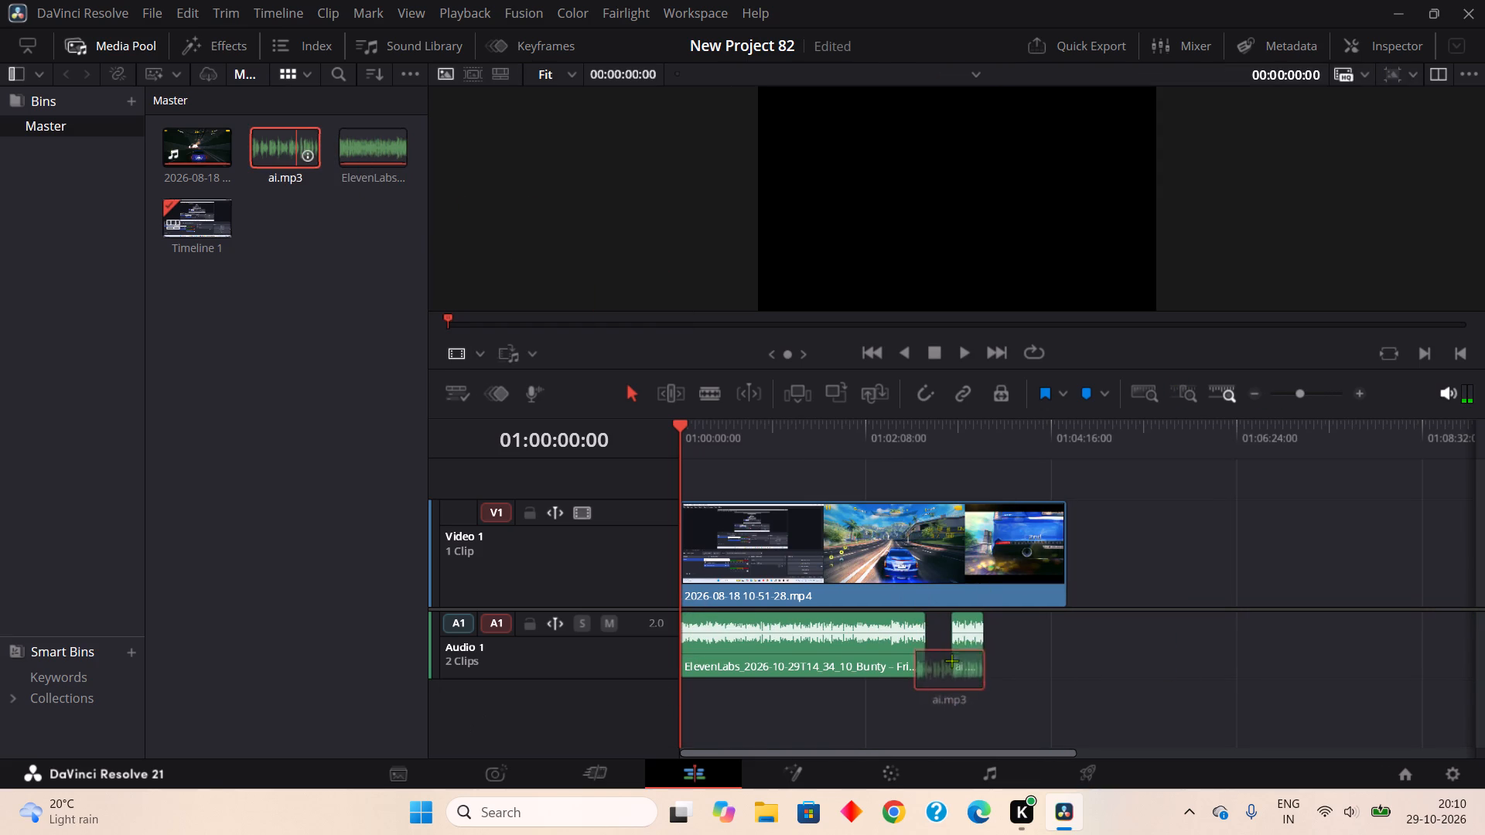
drag(951, 660, 934, 665)
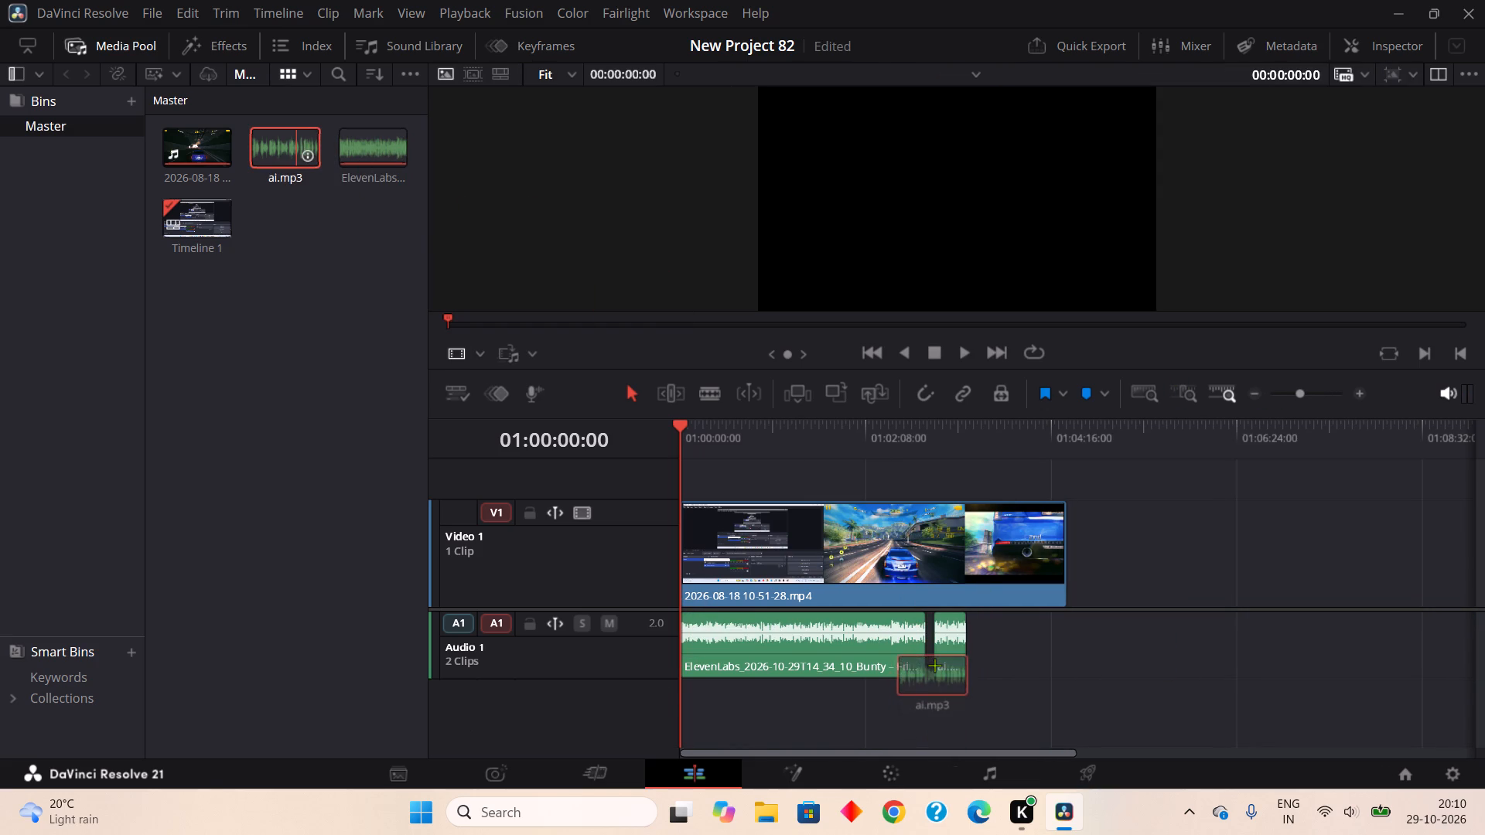
drag(934, 665, 927, 659)
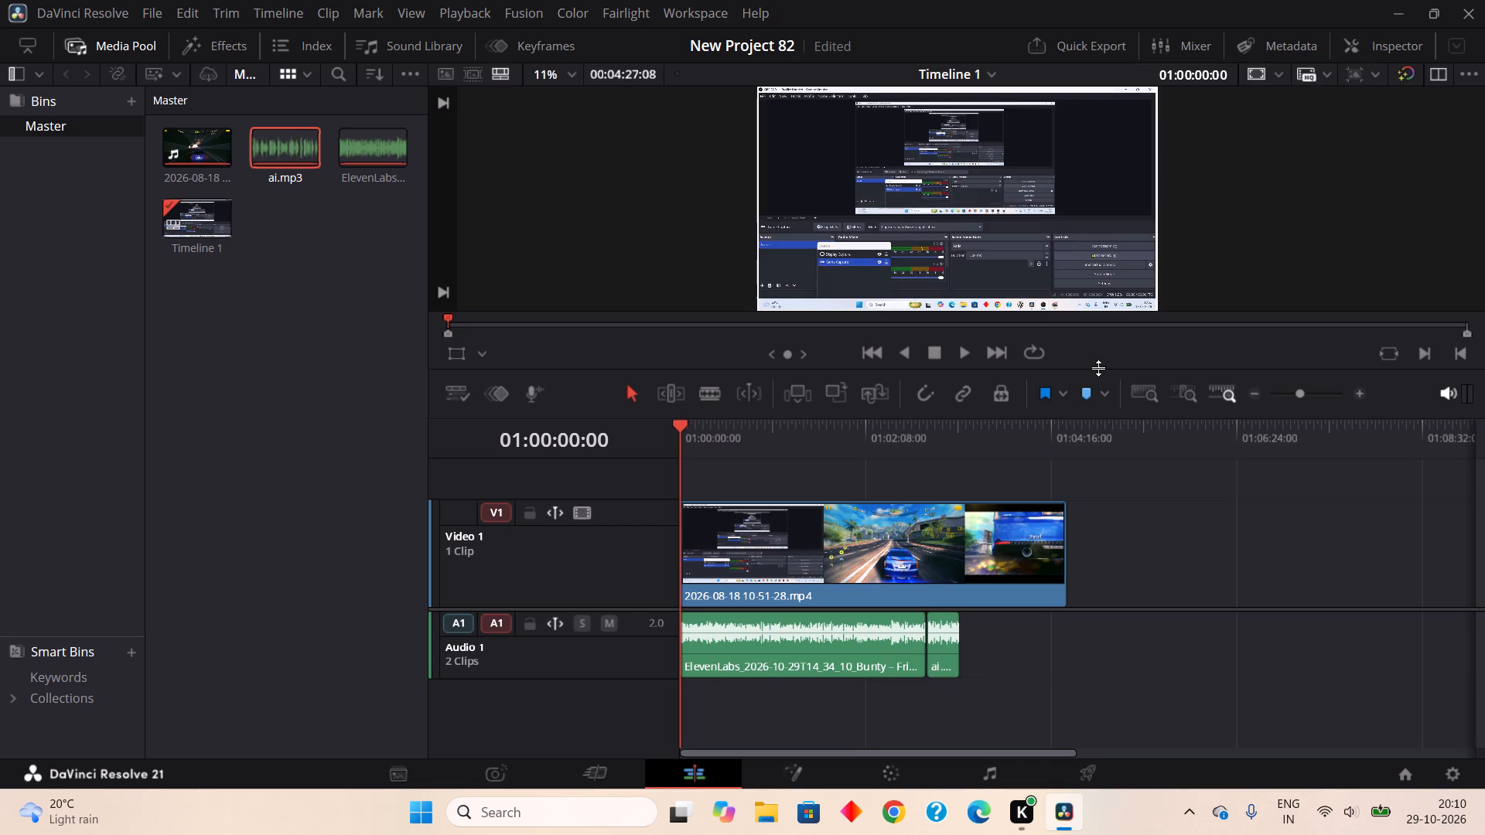
Blade out a sliver of the ElevenLabs audio at about half a second in and Ripple Cut it.
triple_click(1357, 391)
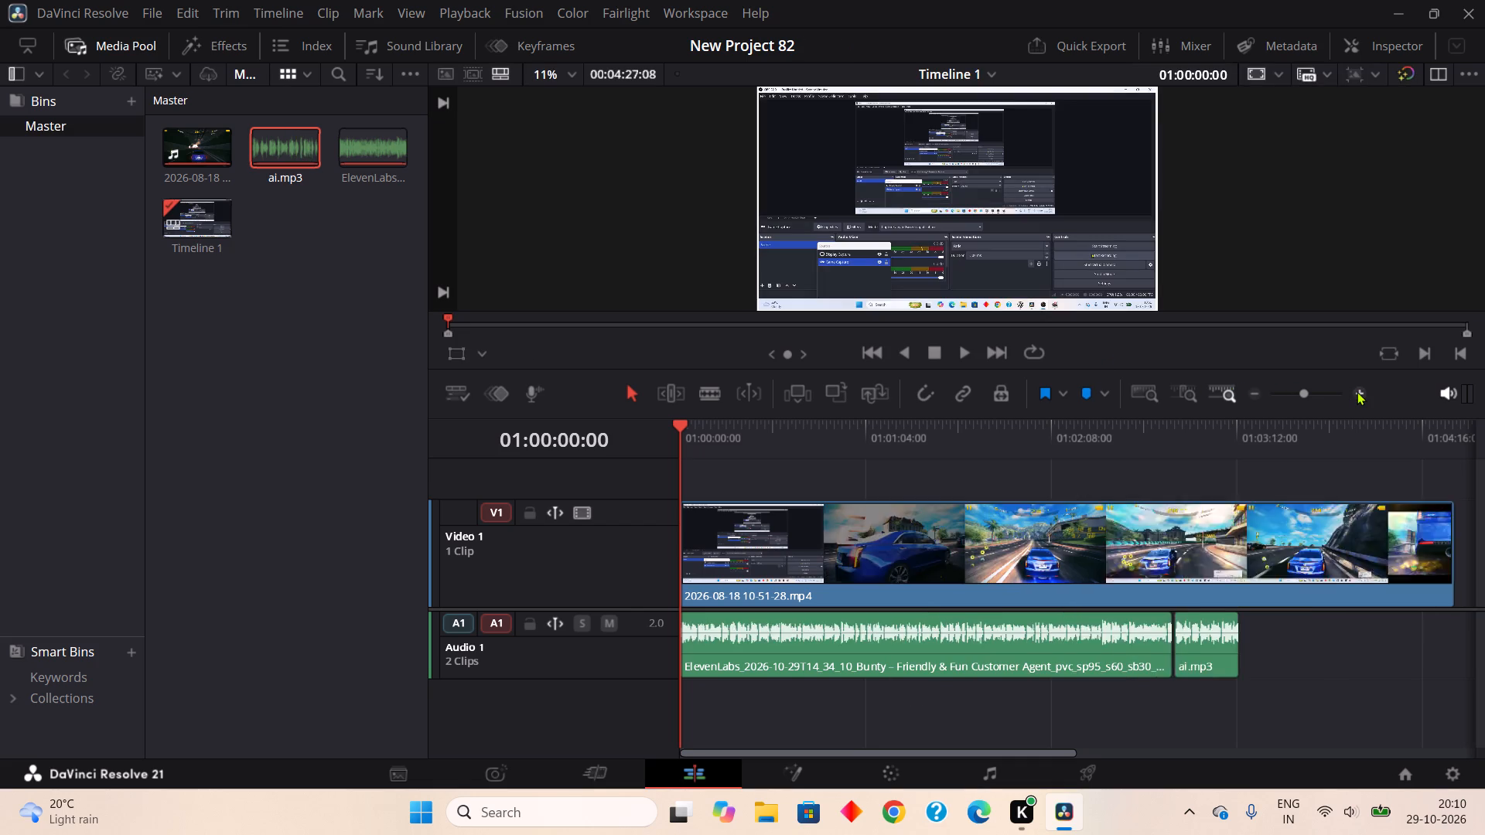
double_click(1357, 391)
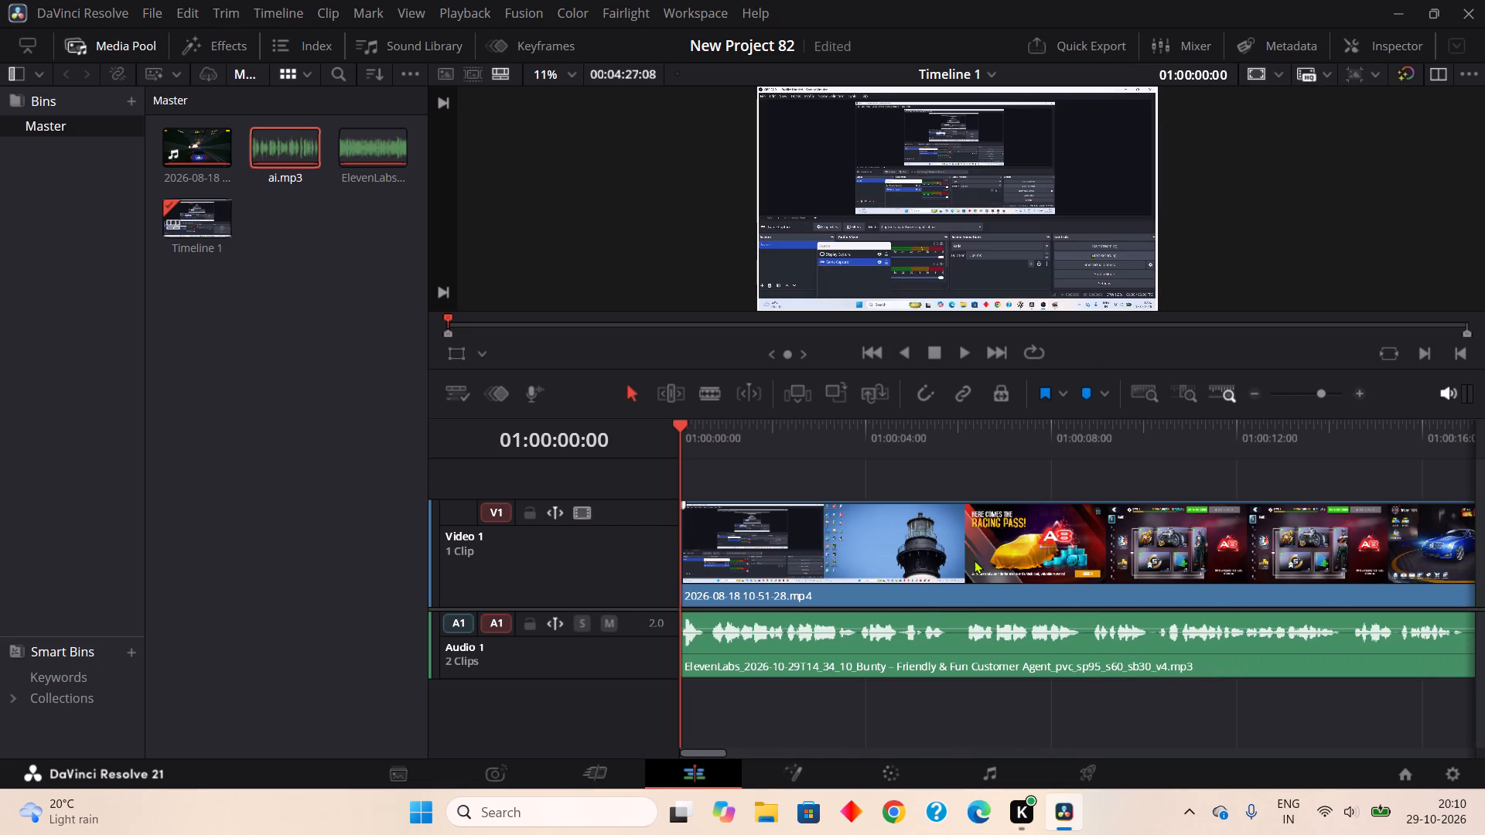
click(713, 391)
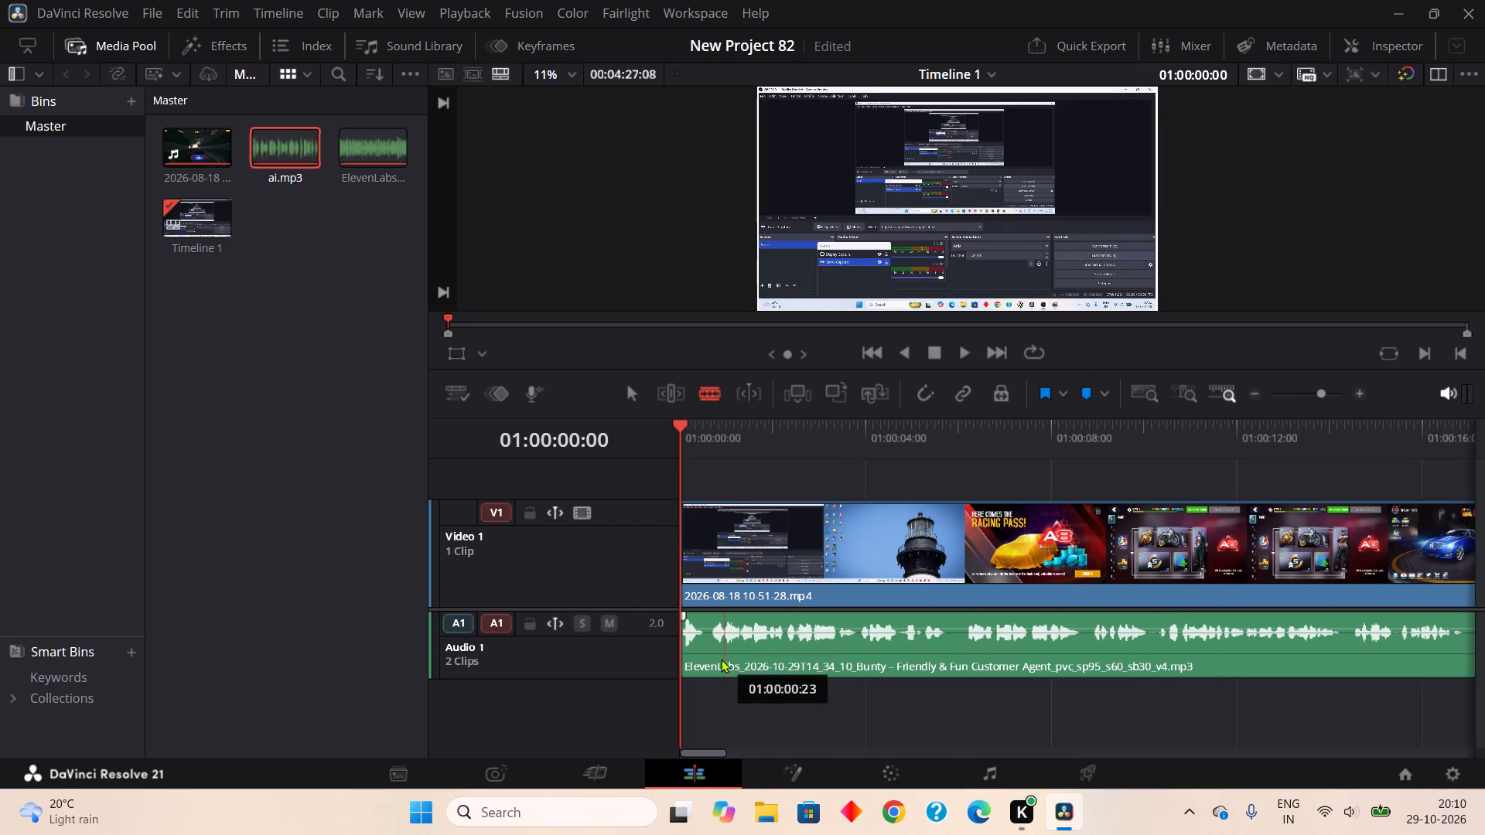
click(703, 653)
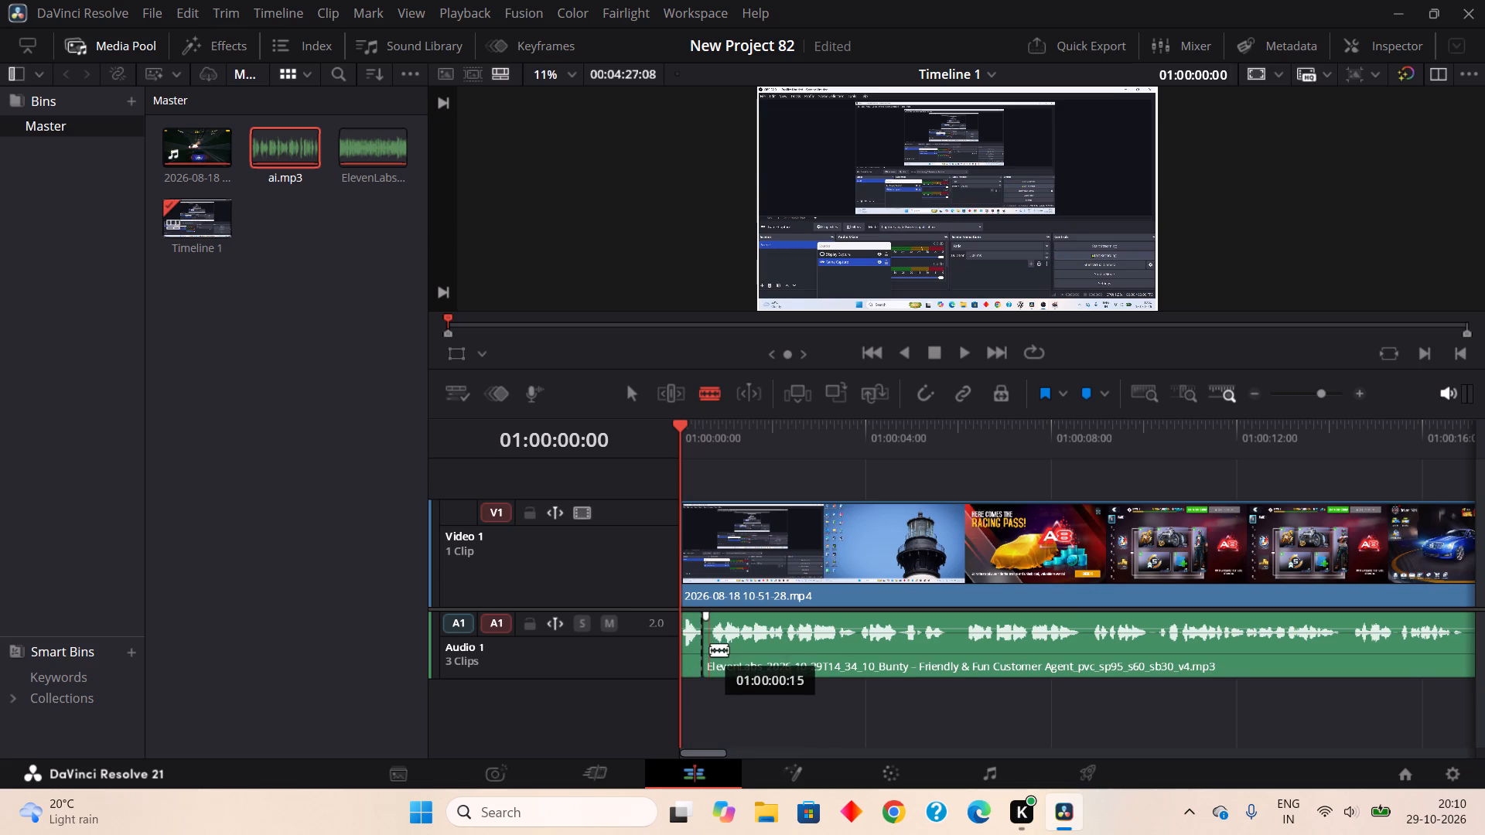
click(713, 653)
right_click(708, 653)
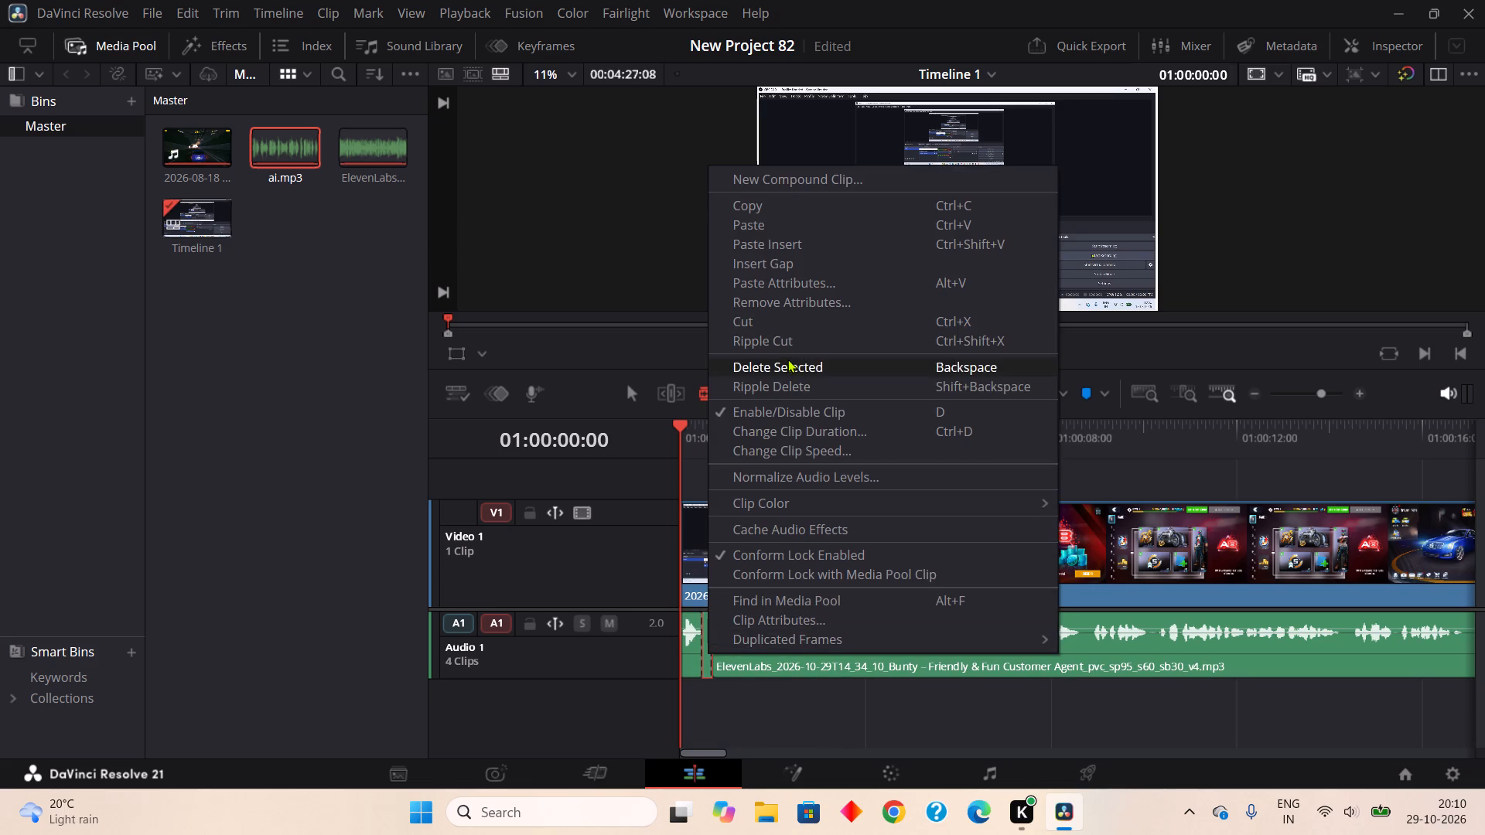
drag(771, 329, 780, 343)
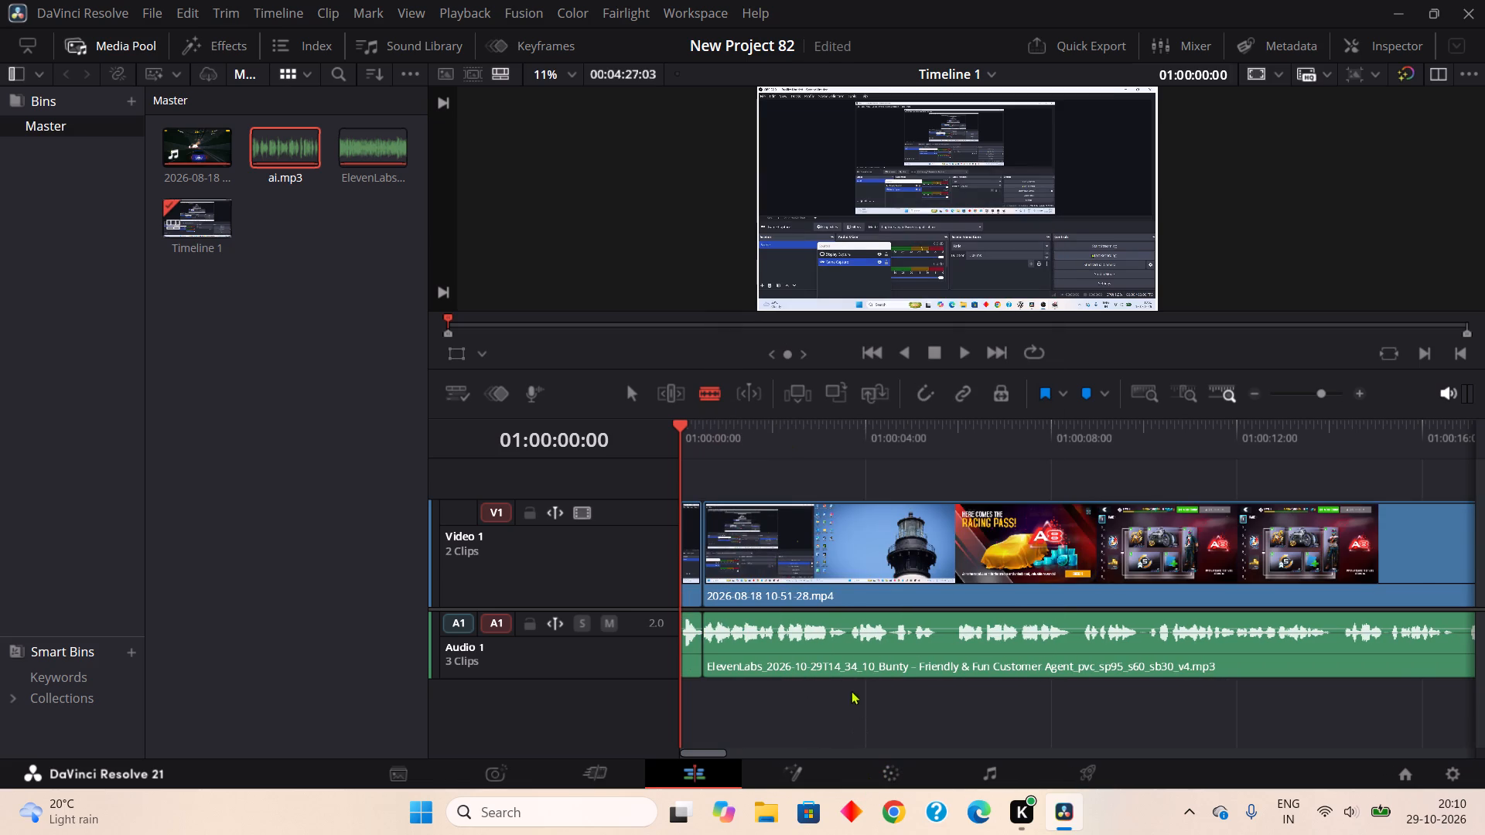
Blade out a tiny piece of the ElevenLabs audio just before 01:00:04:00 and Ripple Cut it.
click(849, 658)
click(852, 653)
right_click(848, 653)
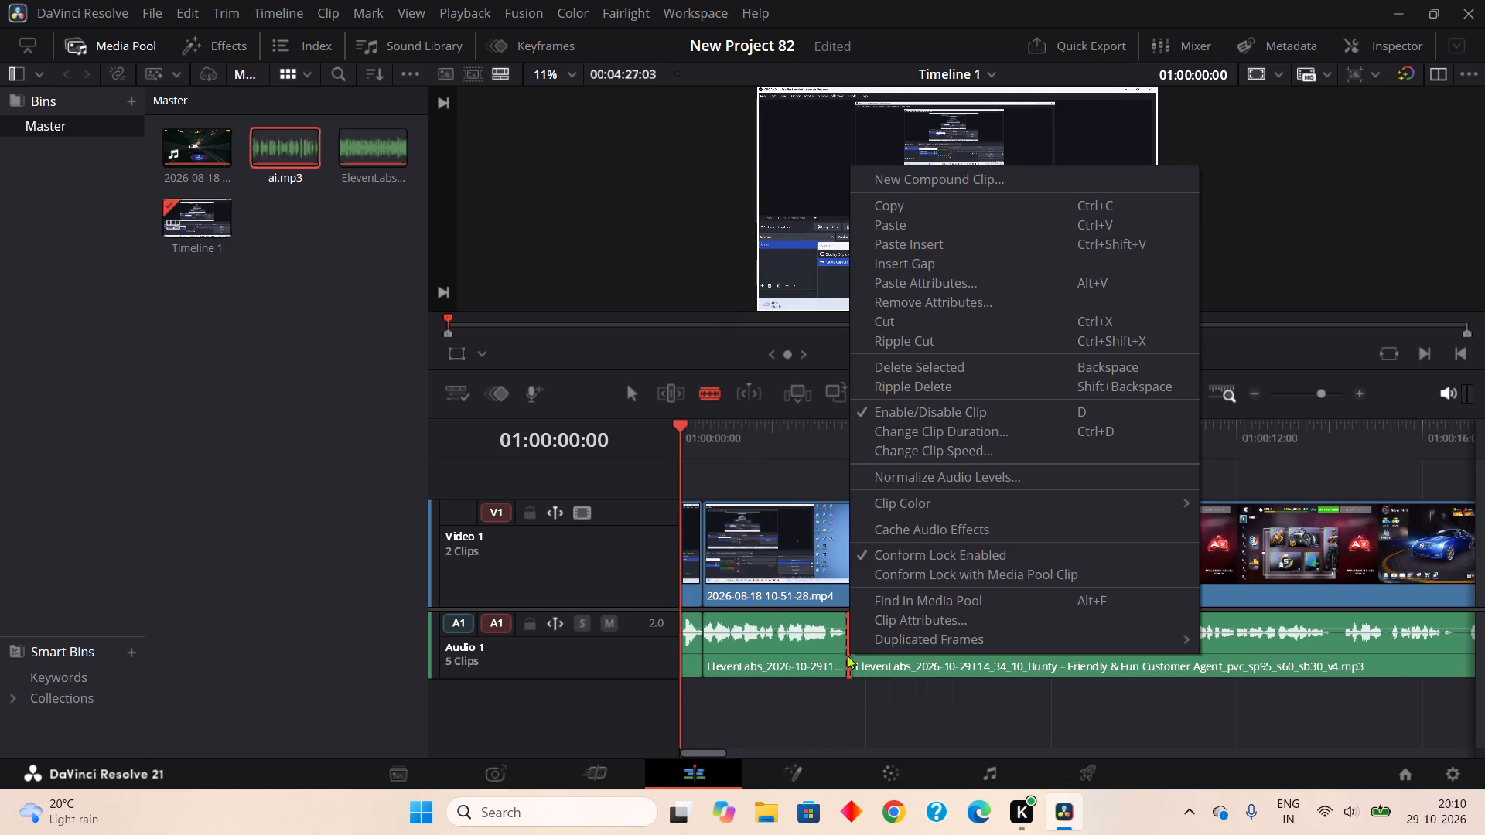
click(889, 338)
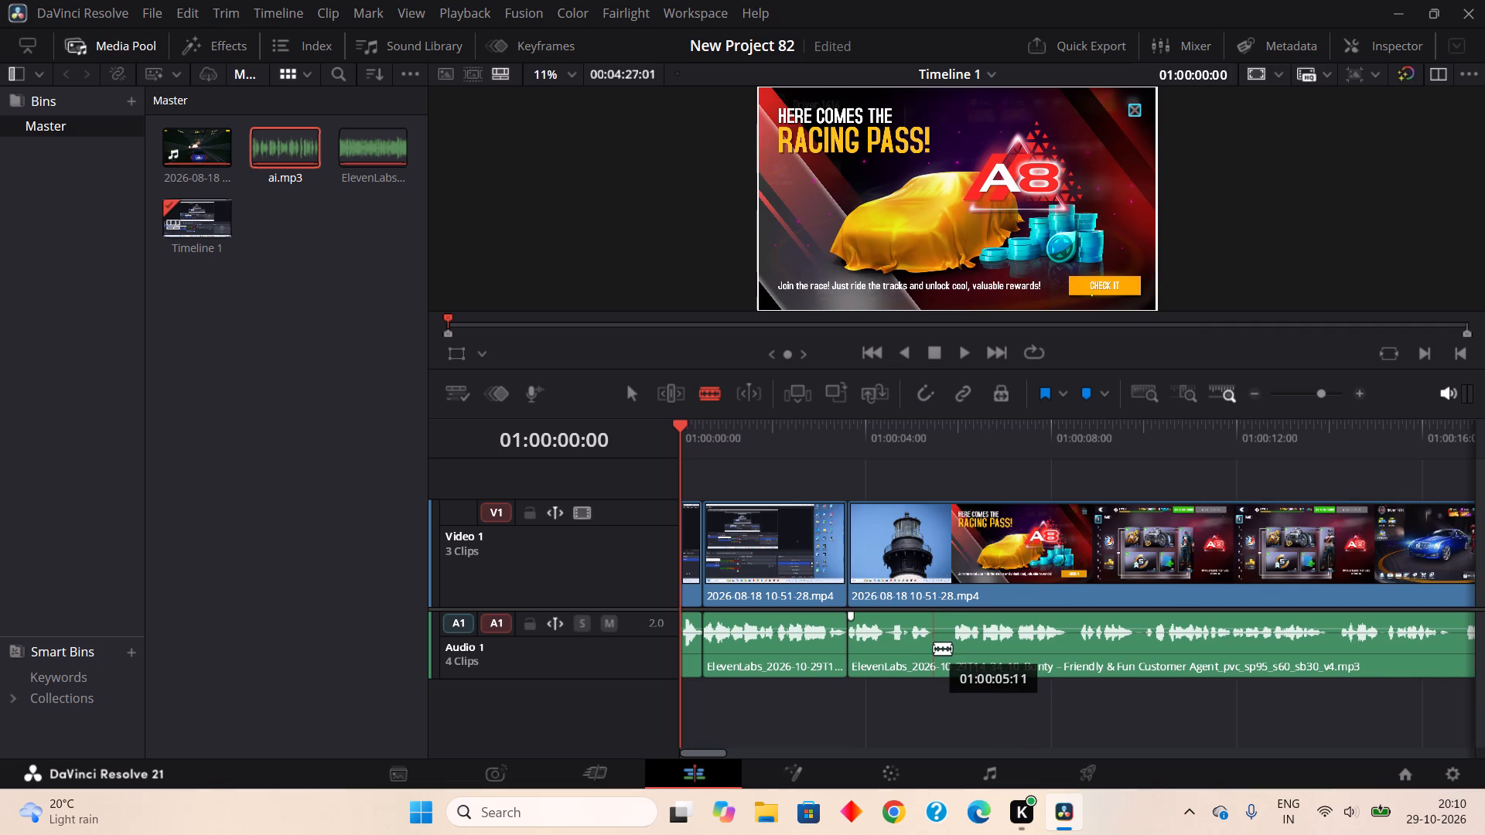
Blade out the short pause in the ElevenLabs audio from about 01:00:05:11 to 01:00:05:22 and Ripple Cut it.
click(934, 648)
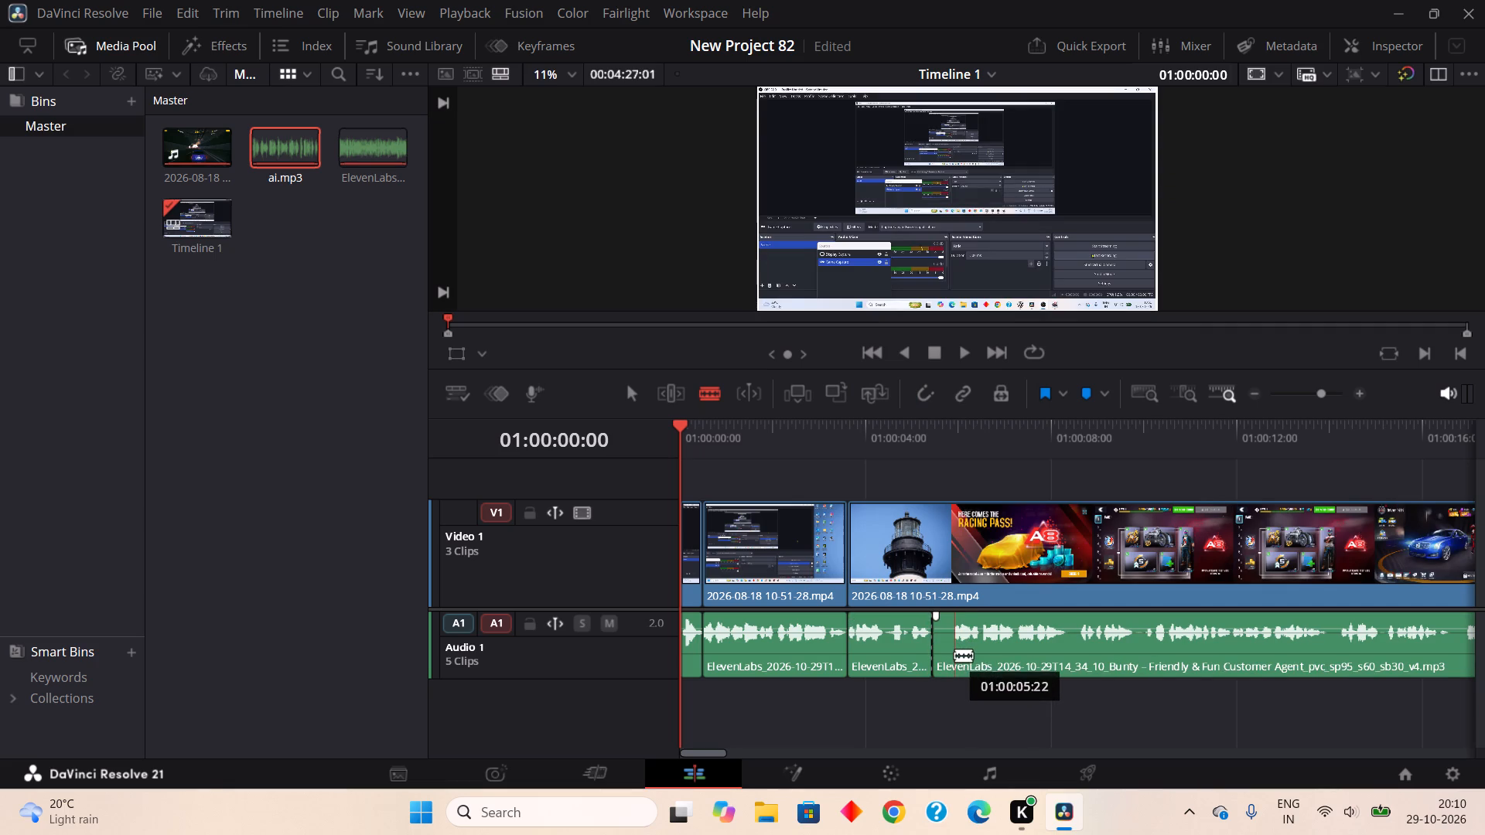
click(954, 655)
right_click(947, 653)
click(1005, 336)
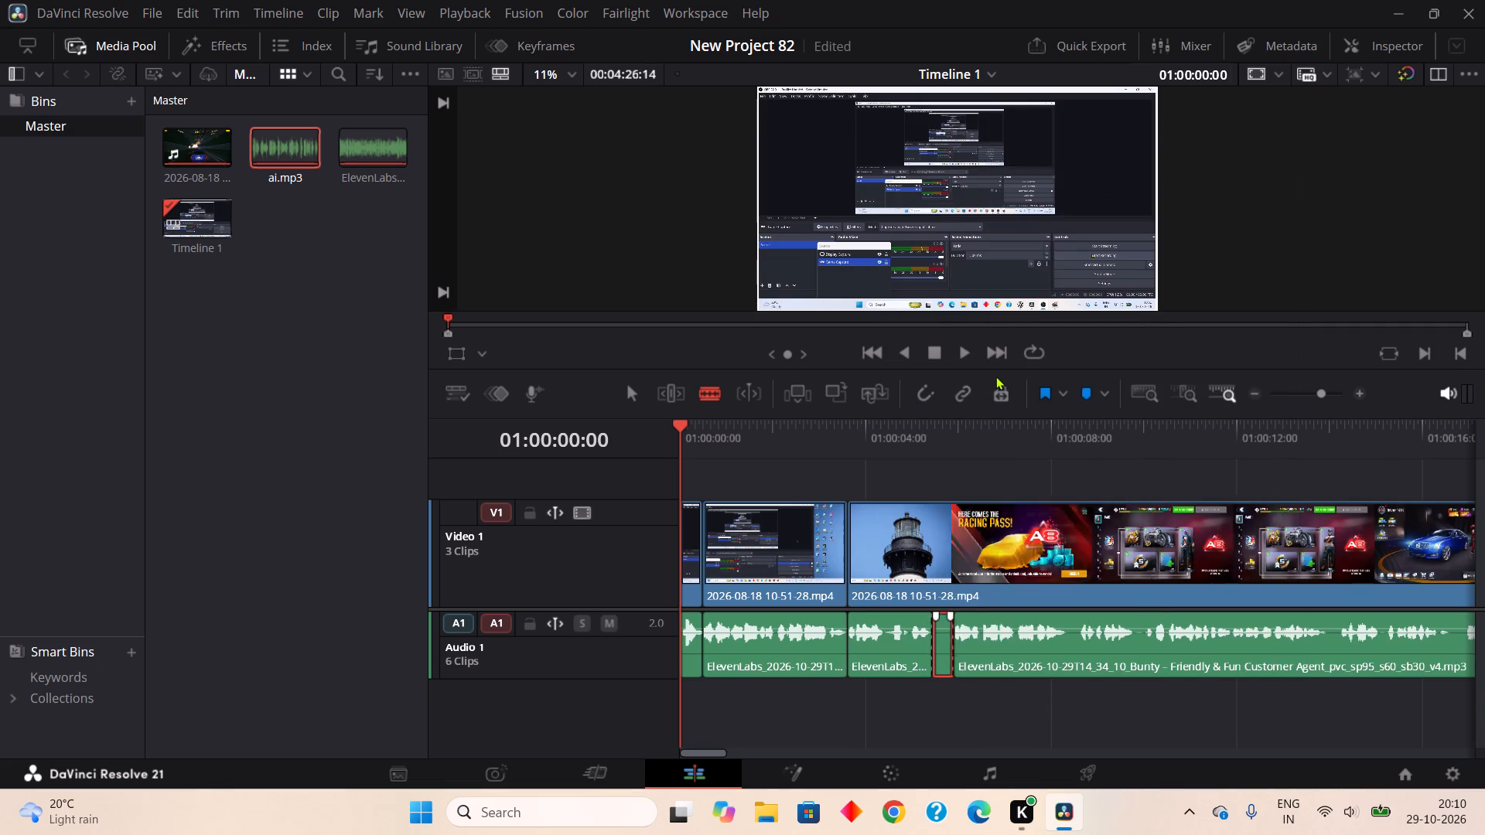
Blade out a tiny piece of the ElevenLabs audio at about 01:00:06:00 and Ripple Cut it.
double_click(958, 653)
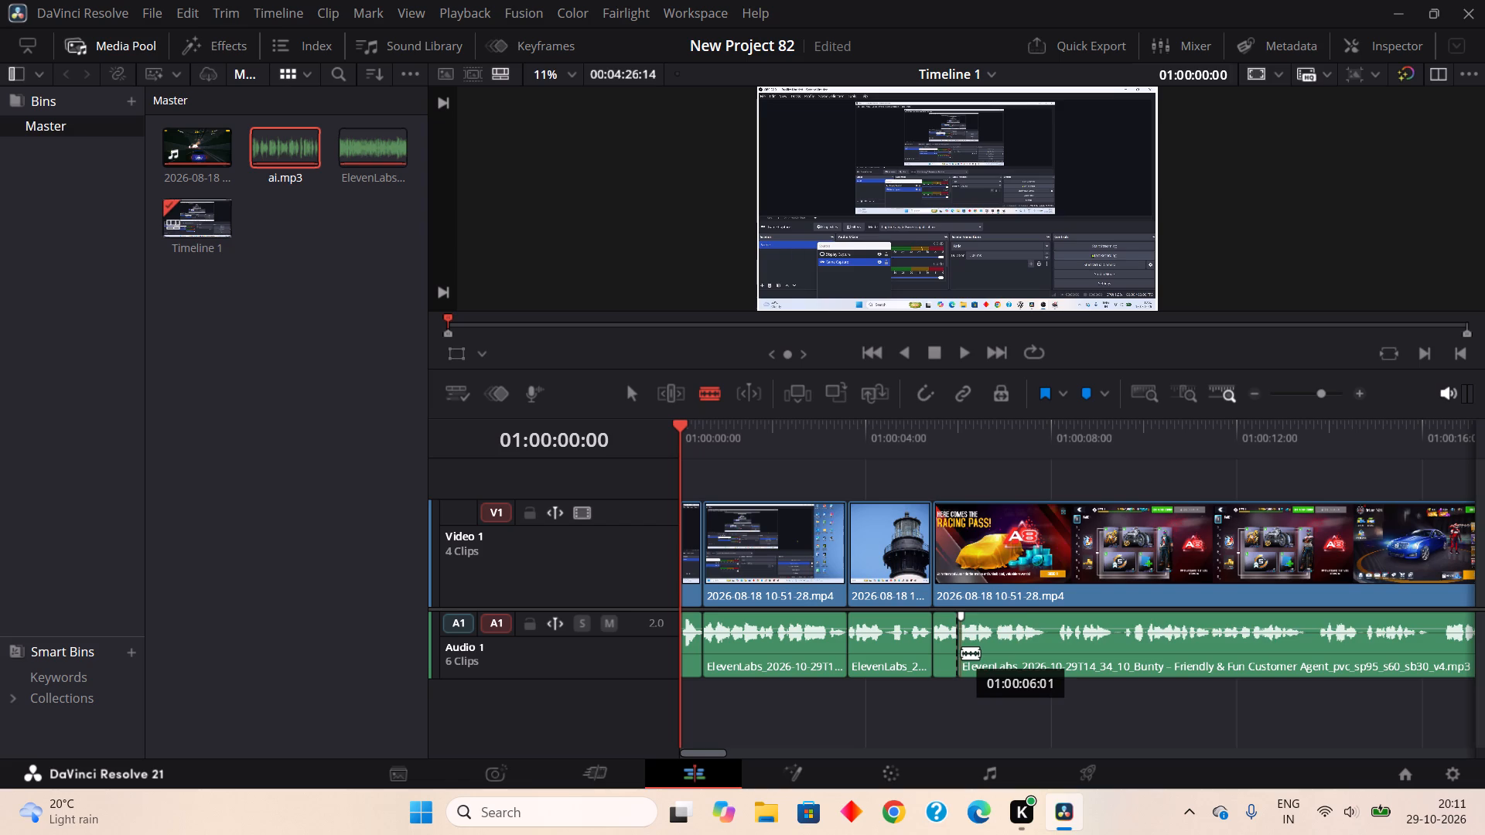
click(961, 653)
right_click(959, 653)
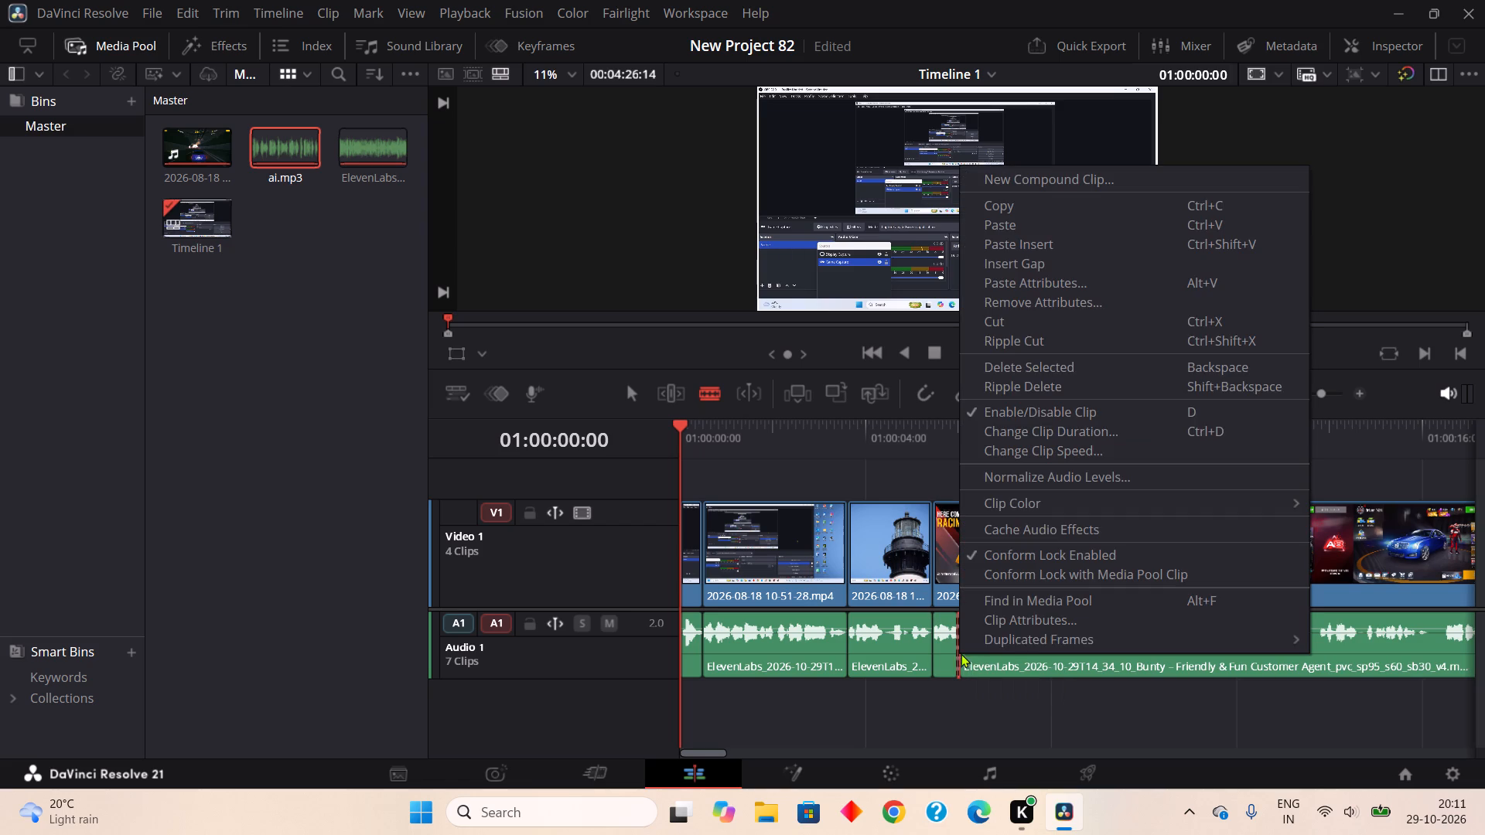
click(1014, 346)
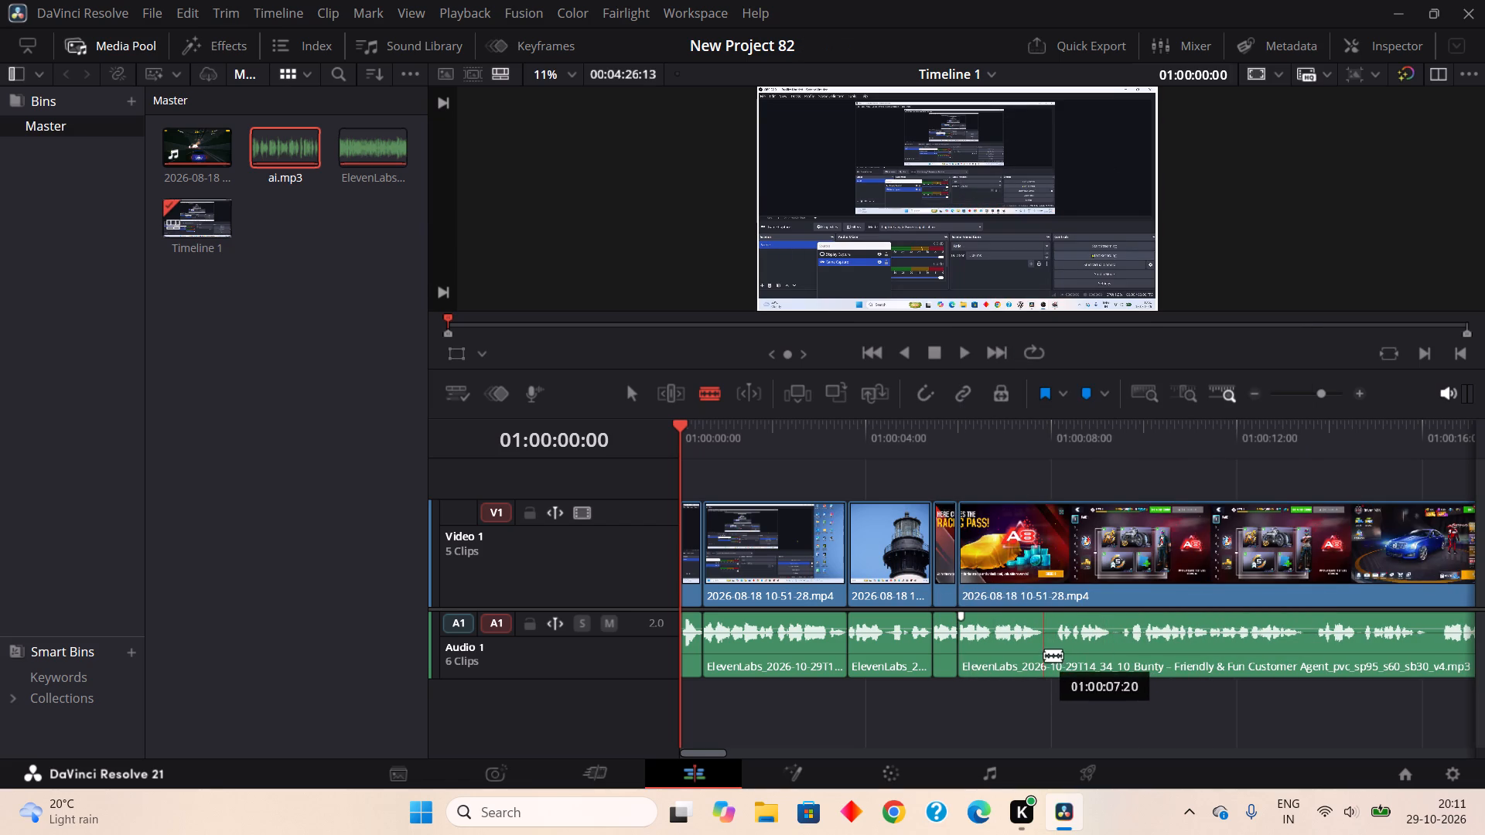
Blade out the pause in the ElevenLabs audio from about 01:00:07:20 to just after 01:00:08:00 and Ripple Cut it.
click(1044, 655)
click(1057, 650)
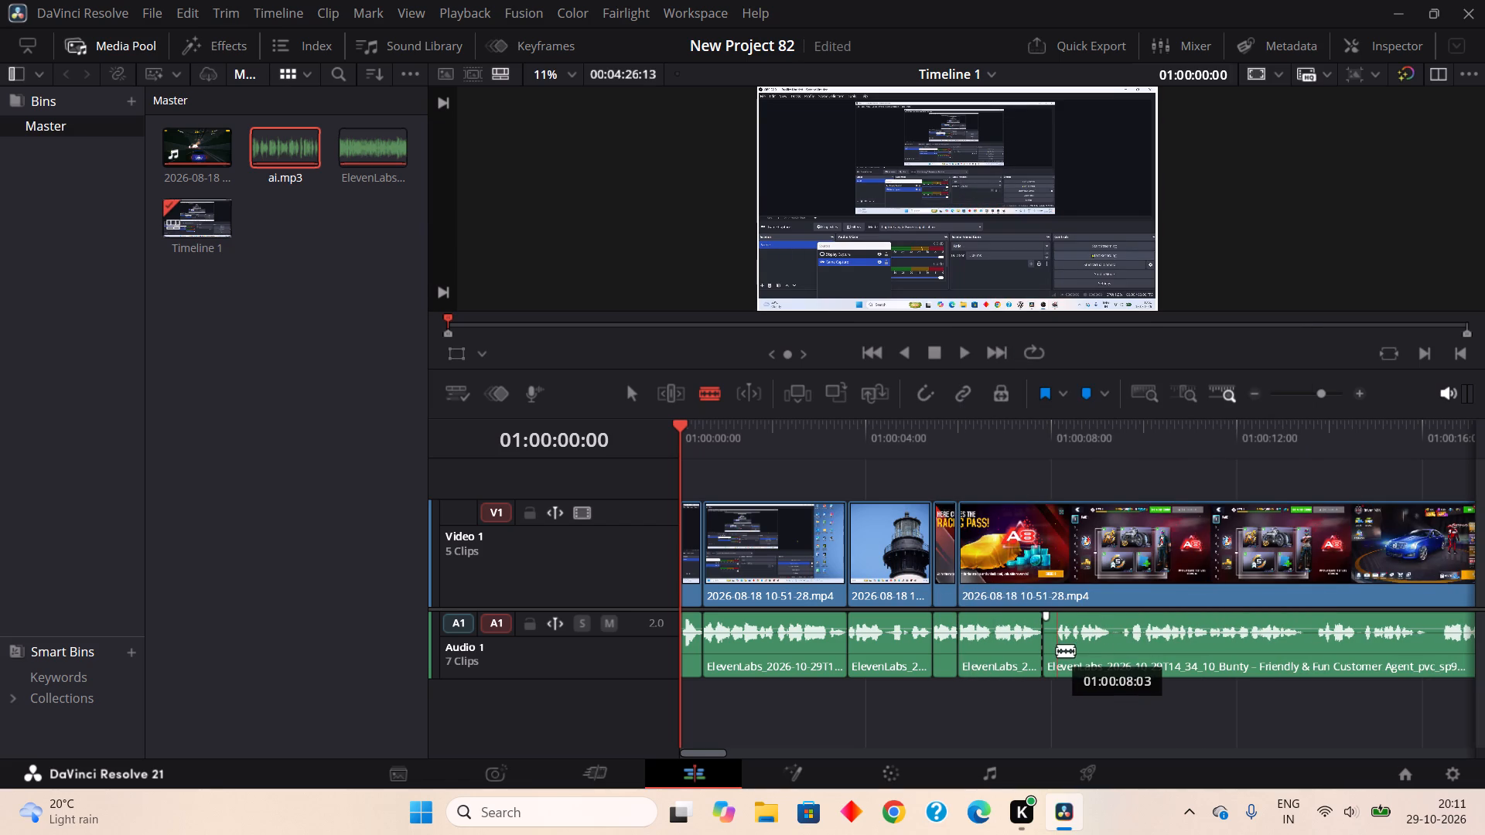
right_click(1053, 652)
click(1100, 329)
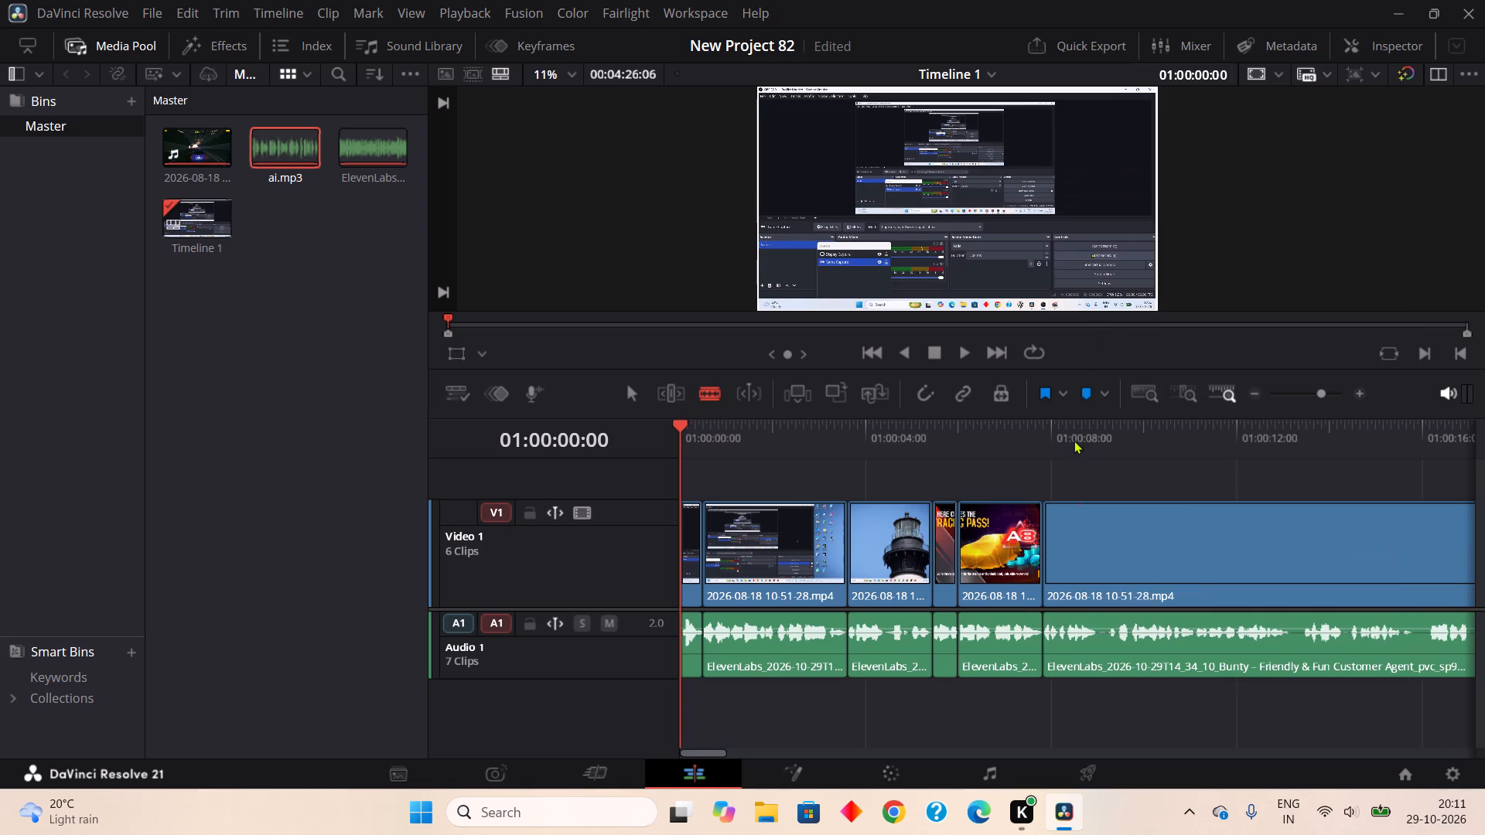
Blade out the short pause in the ElevenLabs audio starting at about 01:00:09:00 and Ripple Cut it.
click(1098, 653)
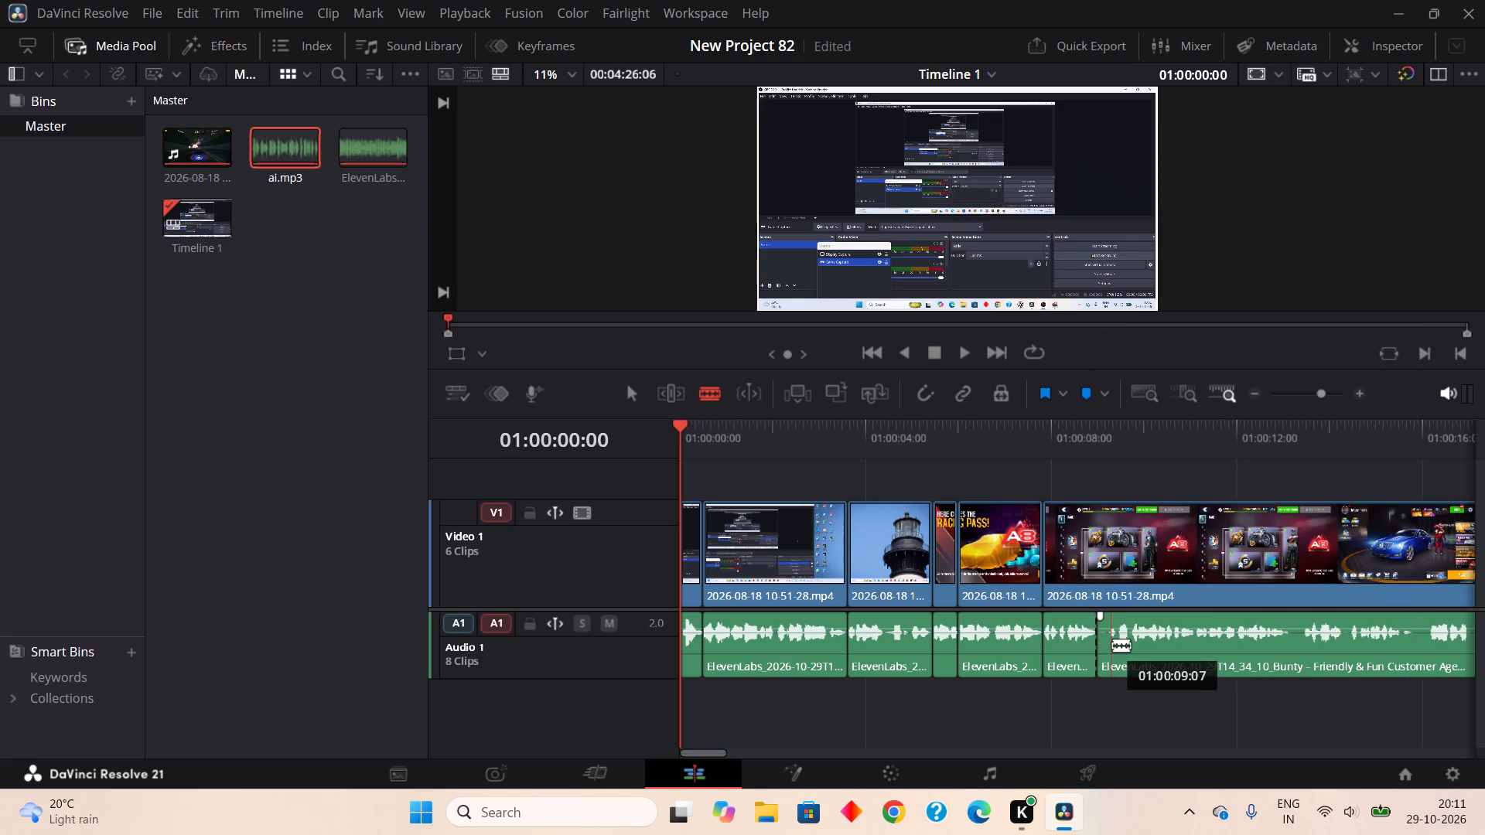
click(1110, 648)
right_click(1104, 646)
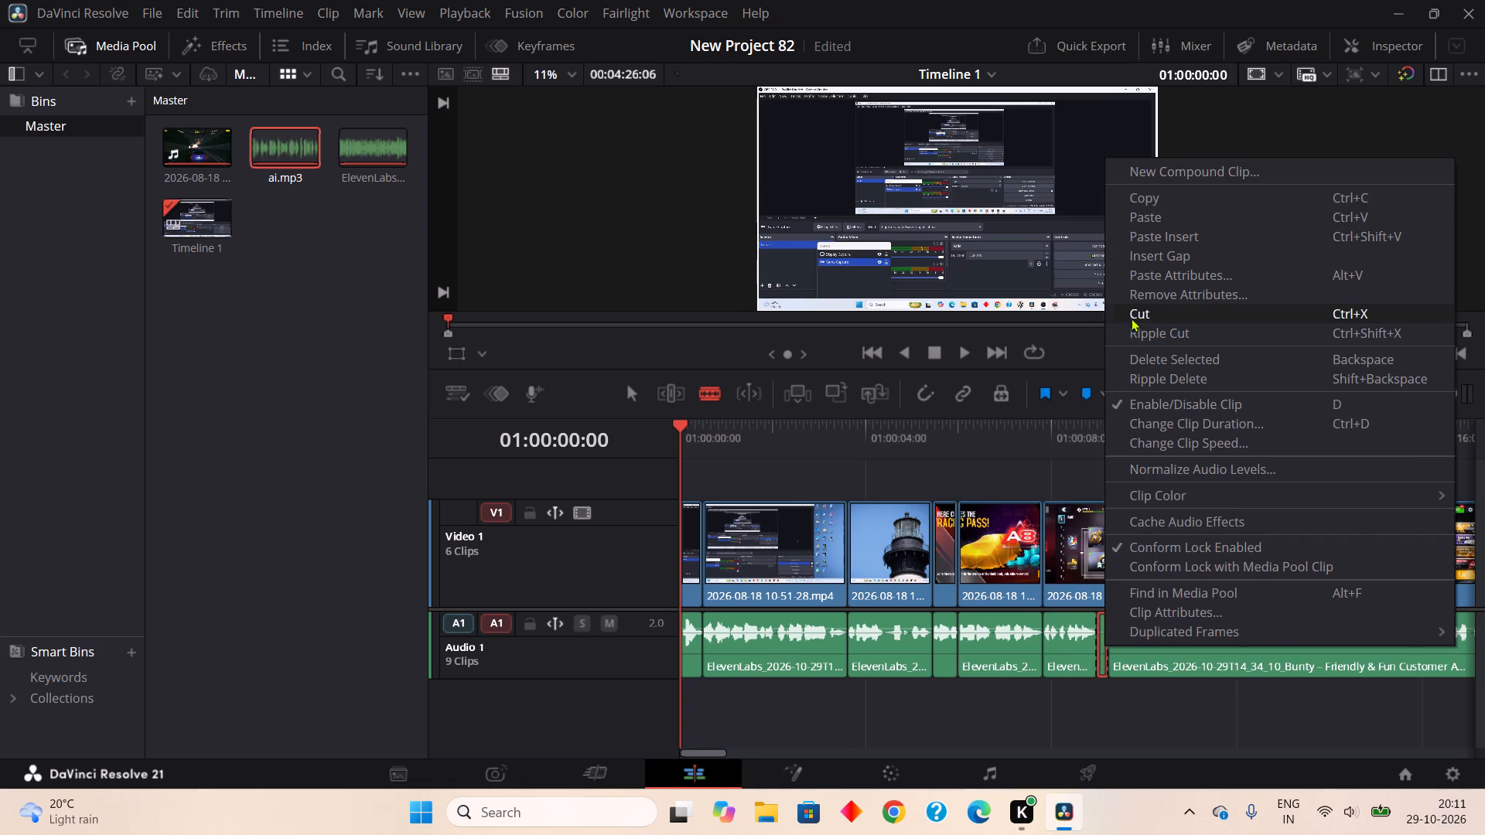
click(1137, 336)
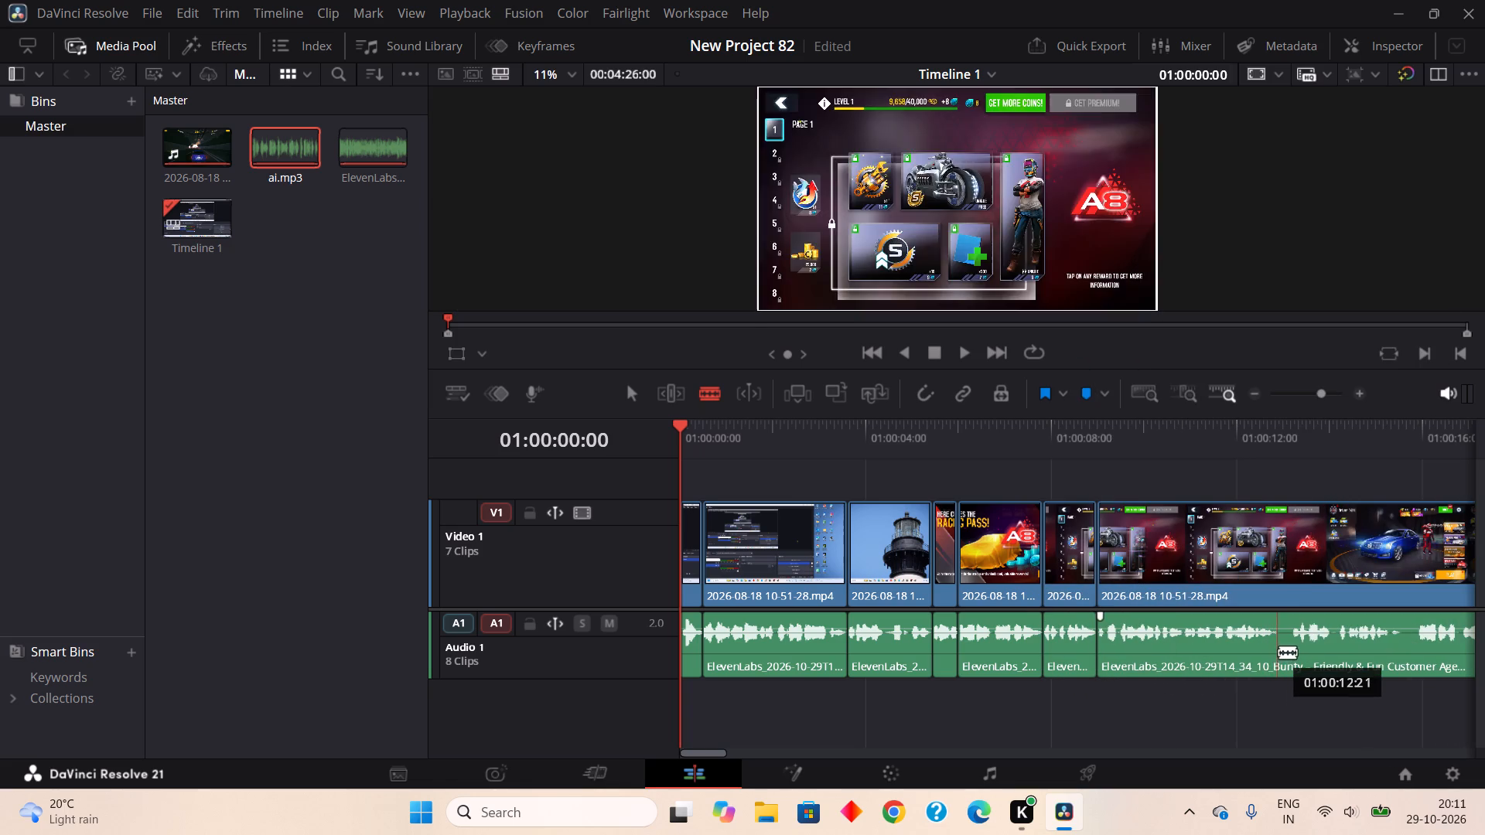
Blade out the pause in the ElevenLabs audio from about 01:00:12:21 to just after 01:00:13:00 and Ripple Cut it.
click(1278, 652)
click(1293, 653)
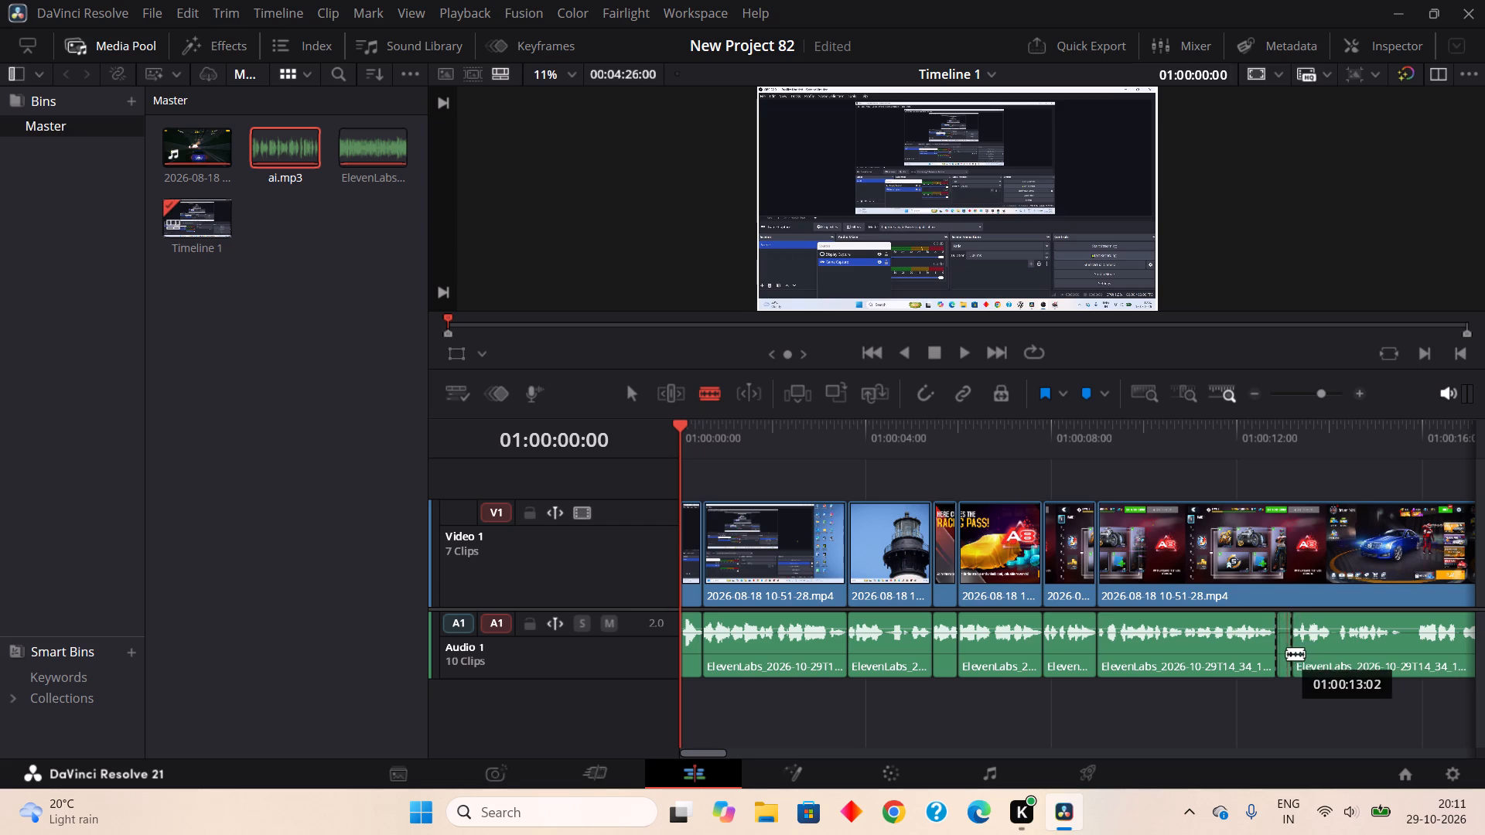
right_click(1286, 653)
click(1255, 340)
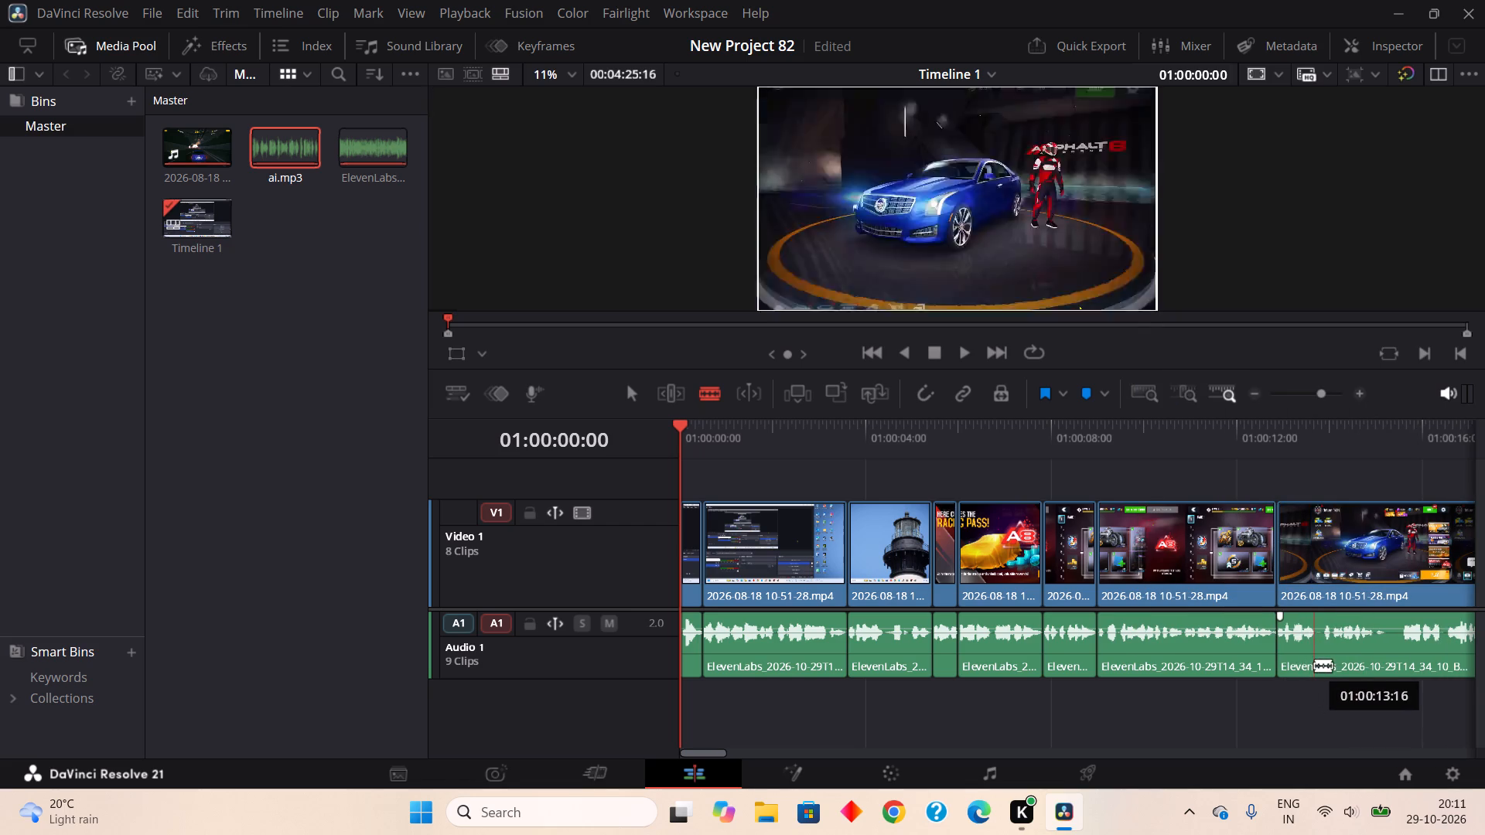
Blade out a small piece of the ElevenLabs audio starting at about 01:00:13:16 and Ripple Cut it.
click(1314, 665)
click(1325, 659)
right_click(1323, 659)
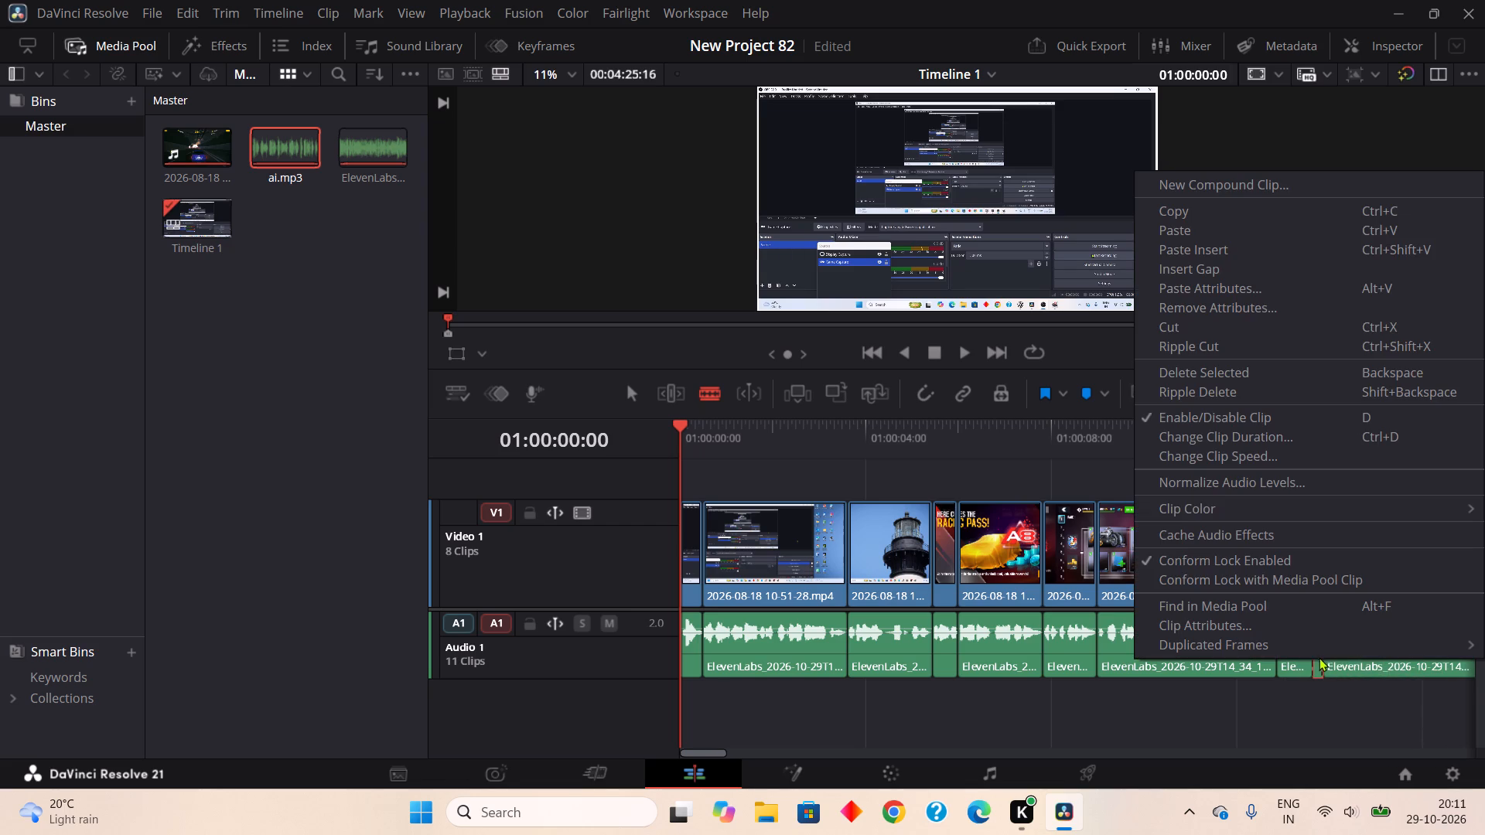
click(1268, 340)
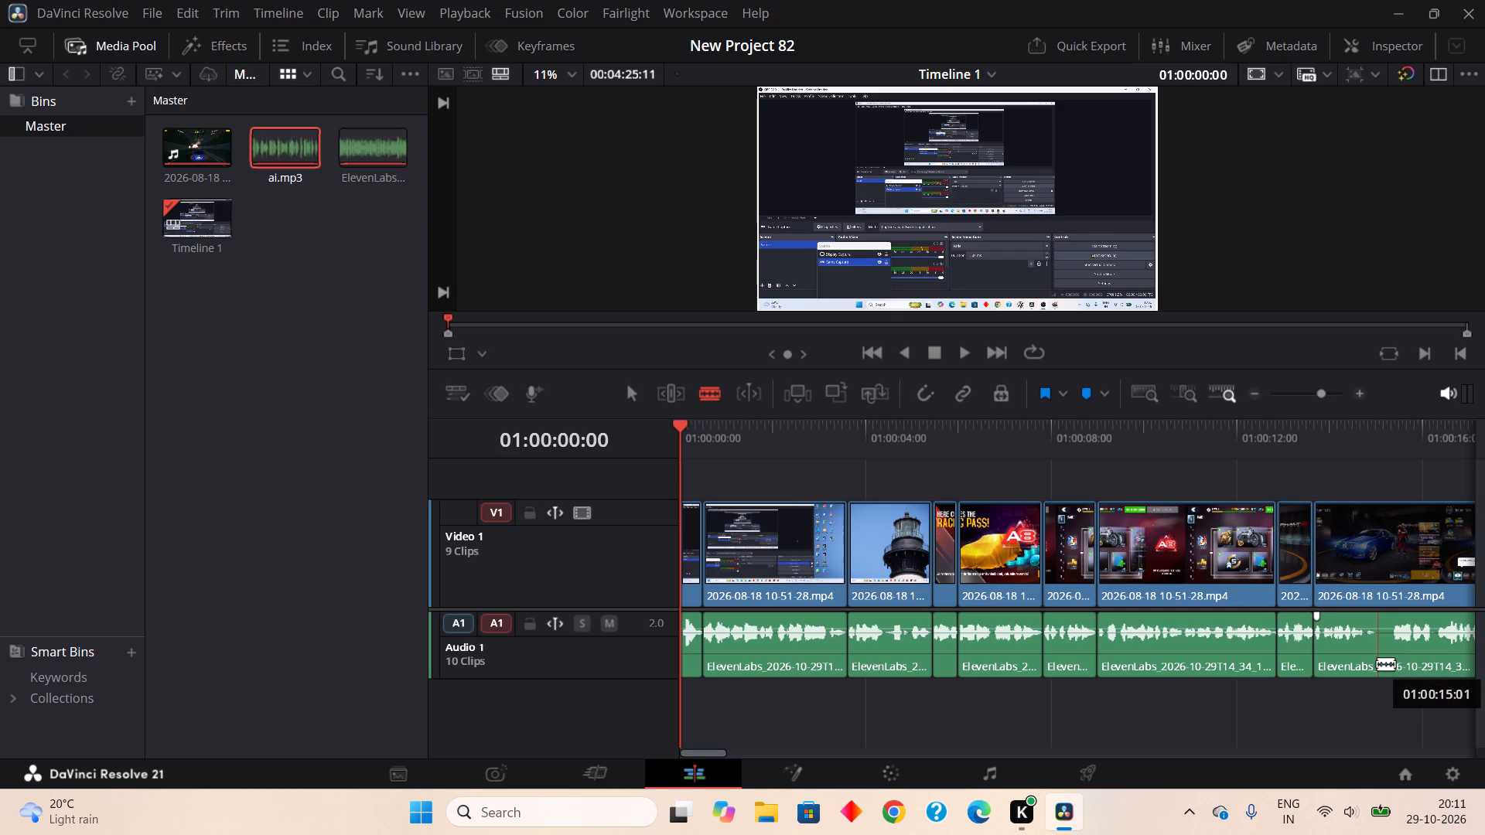
Blade out the pause in the ElevenLabs audio from about 01:00:15:01 to 01:00:15:09 and Ripple Cut it.
click(1377, 663)
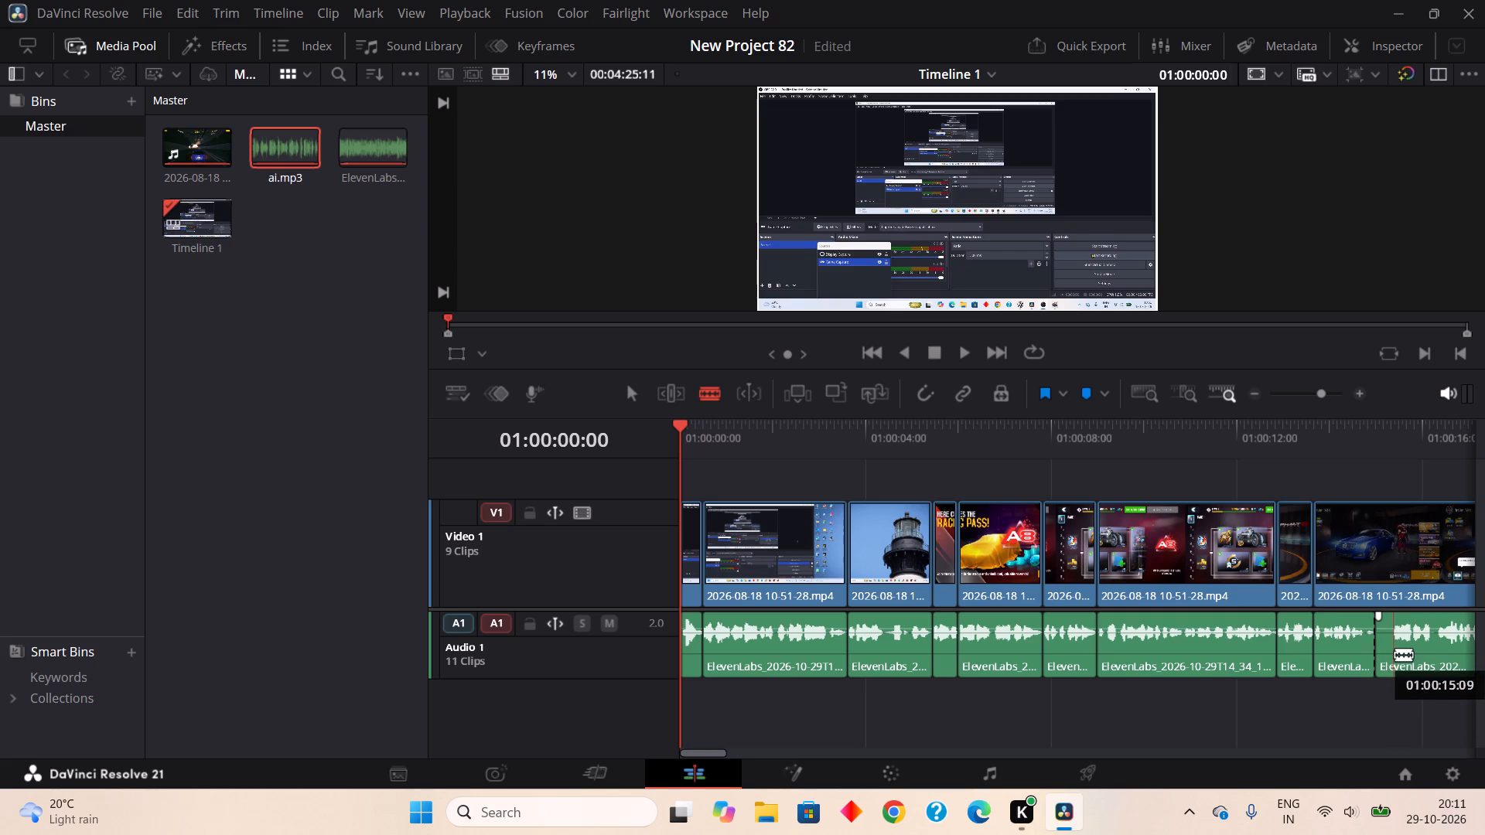
click(1395, 654)
right_click(1385, 653)
click(1195, 340)
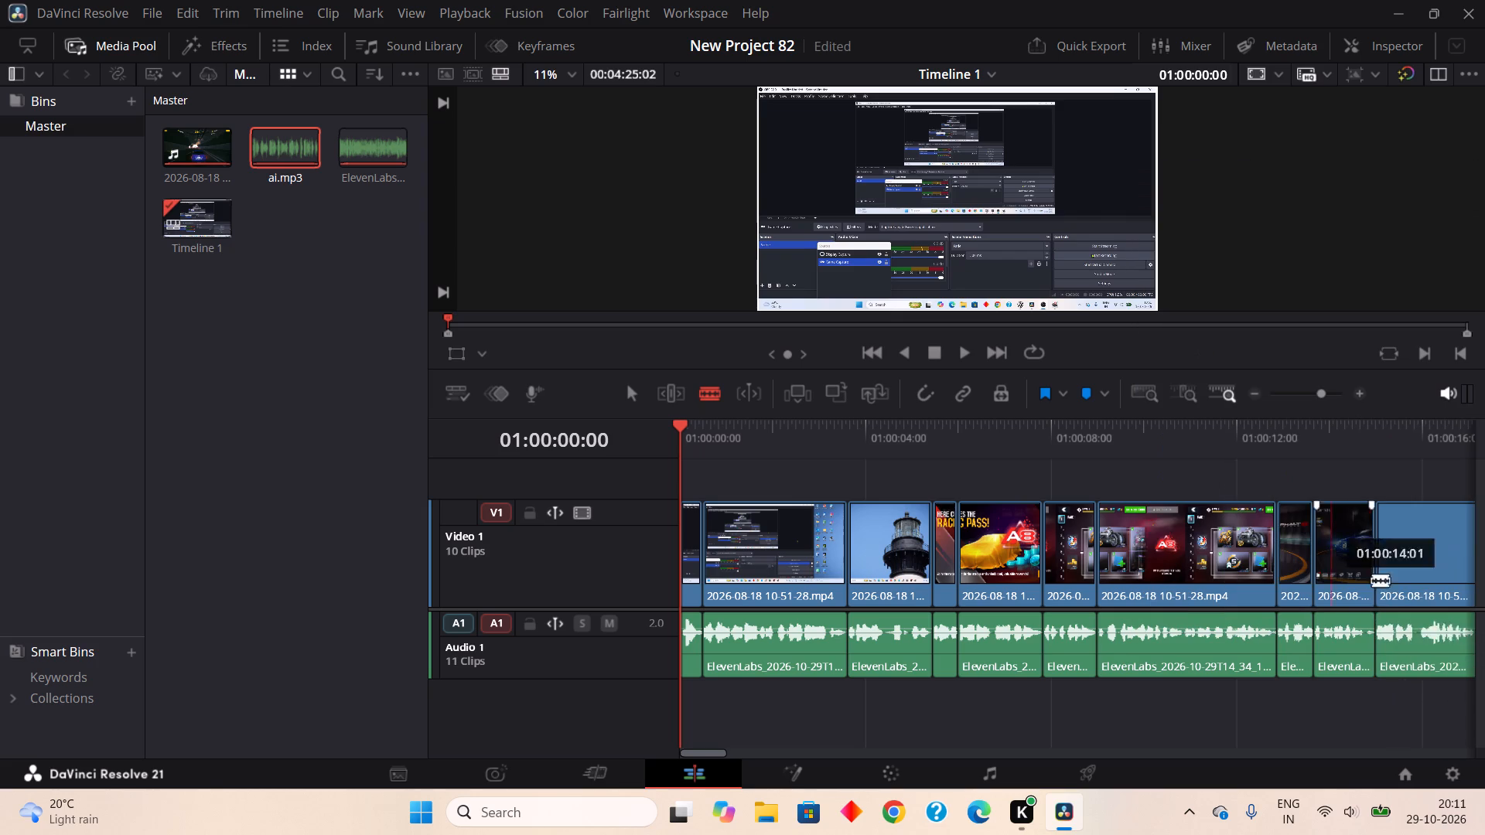
Blade out a tiny piece of the ElevenLabs audio just before 01:00:16:00 and Ripple Cut it.
click(1415, 653)
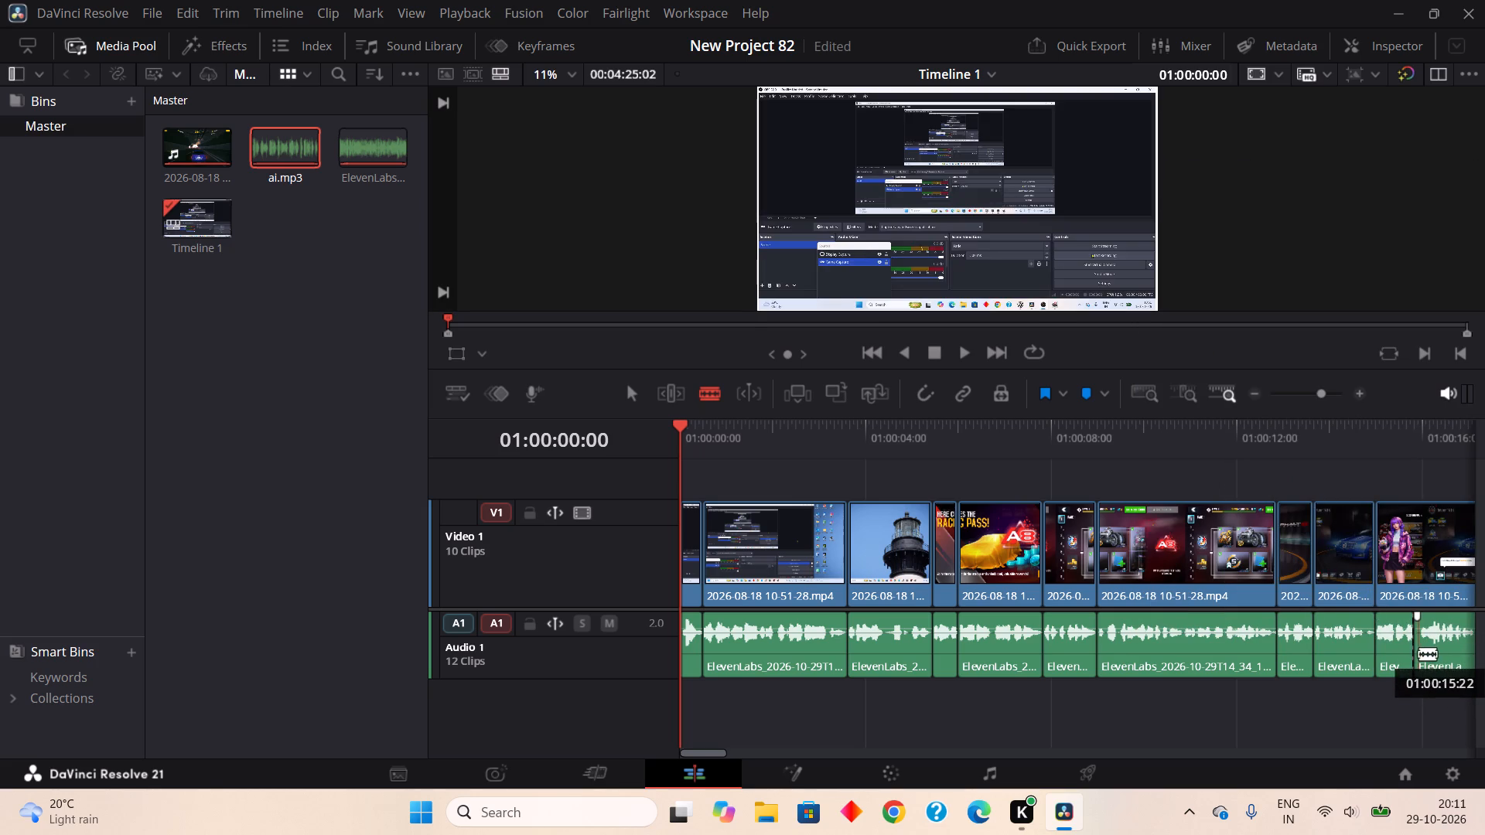
click(1421, 653)
right_click(1415, 653)
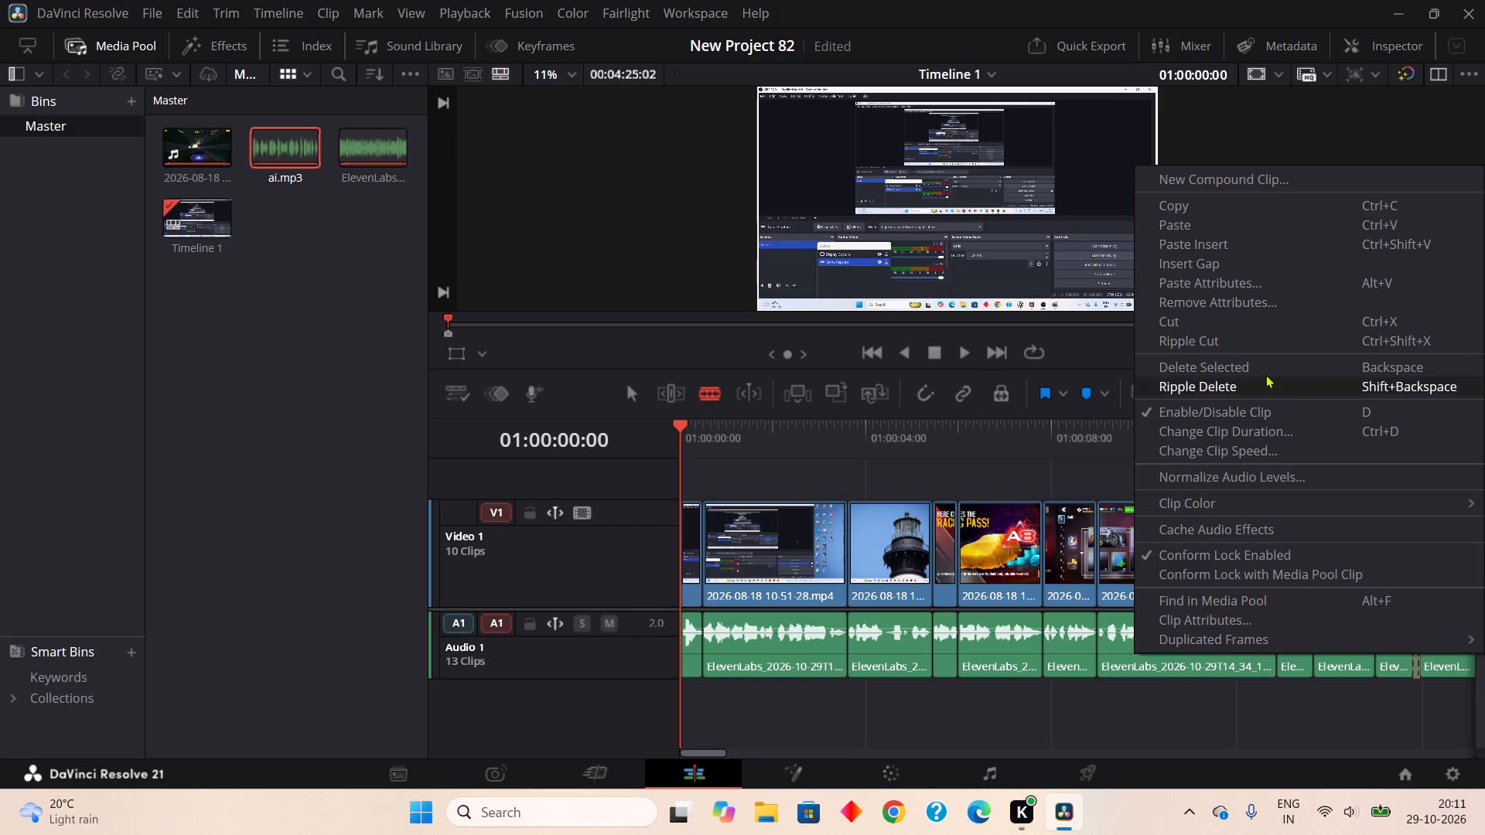
click(1223, 341)
Blade out the short pause in the ElevenLabs audio just after 01:00:17:00, ending near 01:00:17:08, and Ripple Cut it.
drag(687, 431, 725, 434)
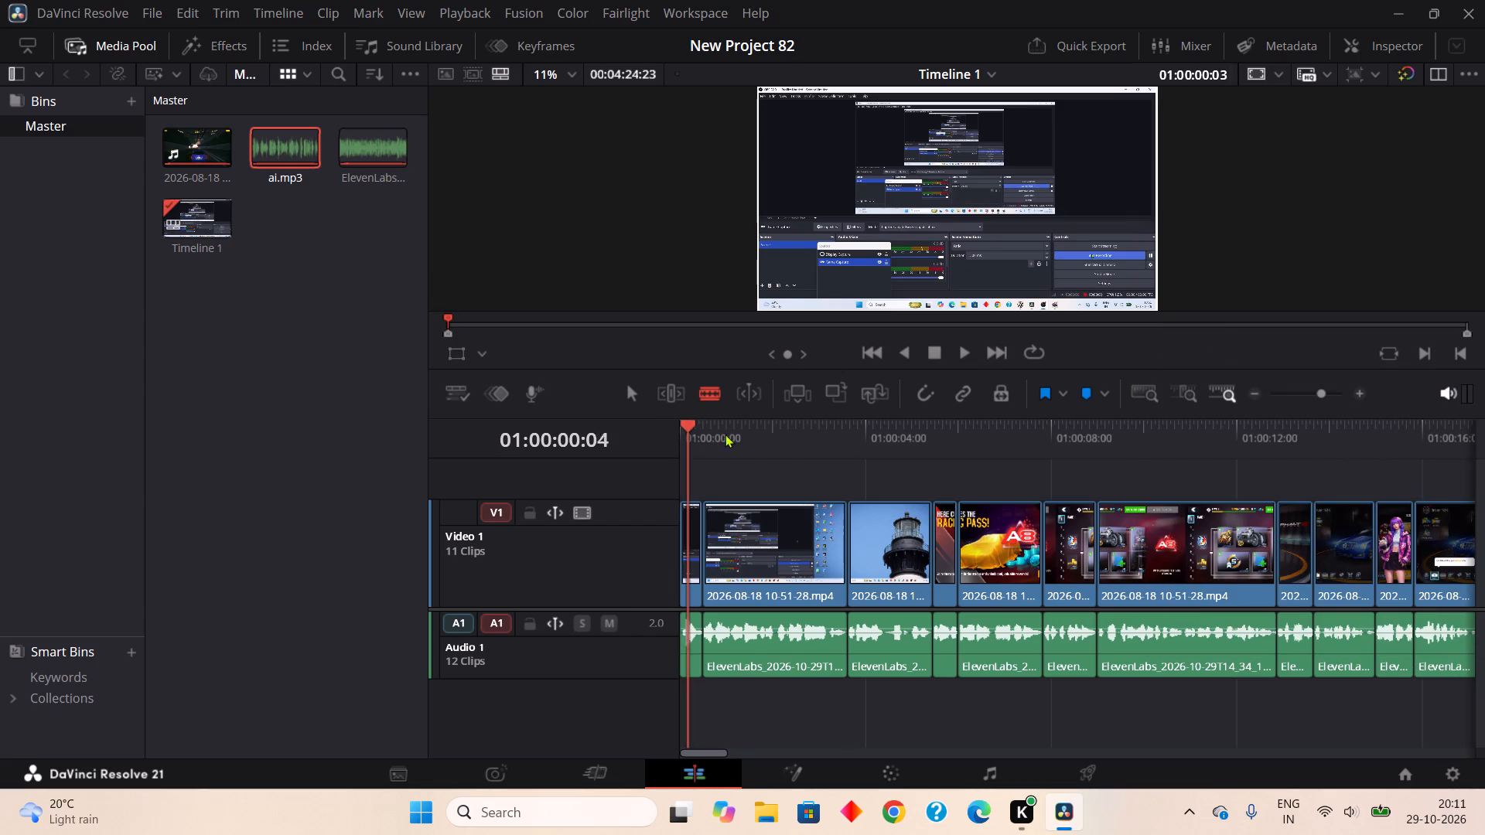
drag(725, 434, 1451, 452)
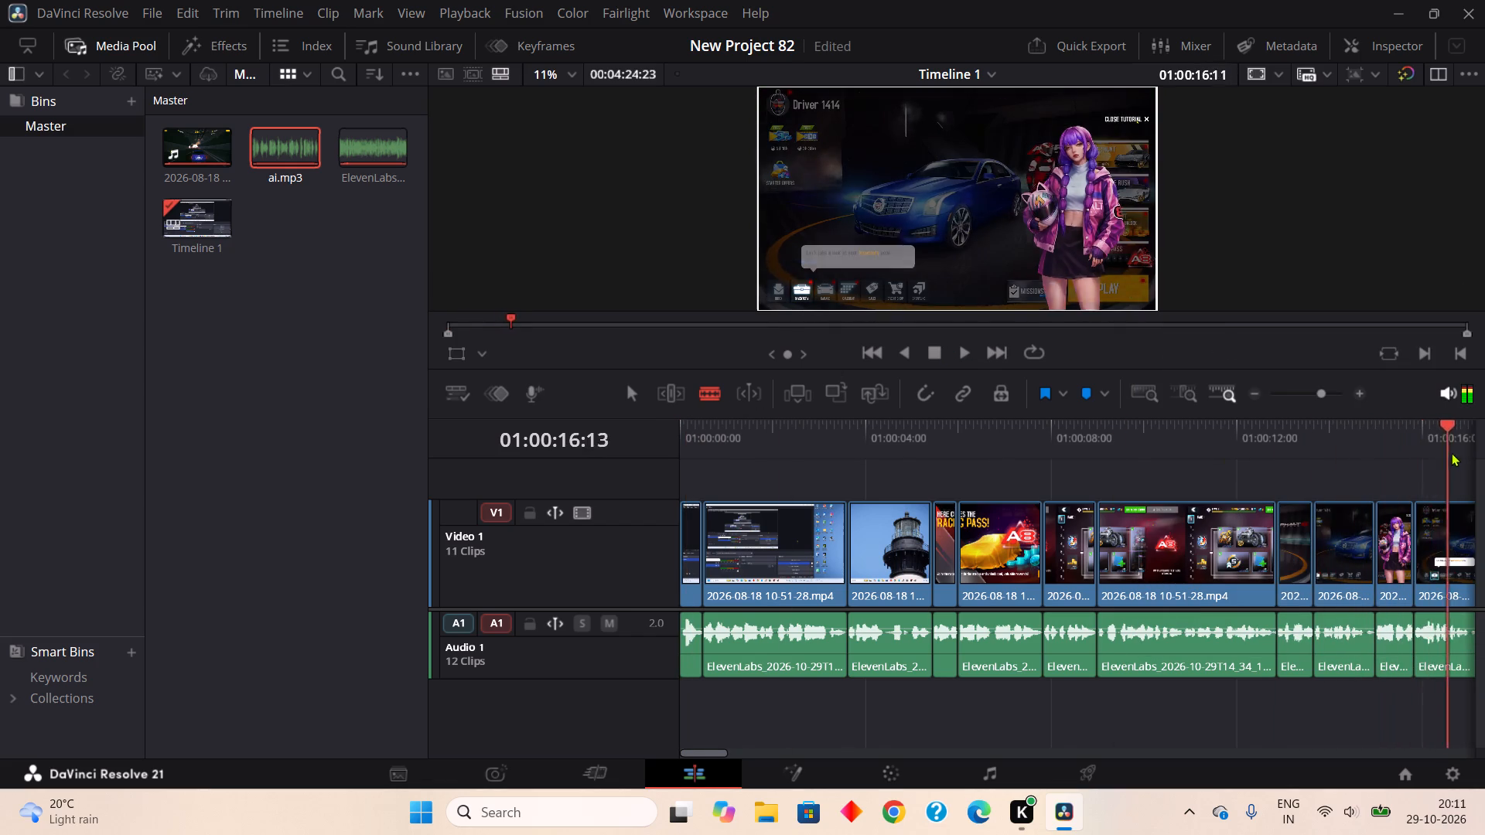
drag(1451, 452, 1425, 461)
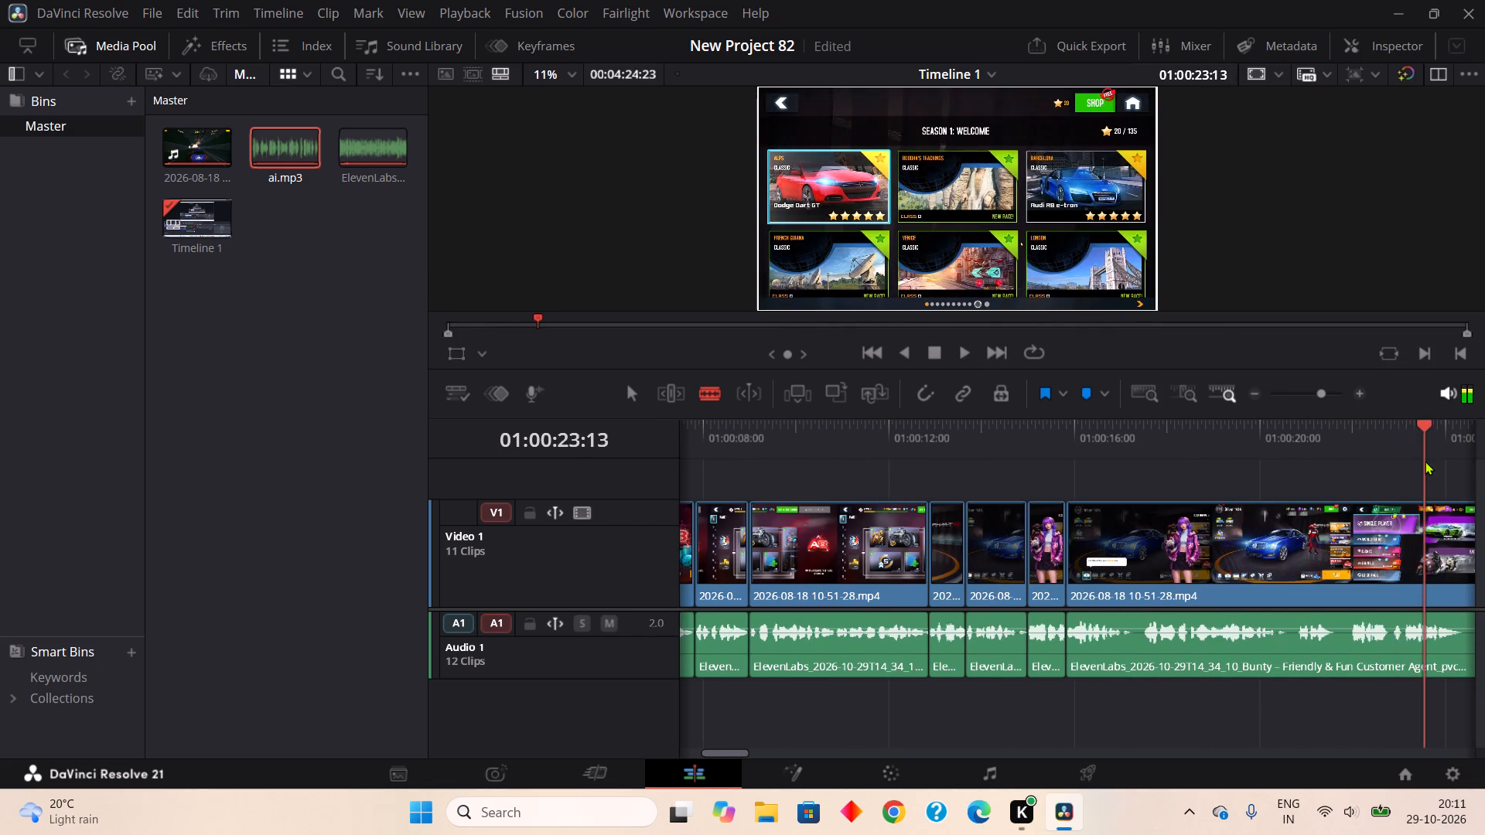
drag(1425, 461, 1435, 461)
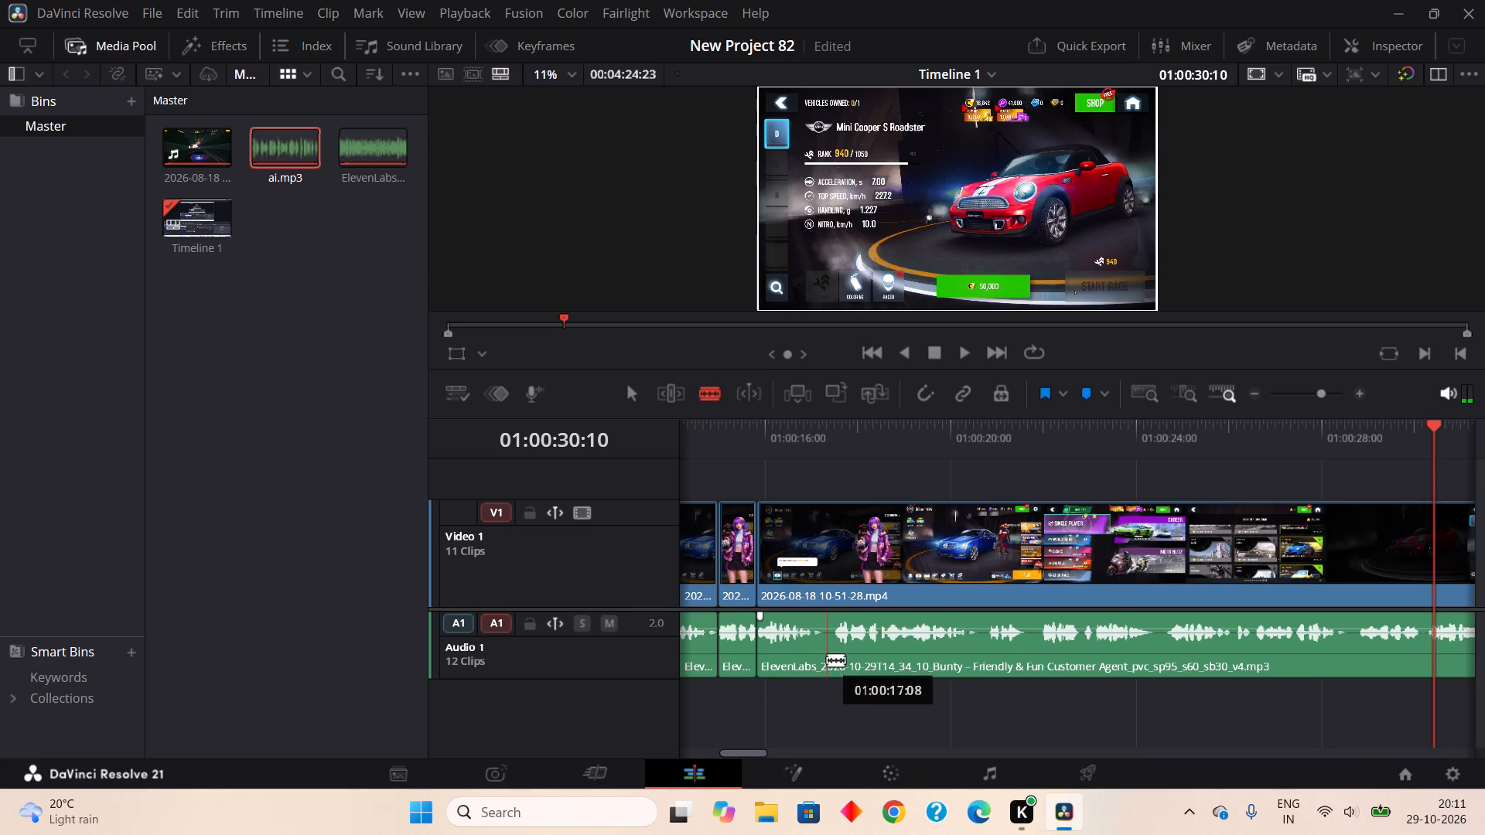
click(821, 665)
click(835, 653)
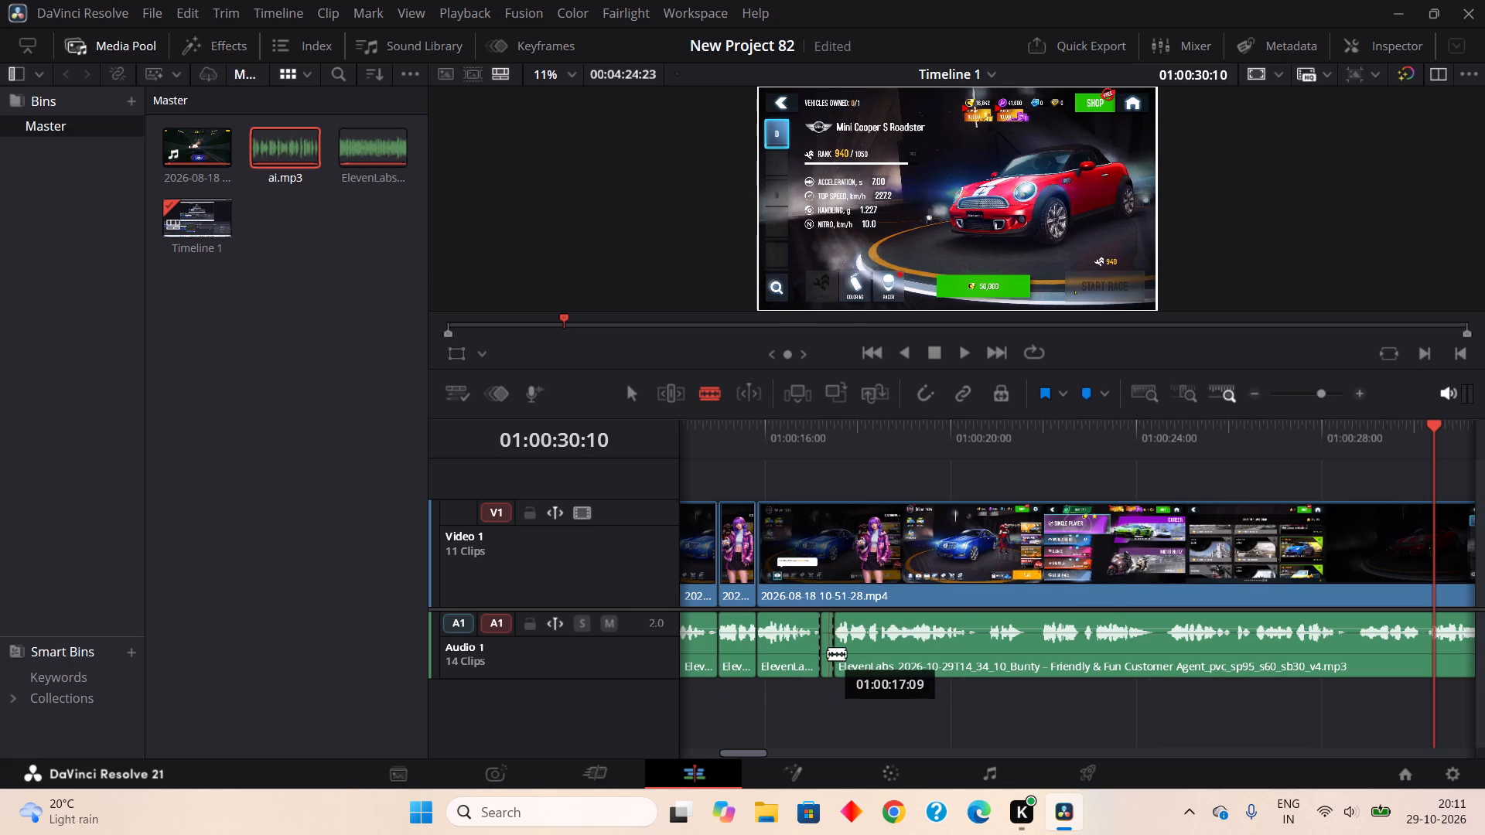
right_click(828, 653)
click(873, 345)
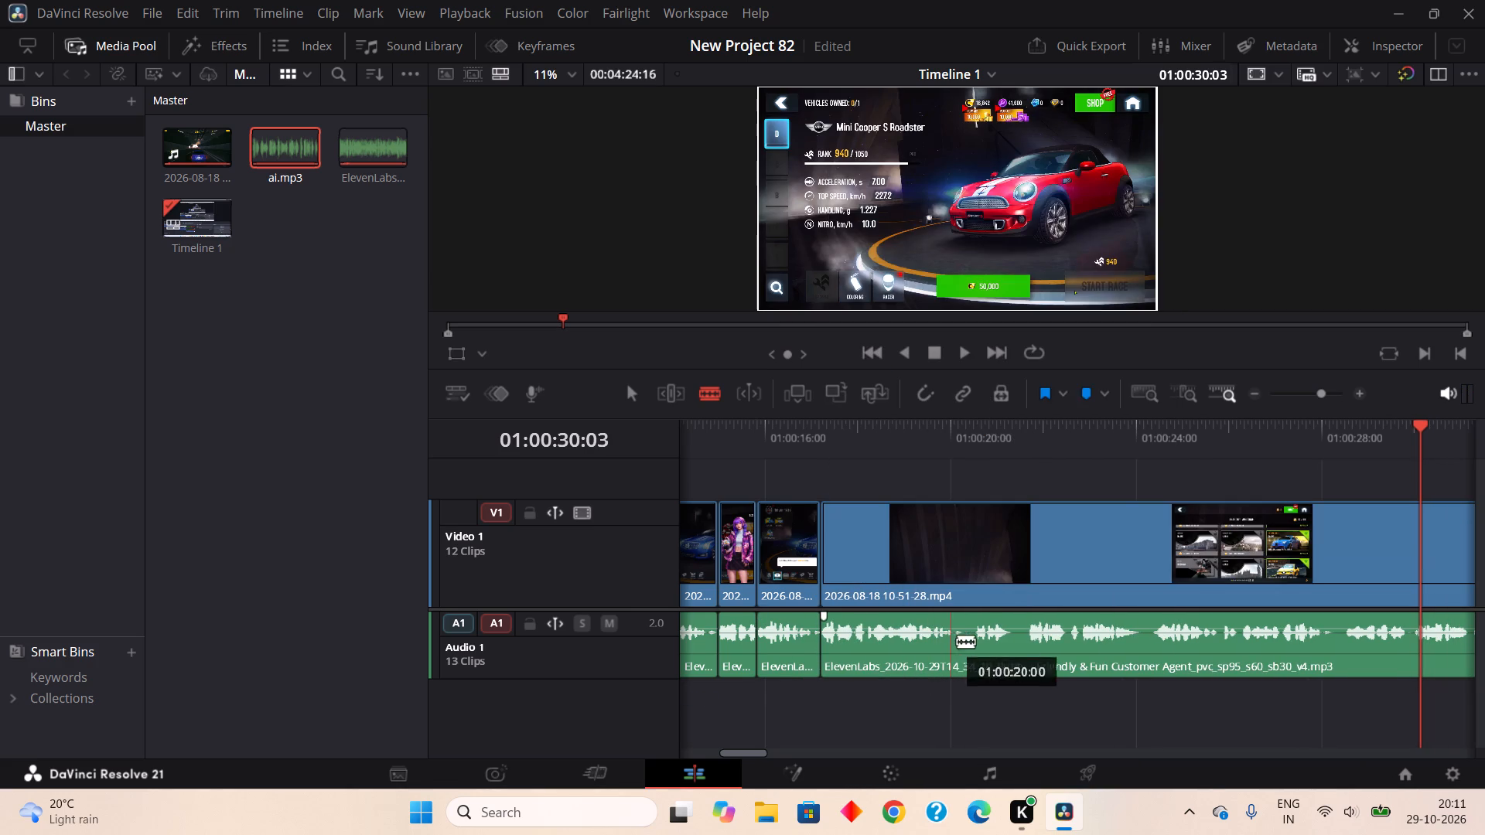
Blade out the pause in the ElevenLabs audio from just after 01:00:20:00 to about 01:00:20:13 and Ripple Cut it.
click(960, 653)
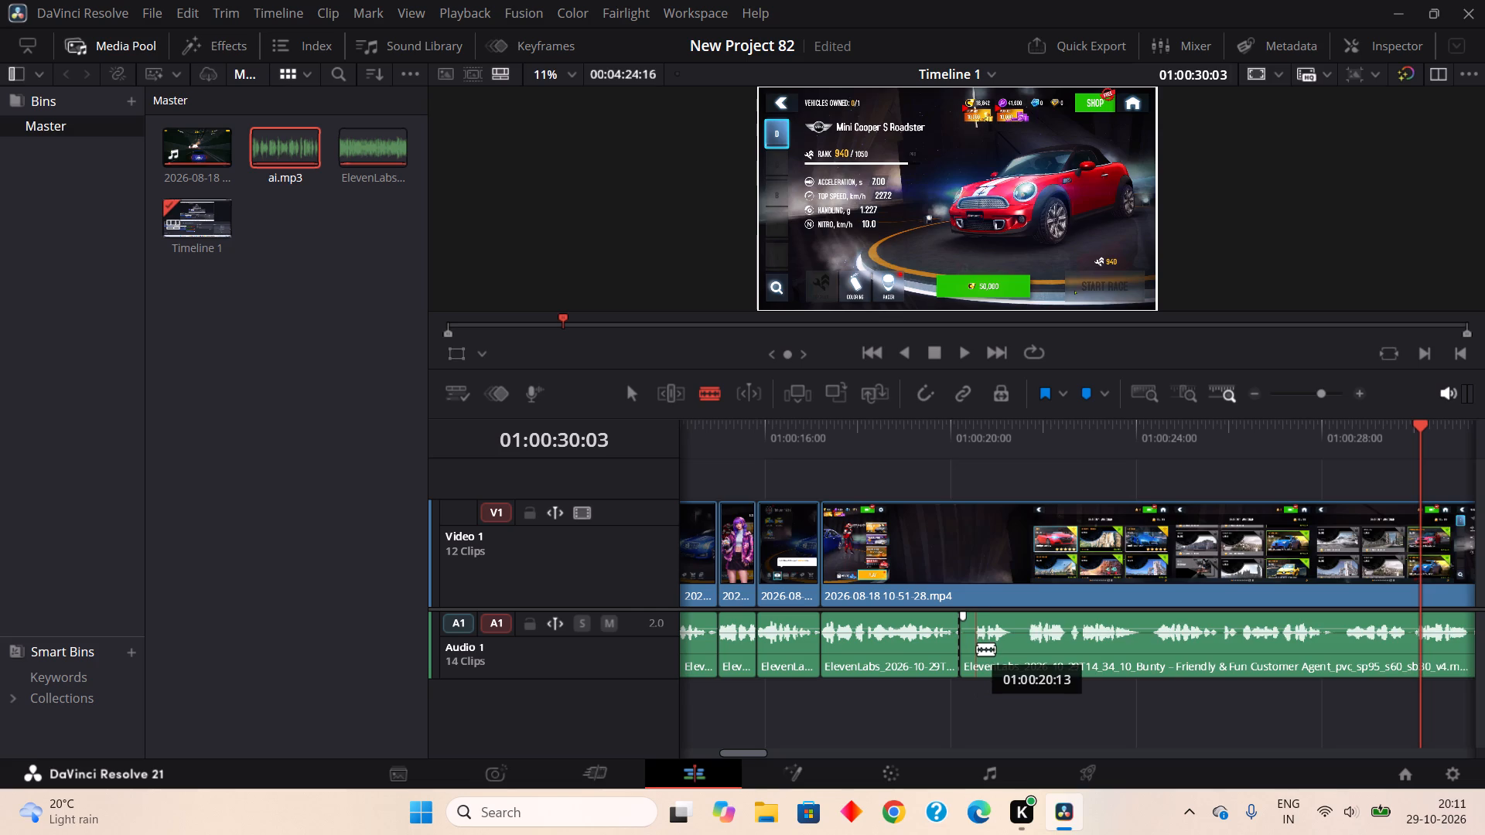
click(977, 649)
right_click(962, 651)
click(1022, 338)
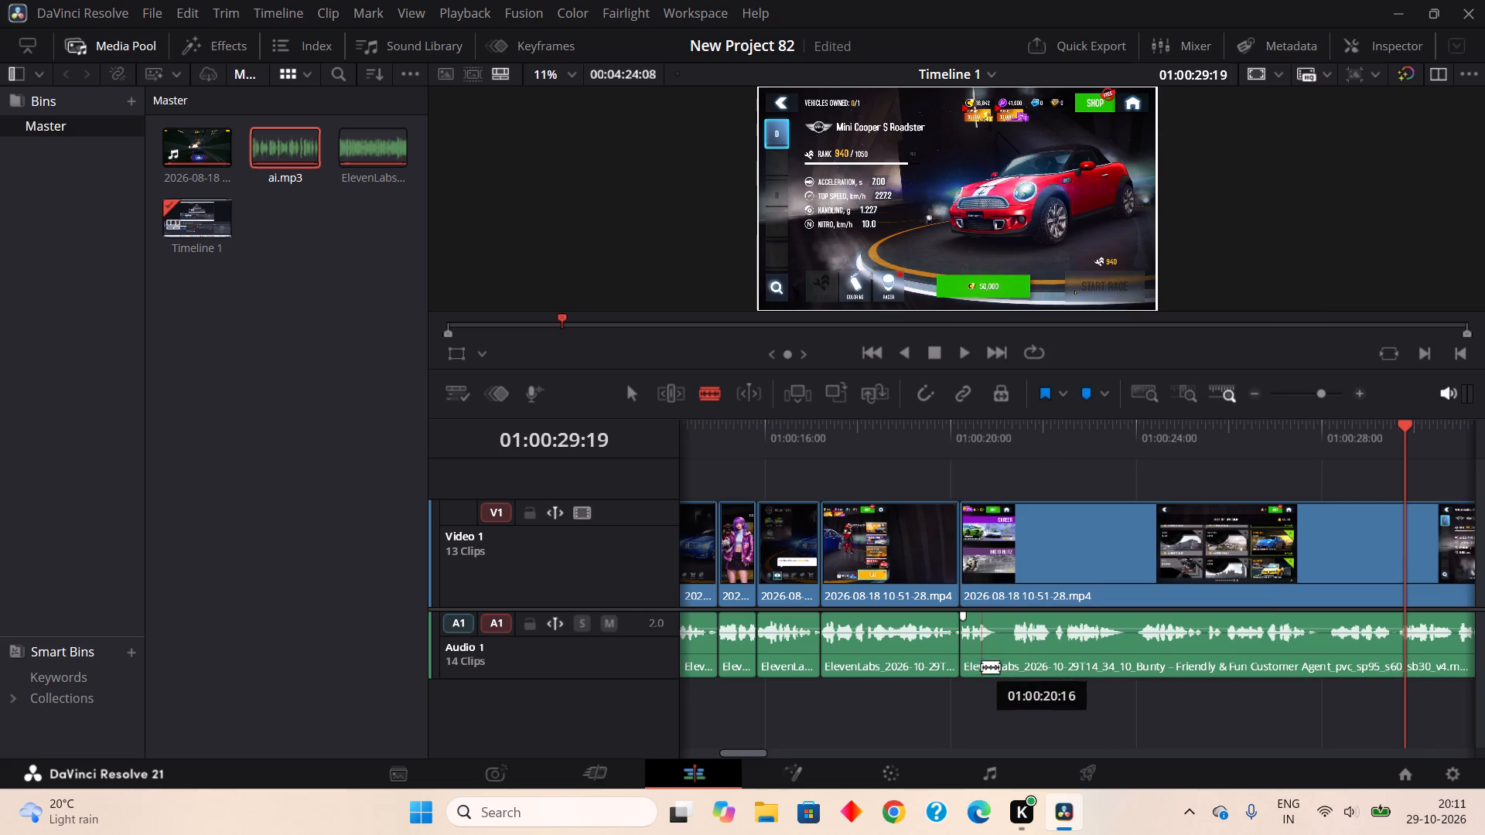
Blade out the pause in the ElevenLabs audio from just before 01:00:21:00 to about 01:00:21:09 and Ripple Cut it.
click(995, 662)
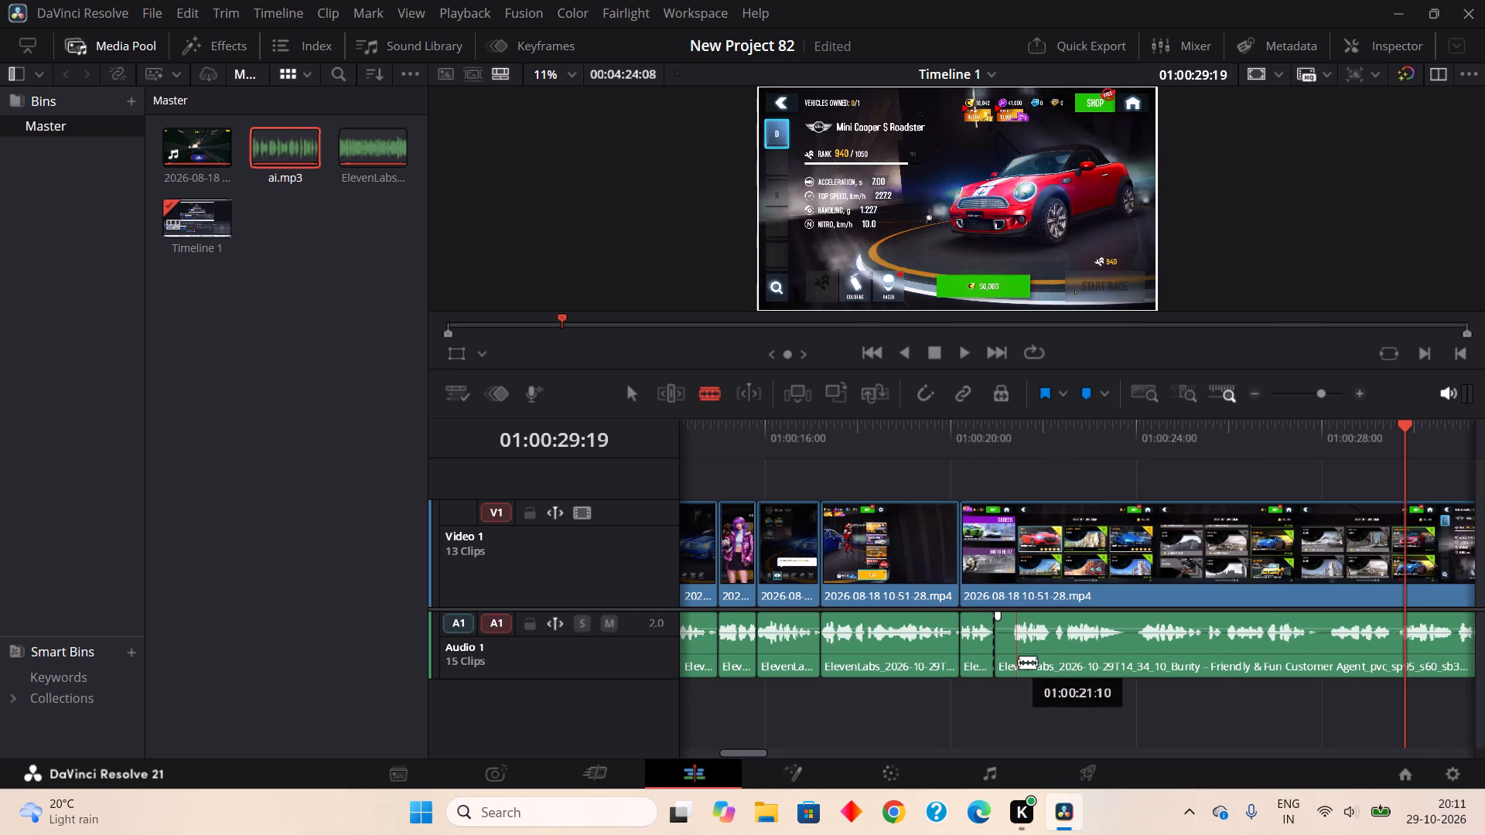
click(1013, 667)
right_click(1002, 662)
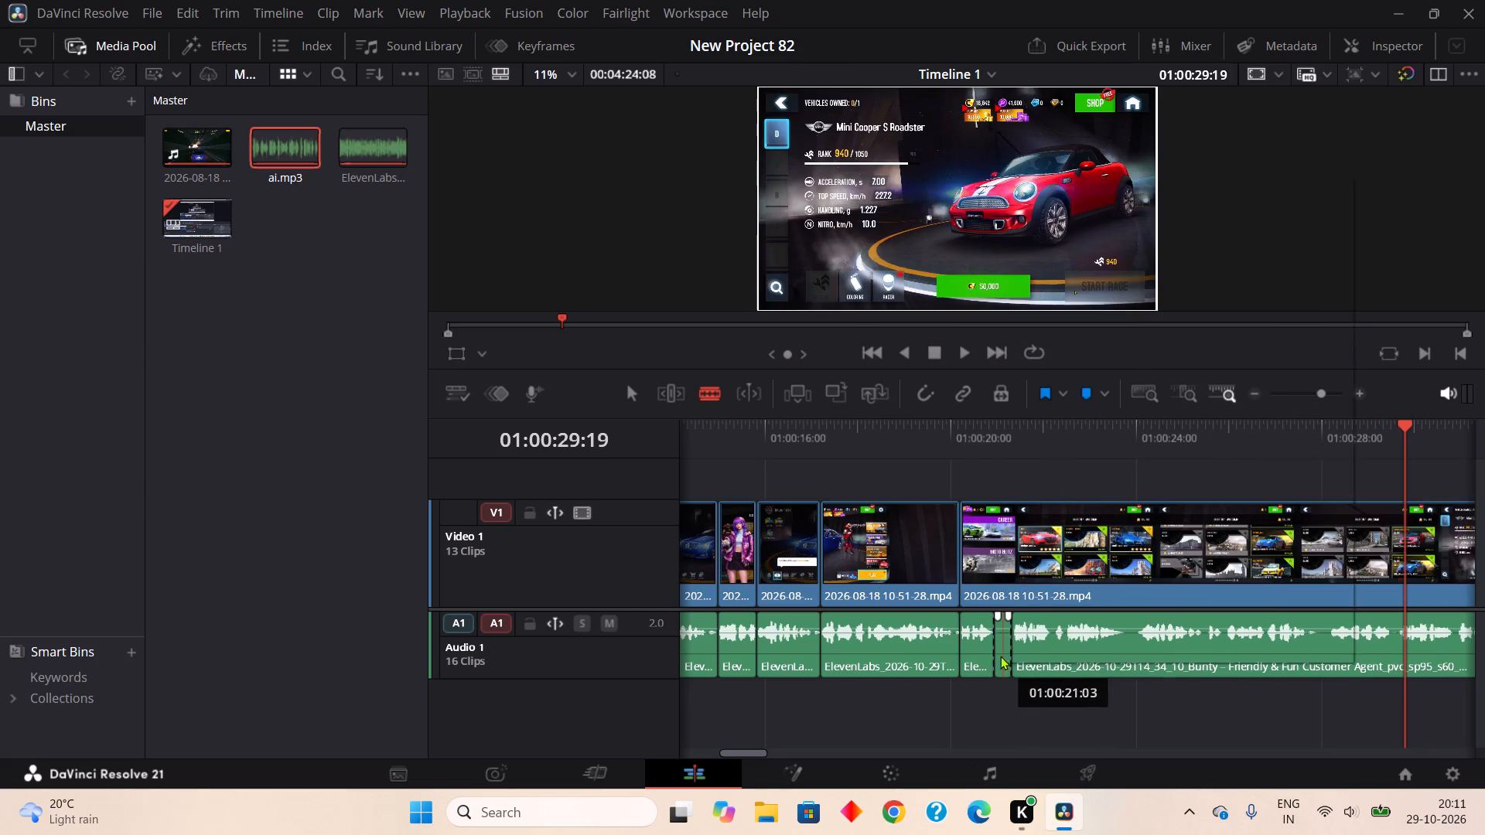
click(1042, 348)
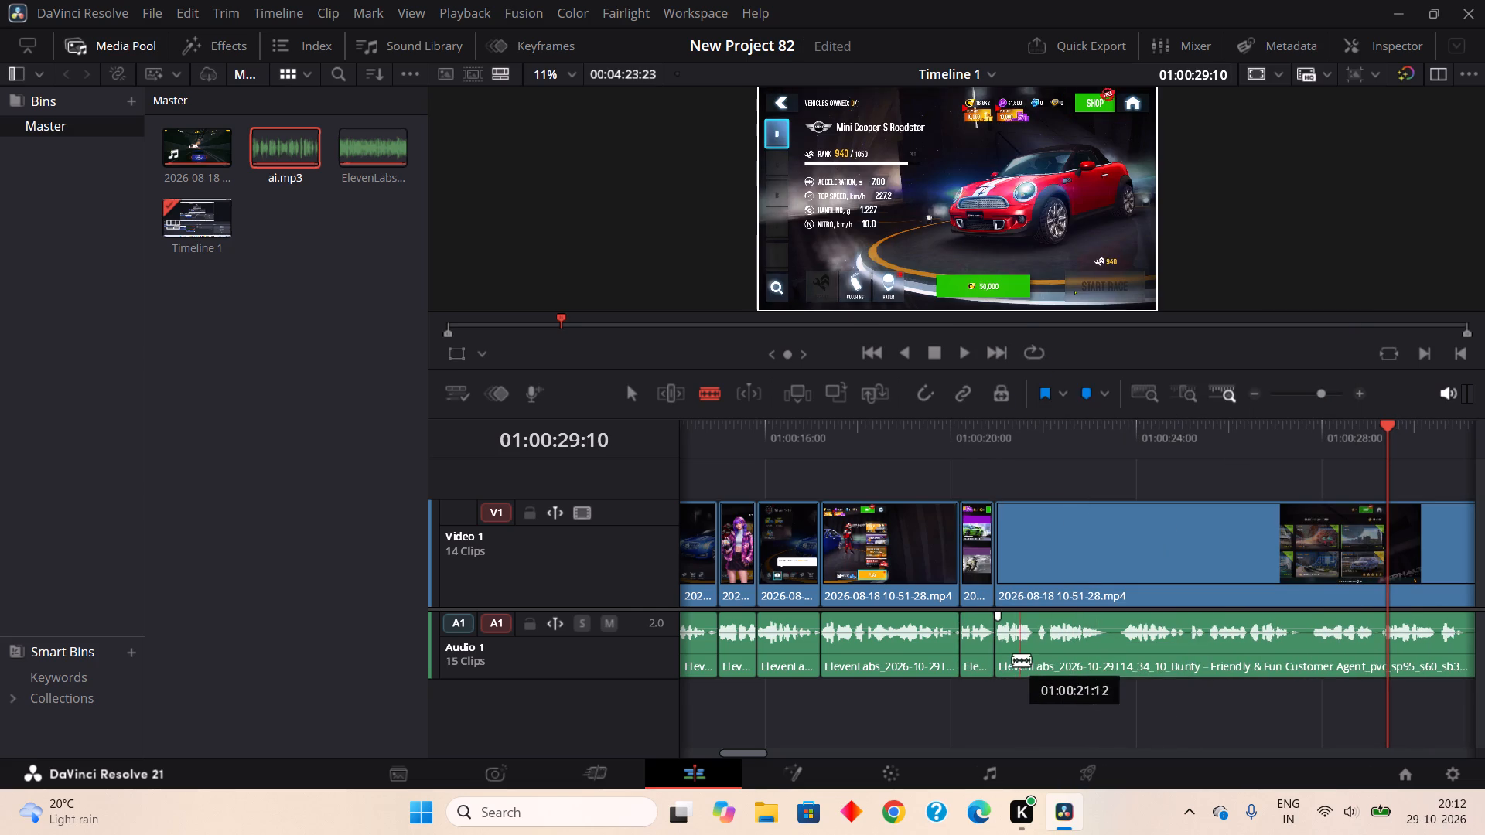
Blade out a tiny piece of the ElevenLabs audio just before 01:00:22:00 and Ripple Cut it.
double_click(1033, 660)
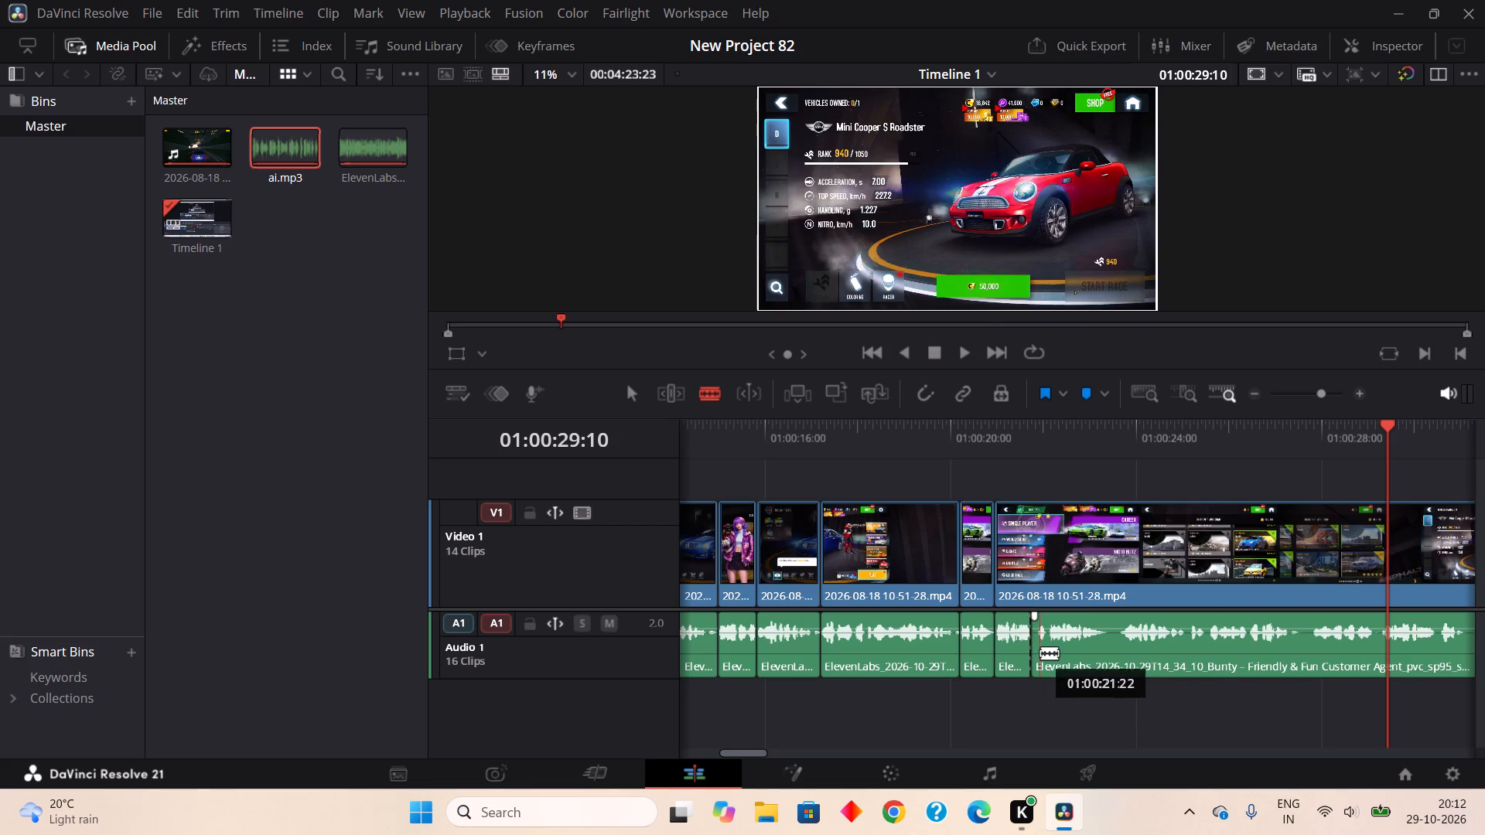
click(1037, 657)
right_click(1033, 657)
click(1073, 343)
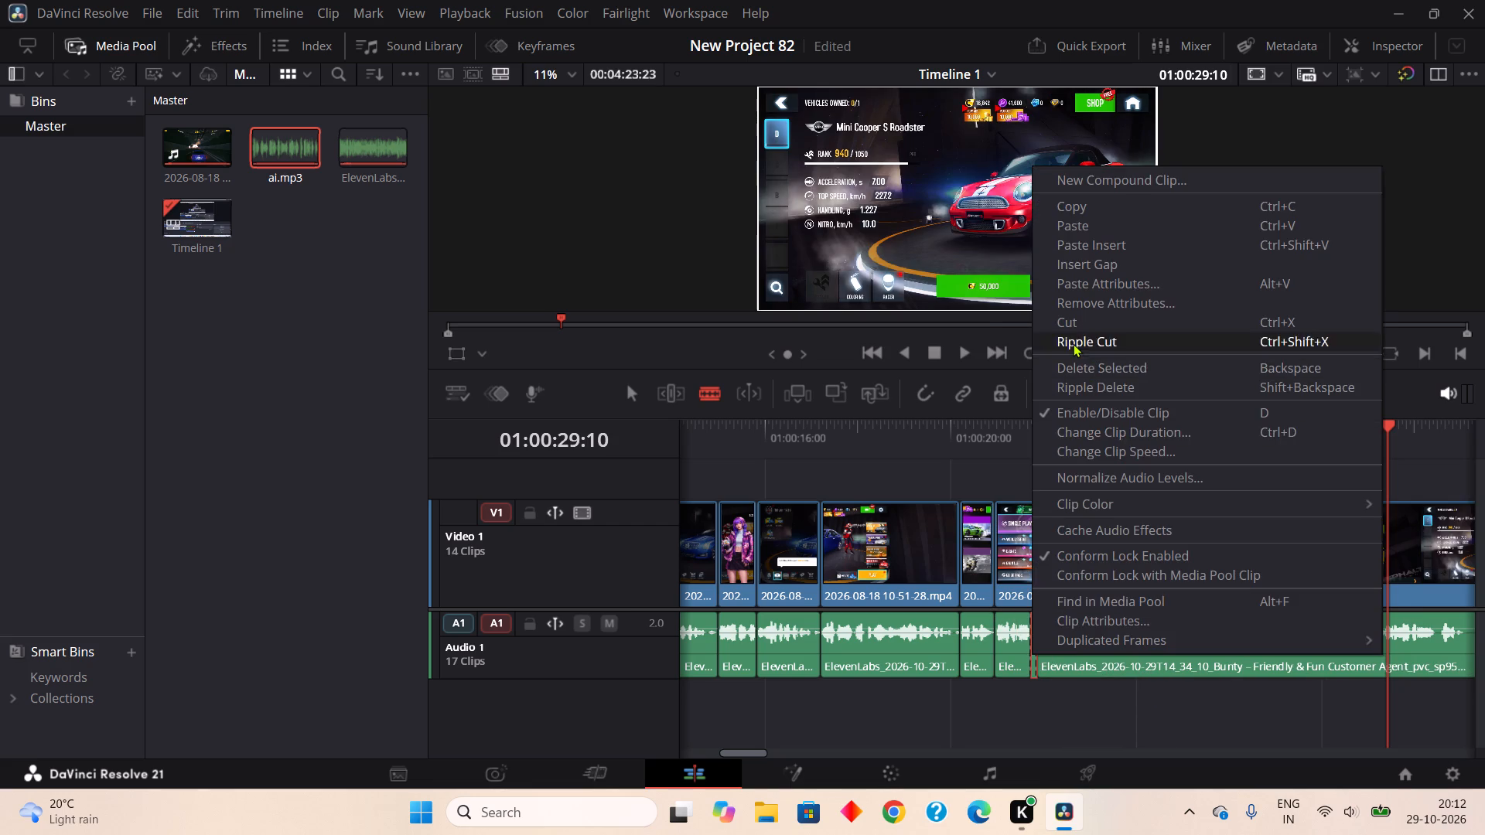
Blade out the short pause in the ElevenLabs audio just after 01:00:23:00, ending near 01:00:23:09, and Ripple Cut it.
click(1099, 664)
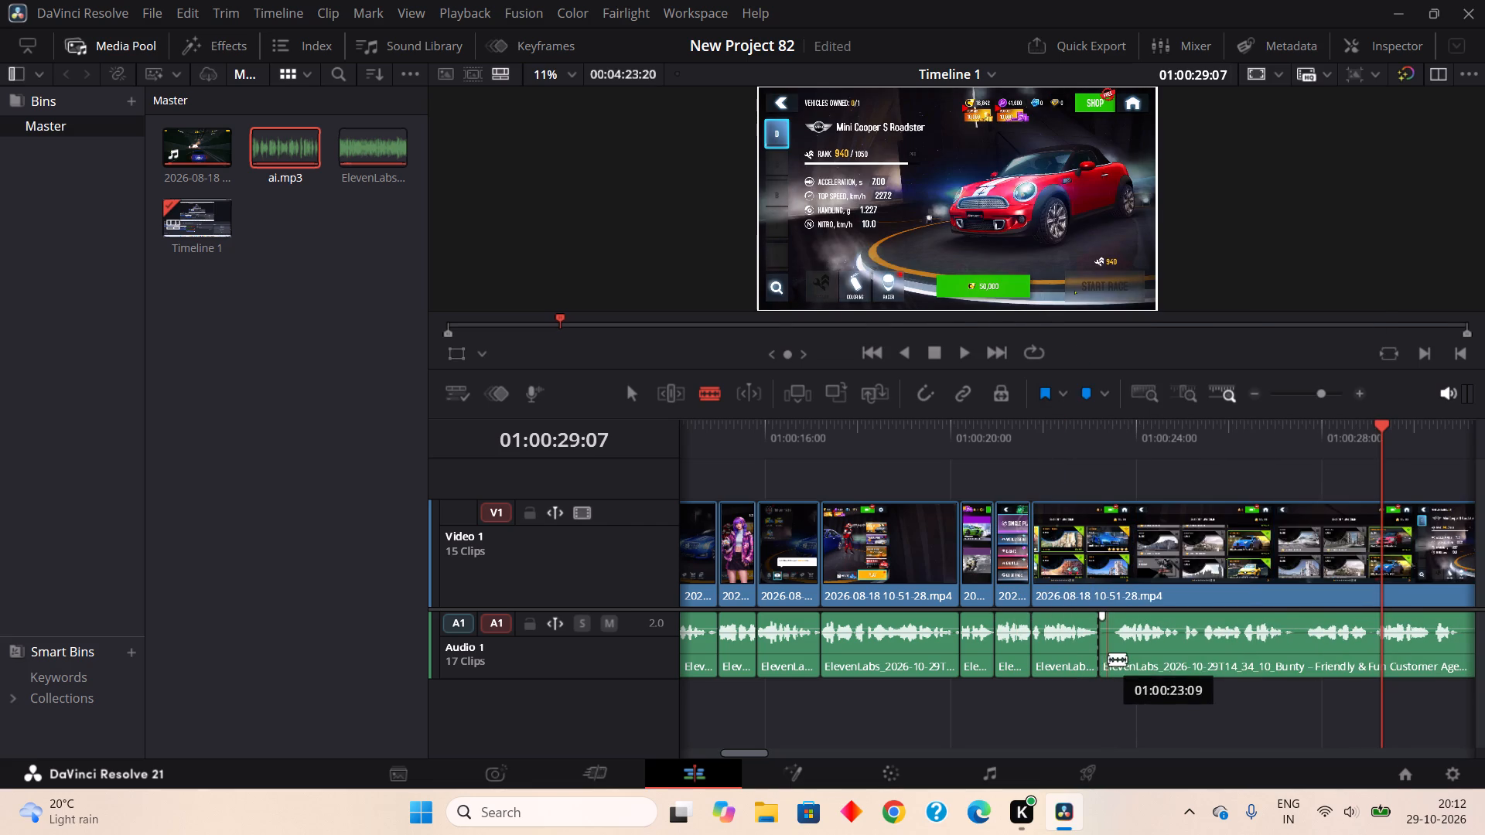
click(1115, 659)
right_click(1115, 658)
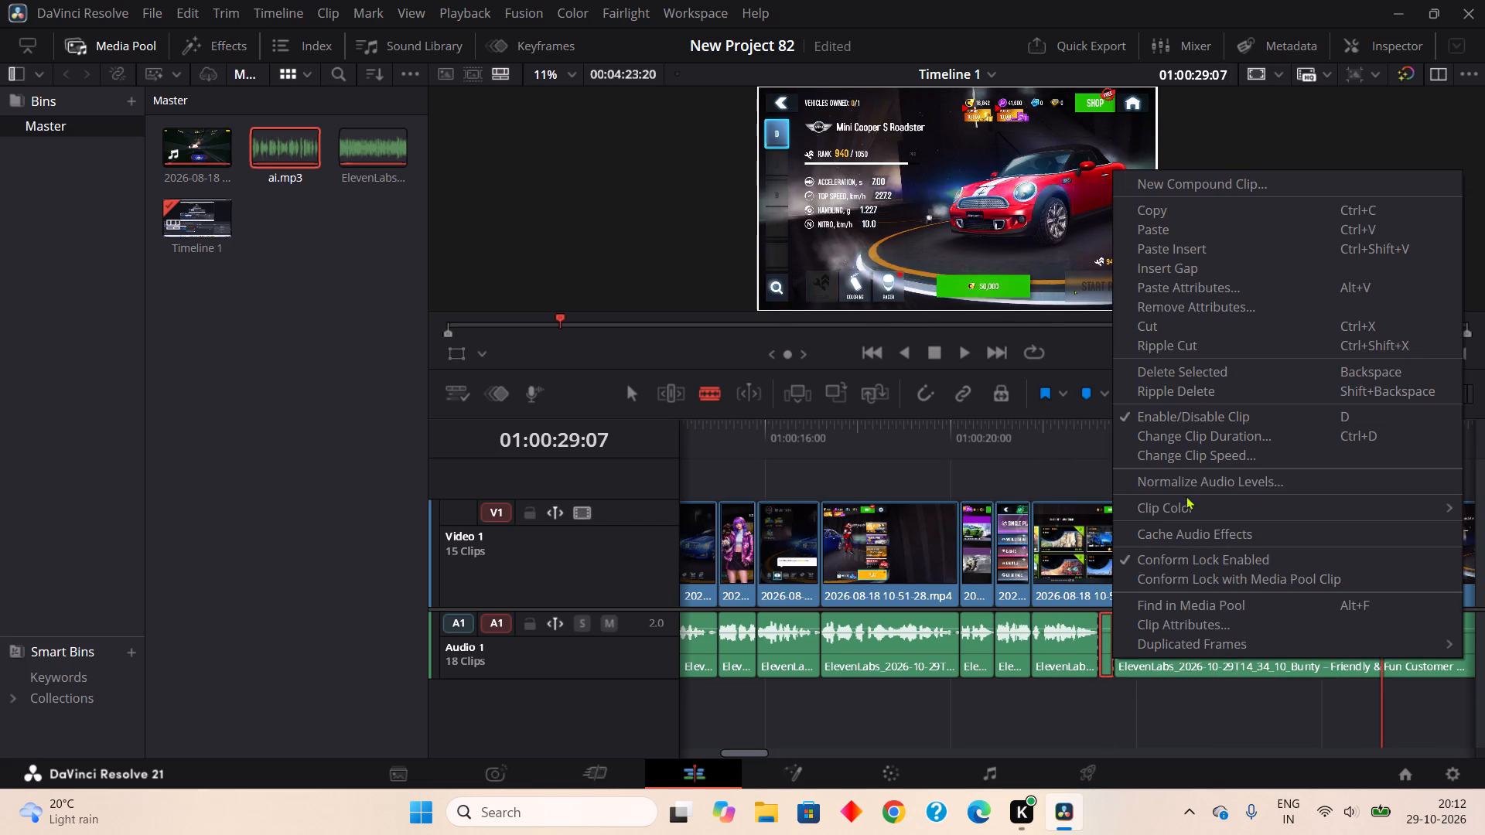
click(1169, 344)
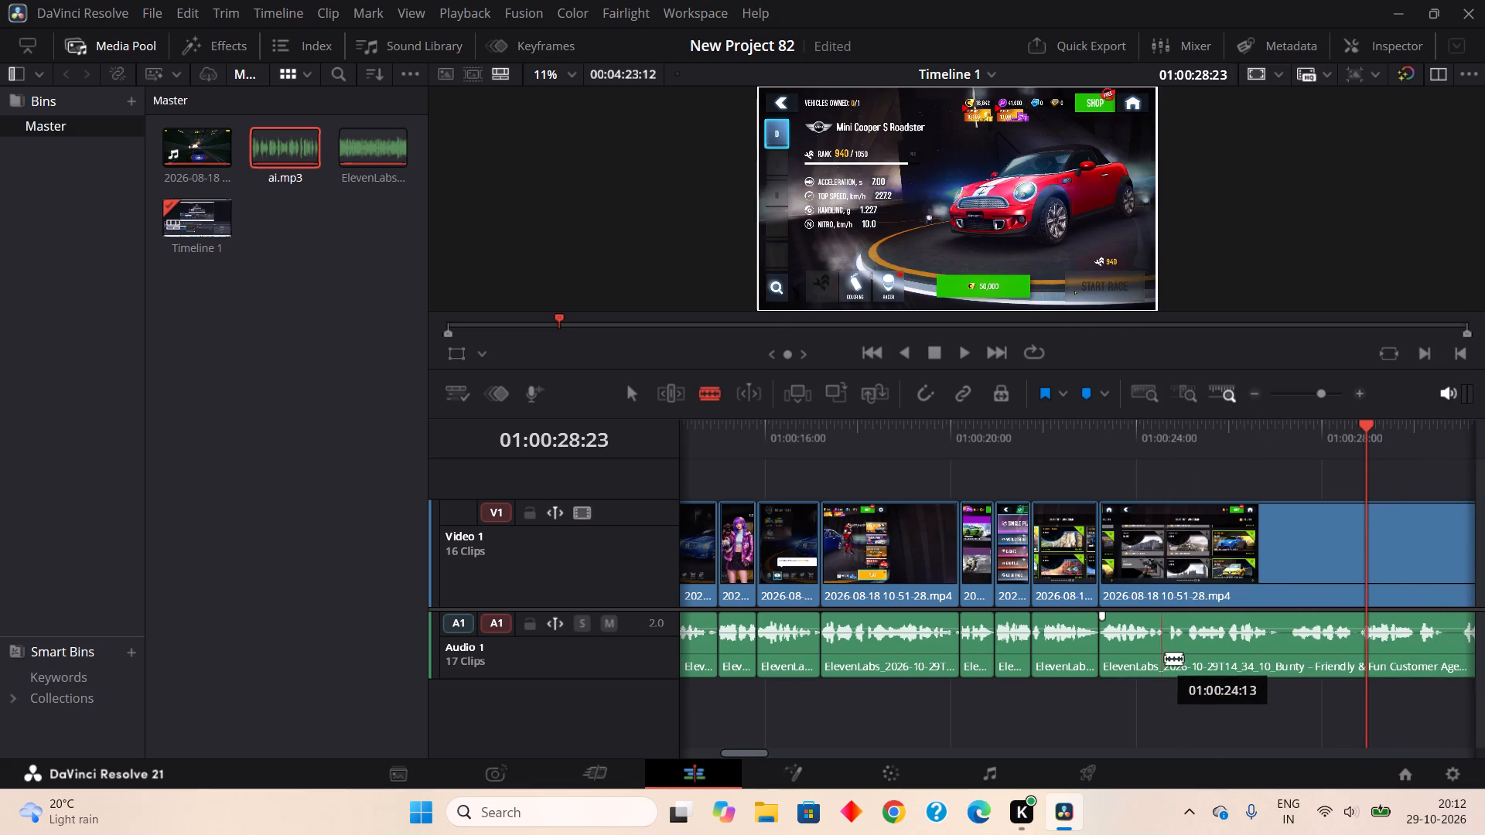
Blade out the short pause in the ElevenLabs audio from about 01:00:24:14 to 01:00:24:17 and Ripple Cut it.
click(1164, 657)
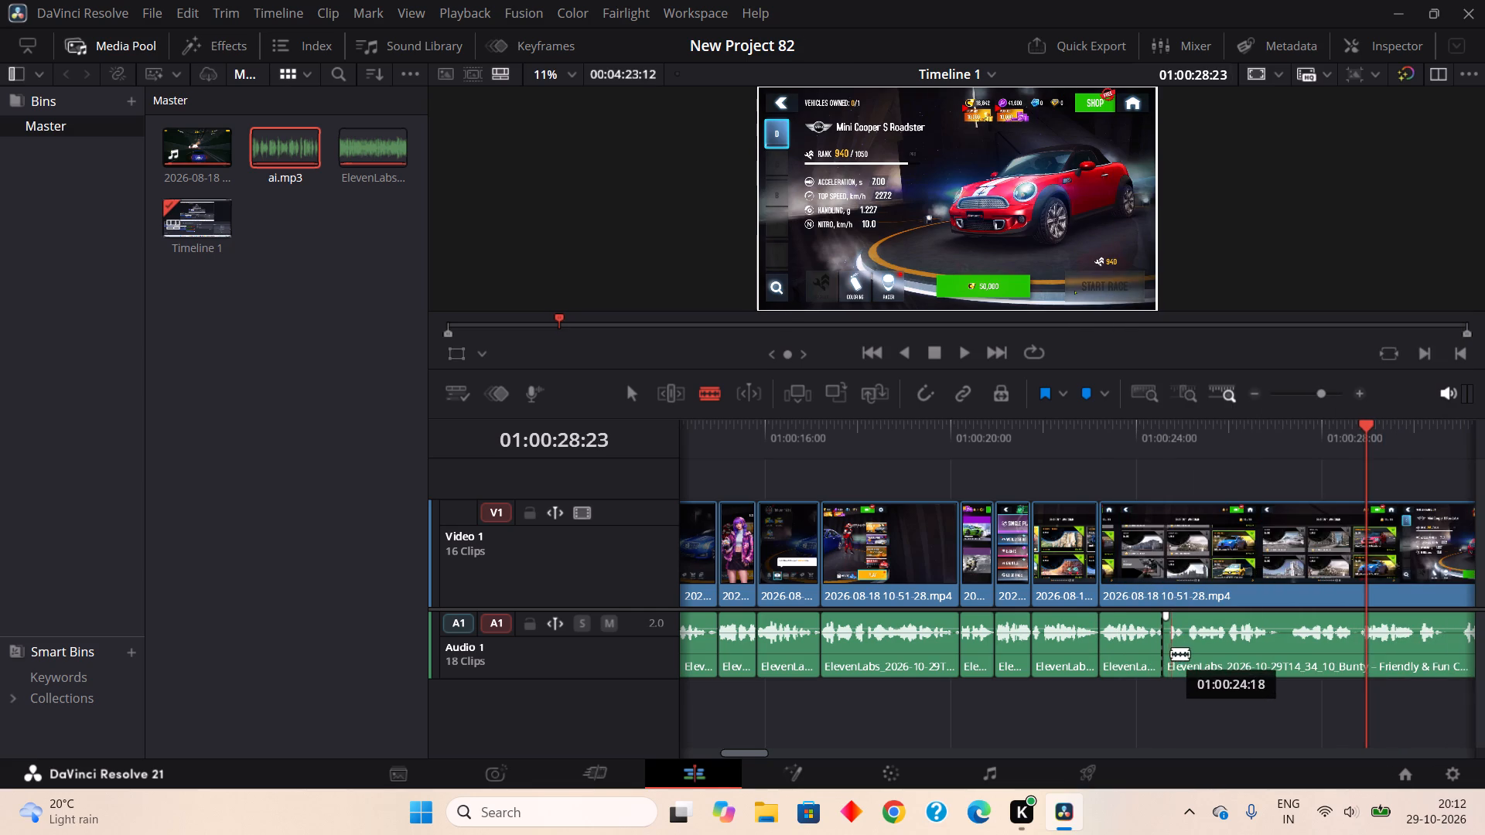
click(1169, 653)
right_click(1165, 652)
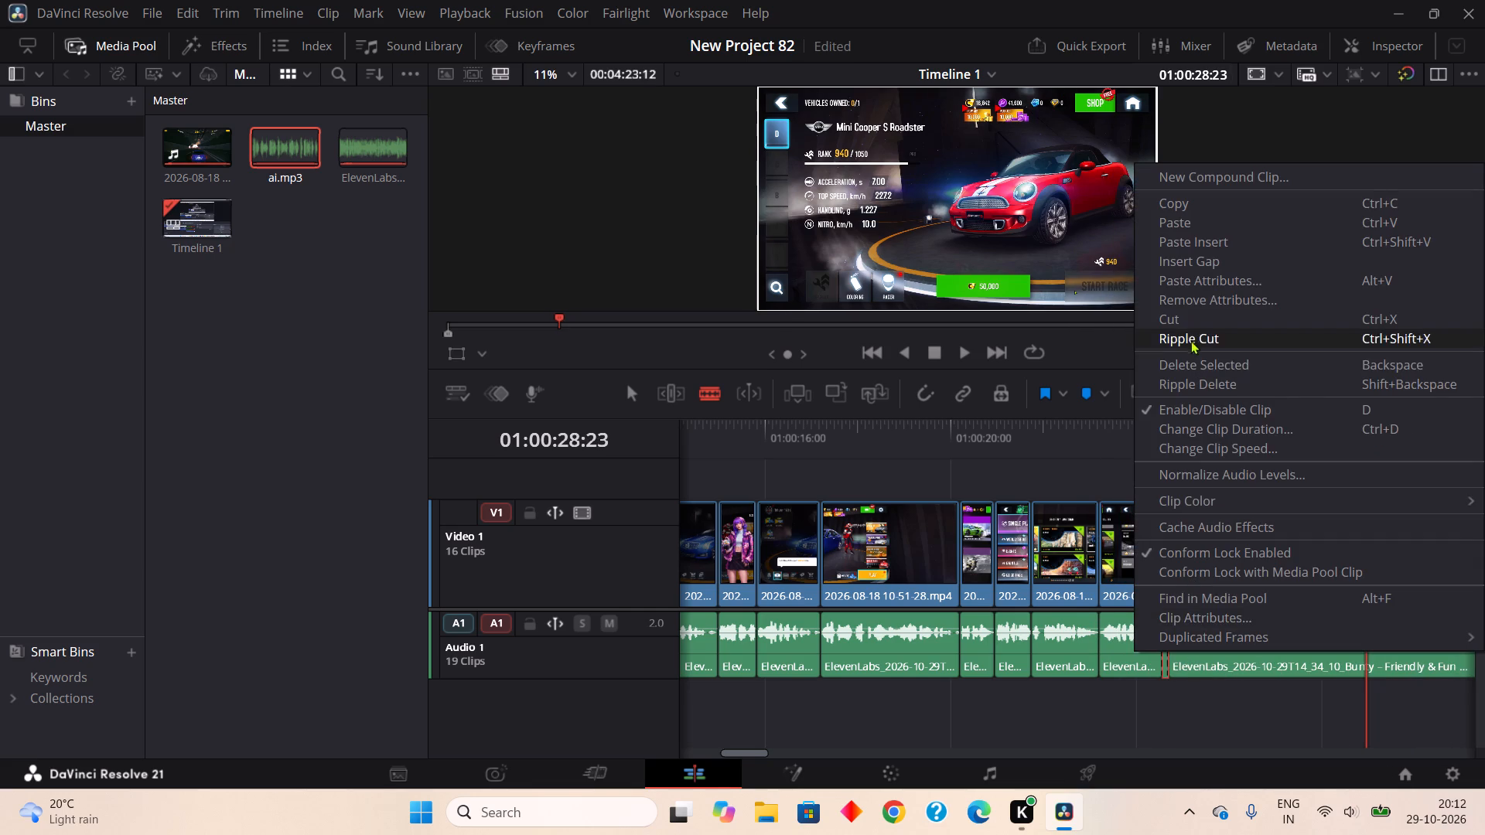
click(1189, 334)
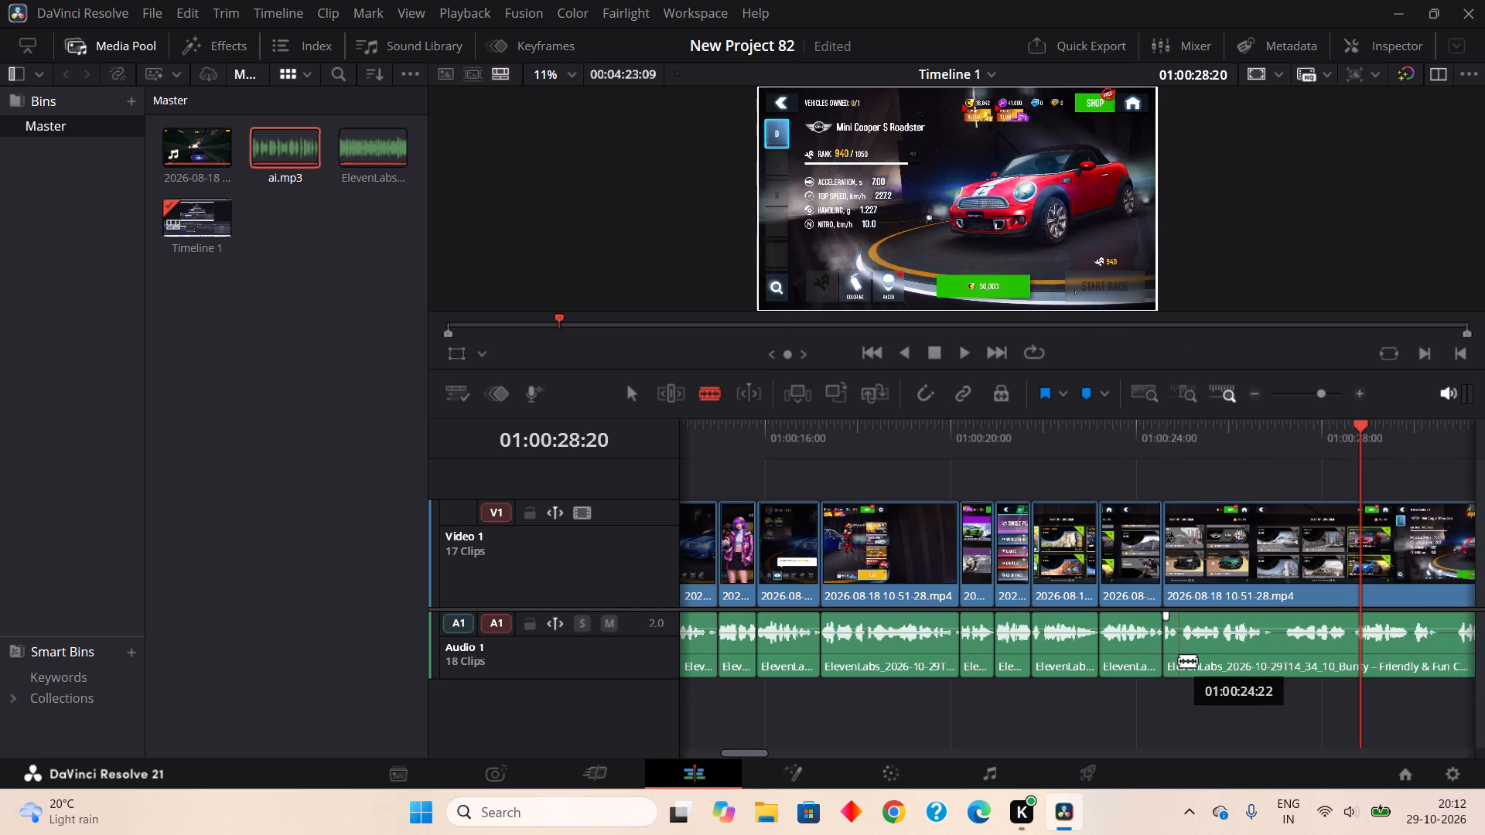
Blade out the short pause in the ElevenLabs audio from about 01:00:24:21 to 01:00:25:00 and Ripple Cut it.
double_click(1176, 666)
click(1183, 659)
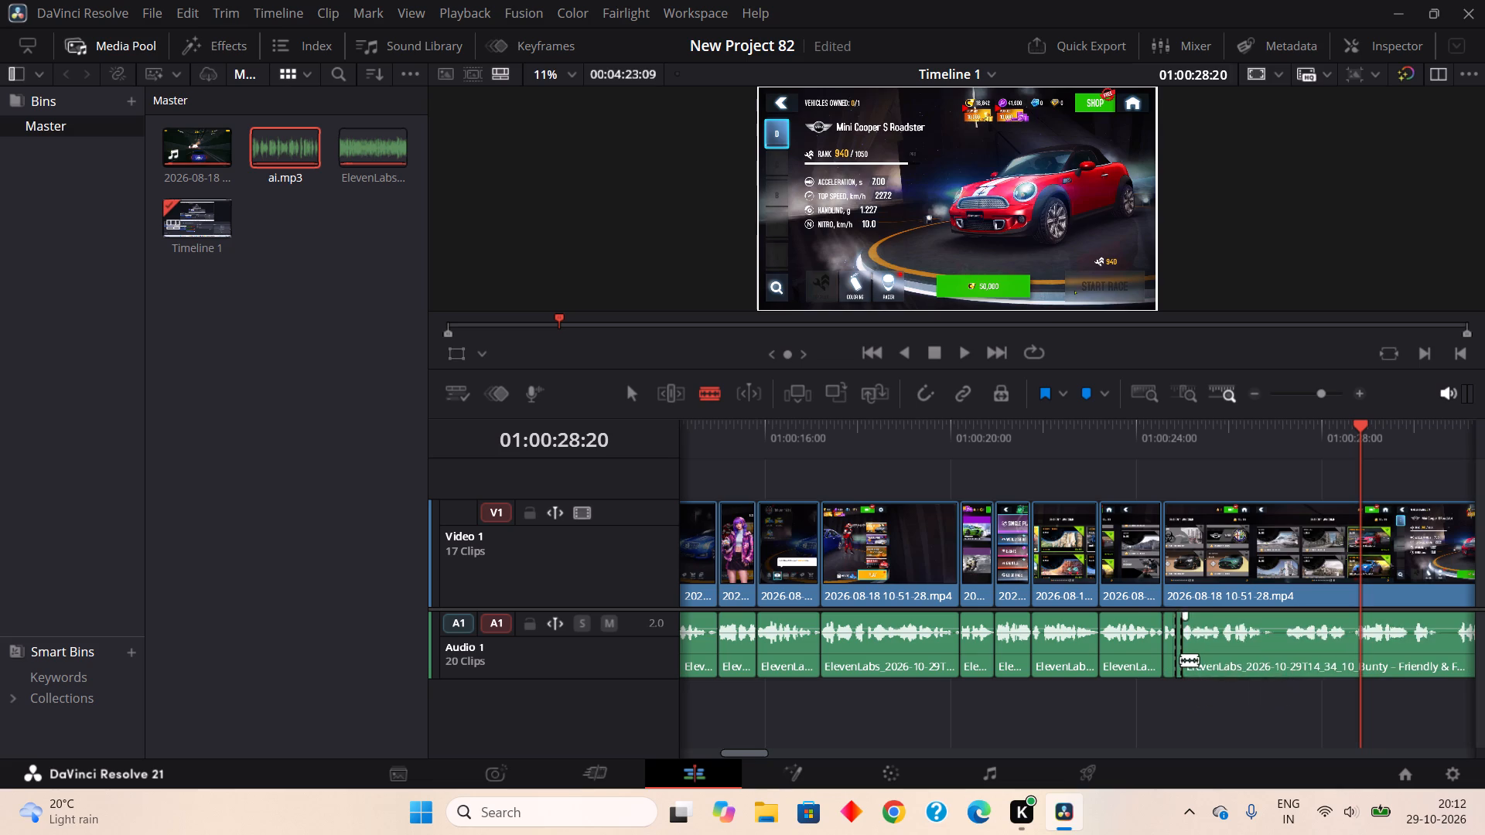
right_click(1179, 659)
click(1215, 347)
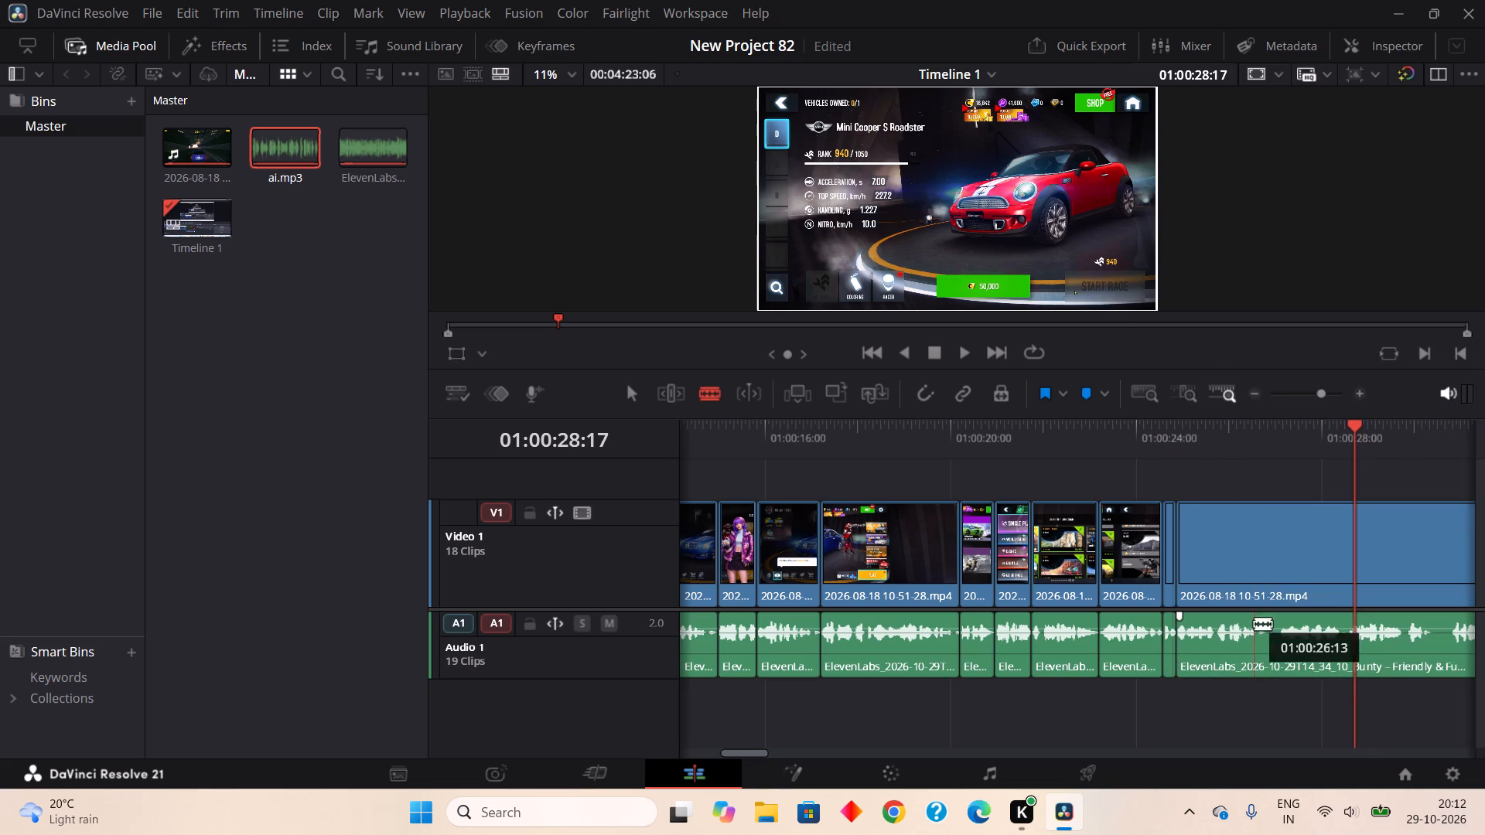
Blade the ElevenLabs pause from about 01:00:26:19 to 01:00:27:03 into two adjoining pieces and Ripple Cut both.
double_click(1266, 659)
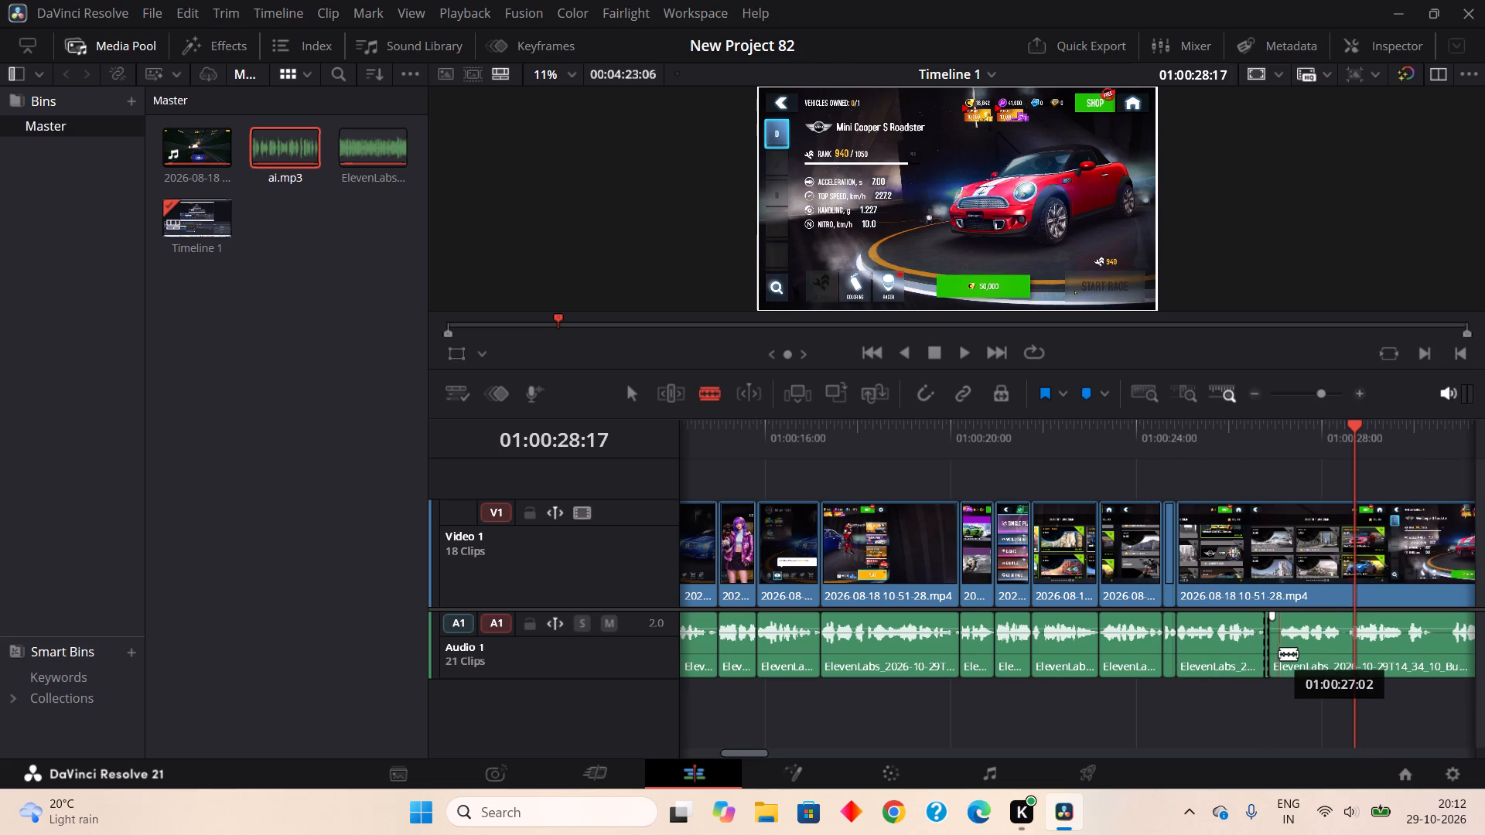
click(1282, 653)
right_click(1275, 655)
drag(1203, 327, 1200, 340)
right_click(1268, 666)
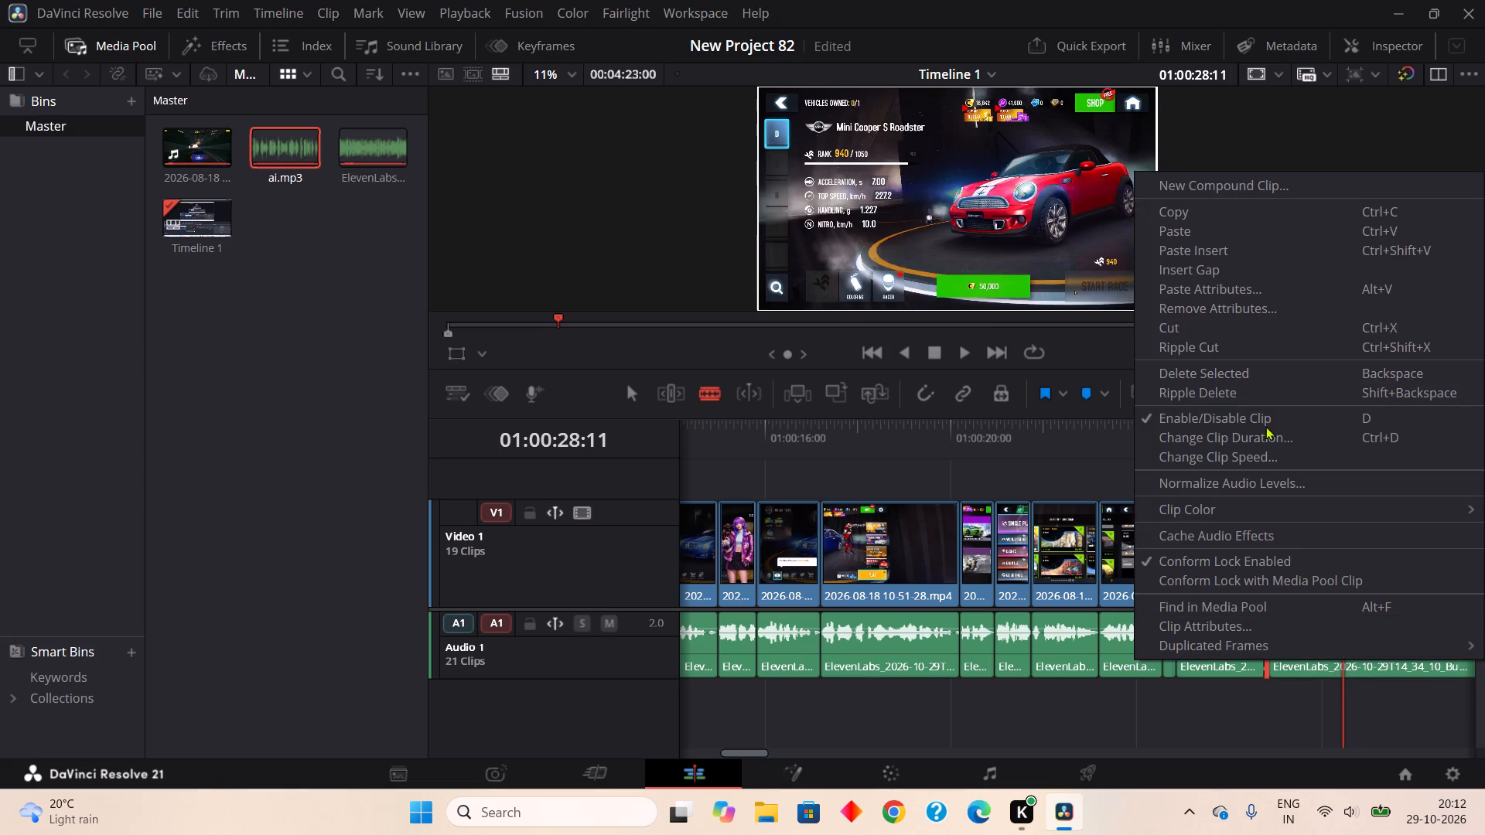
click(1214, 343)
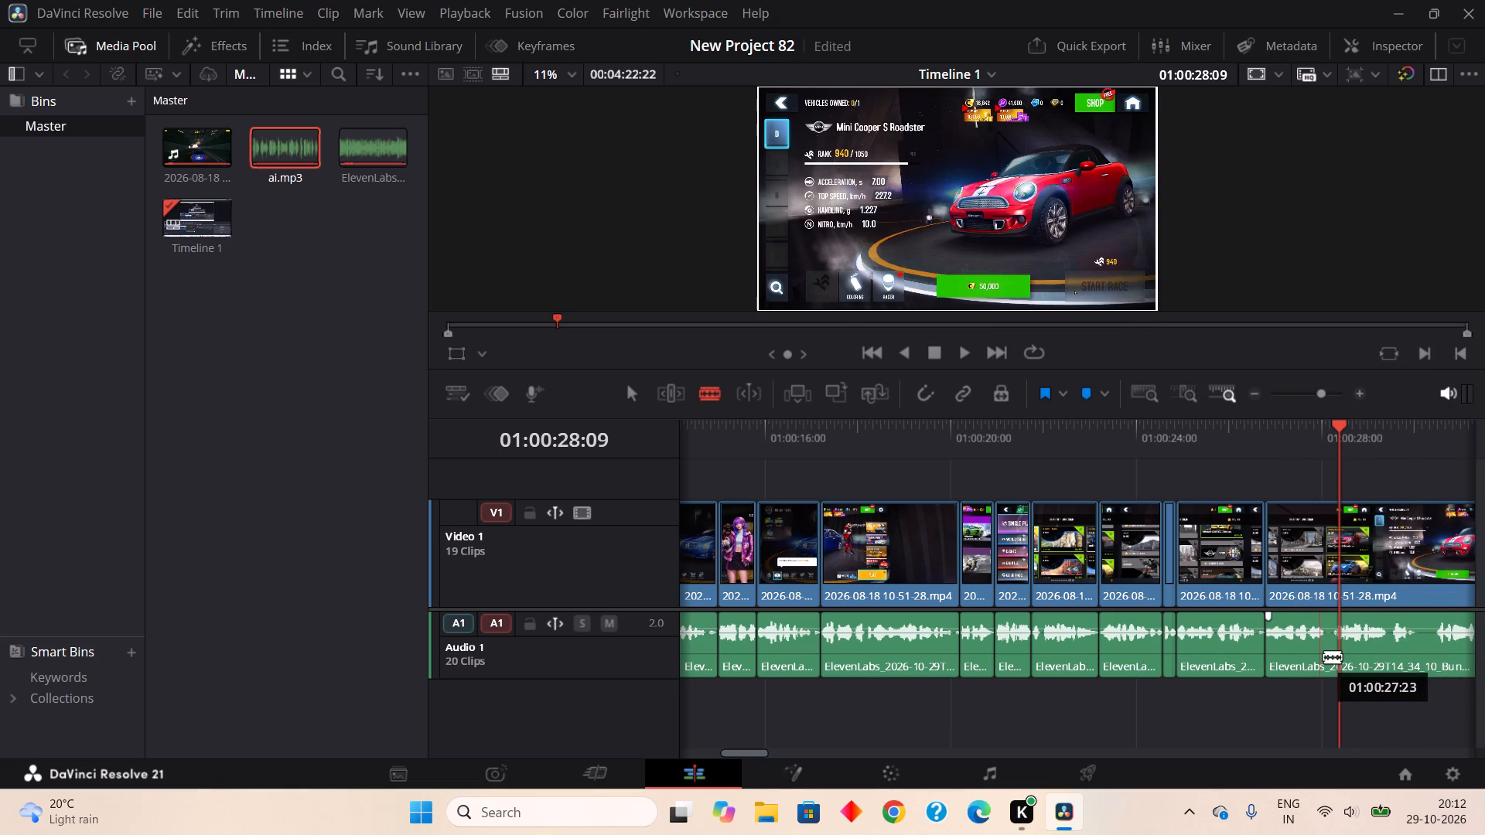
Blade out the pause in the ElevenLabs audio from about 01:00:28:01 to 01:00:28:07 and Ripple Cut it.
double_click(1323, 656)
click(1335, 659)
right_click(1332, 659)
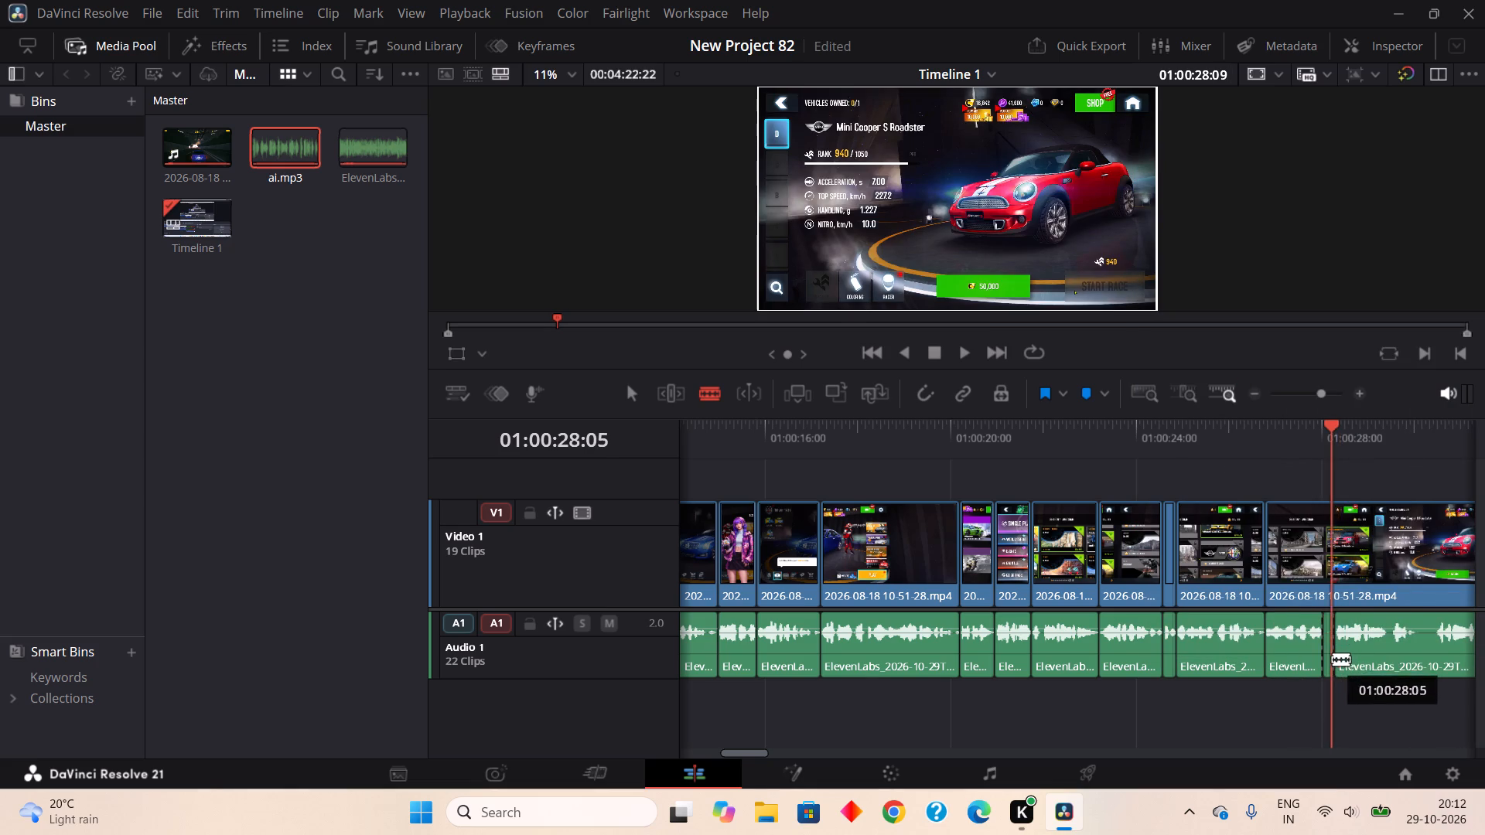
click(1207, 345)
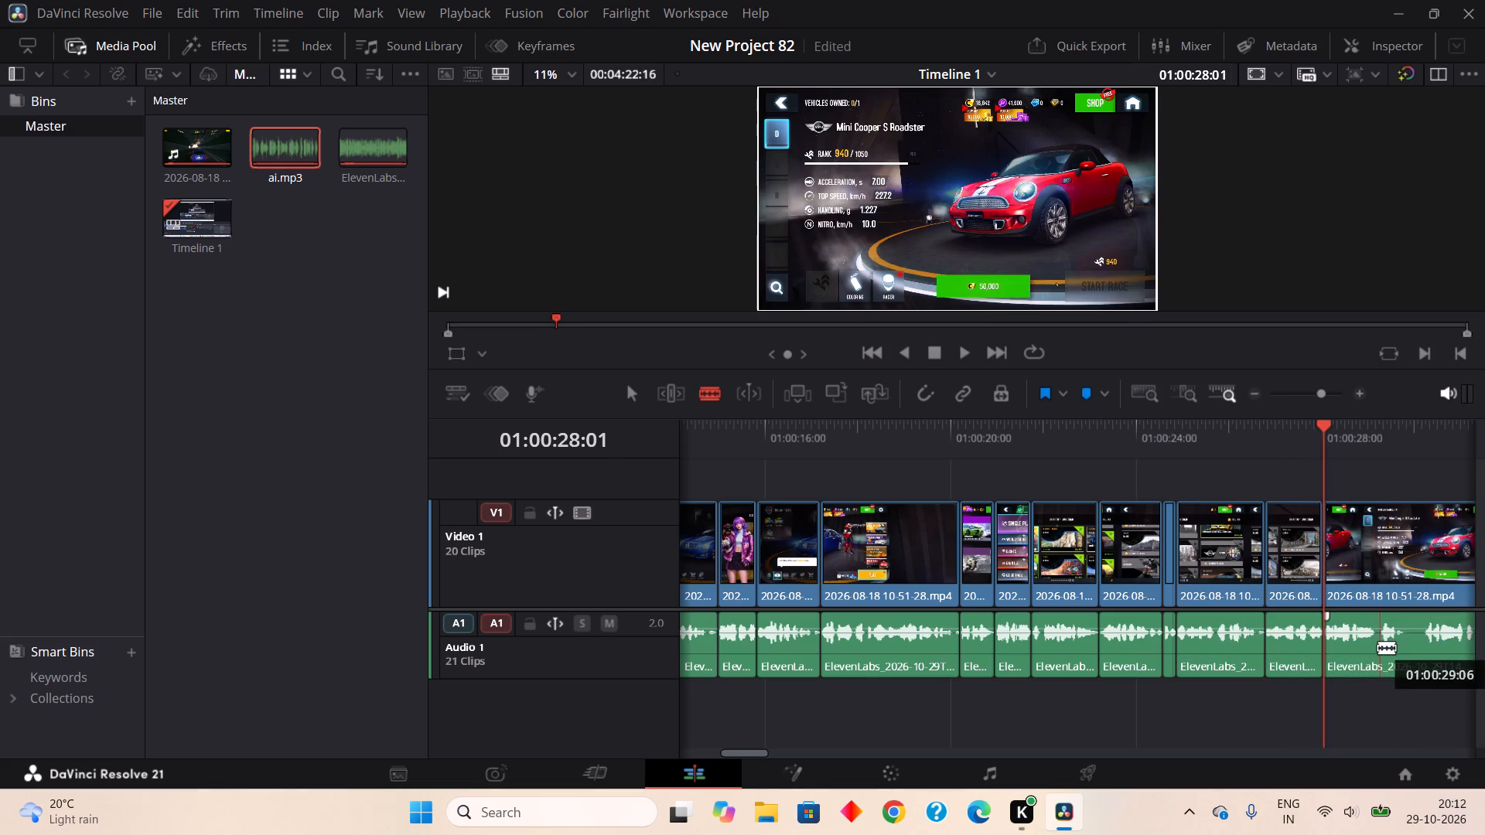
Blade out the short pause in the ElevenLabs audio from about 01:00:29:04 to 01:00:29:07 and Ripple Cut it.
click(1376, 653)
click(1381, 652)
right_click(1381, 652)
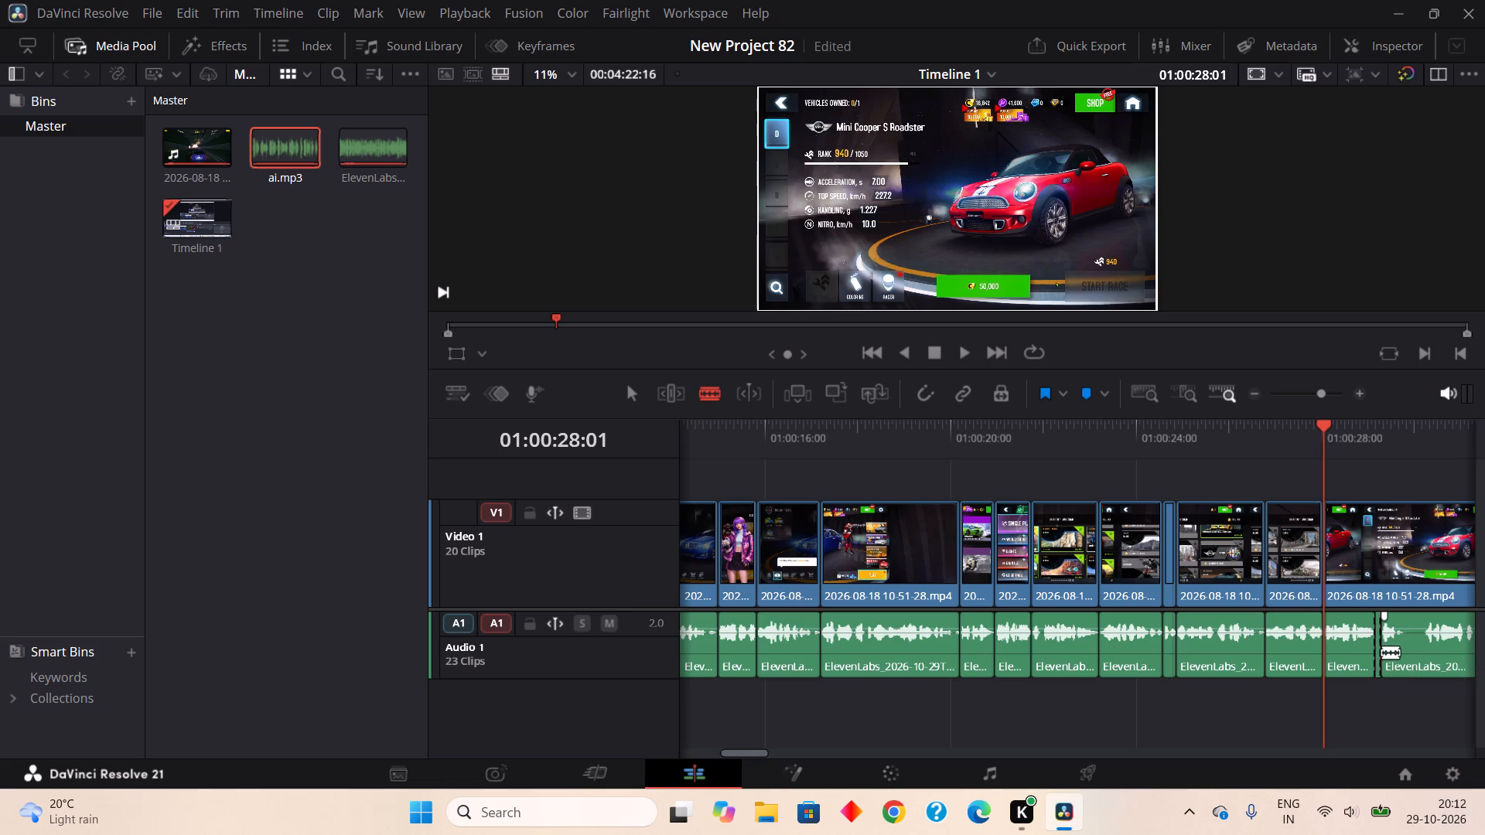
right_click(1377, 636)
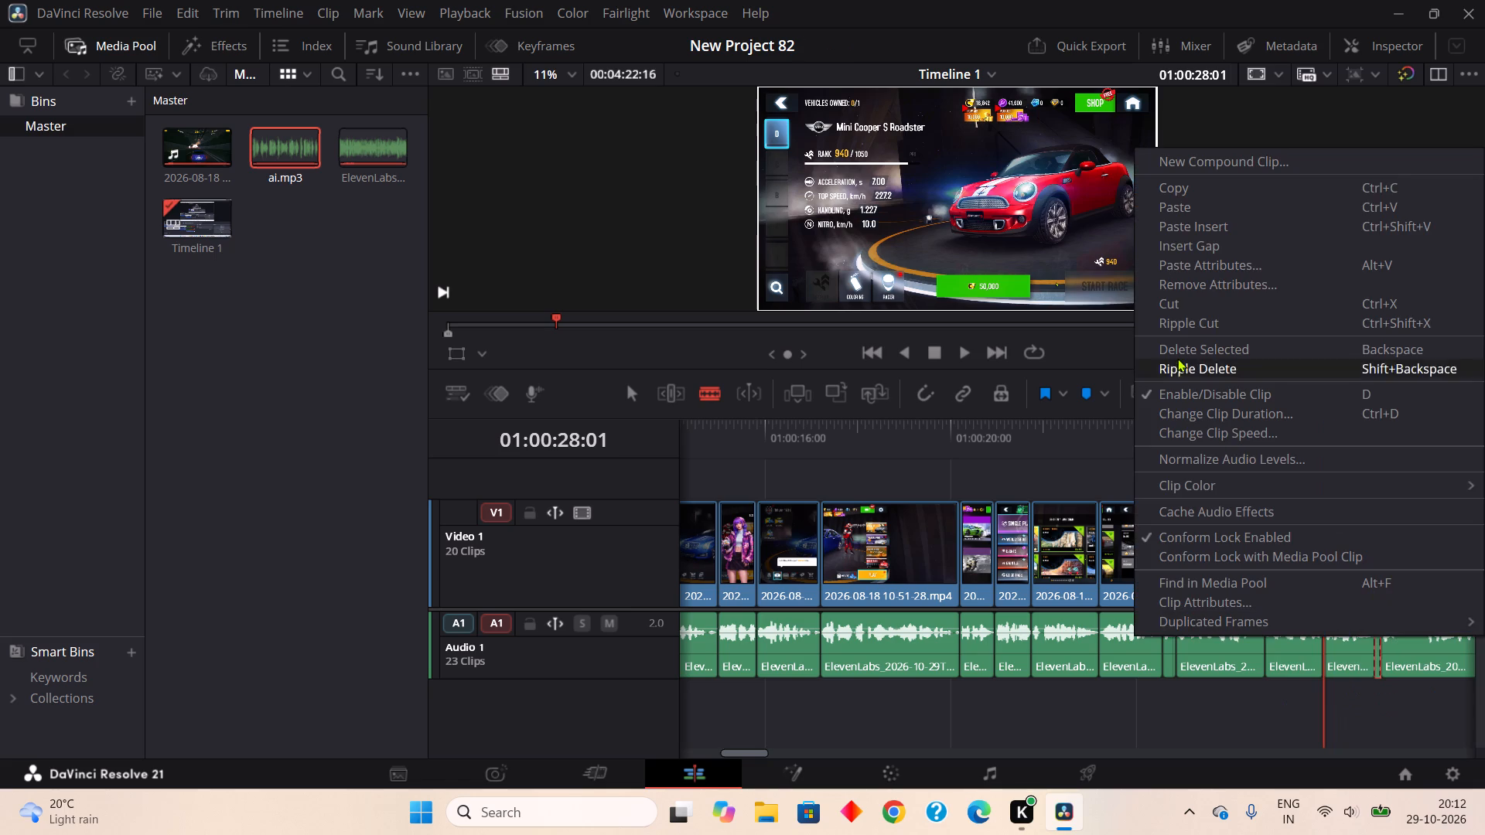
click(1170, 321)
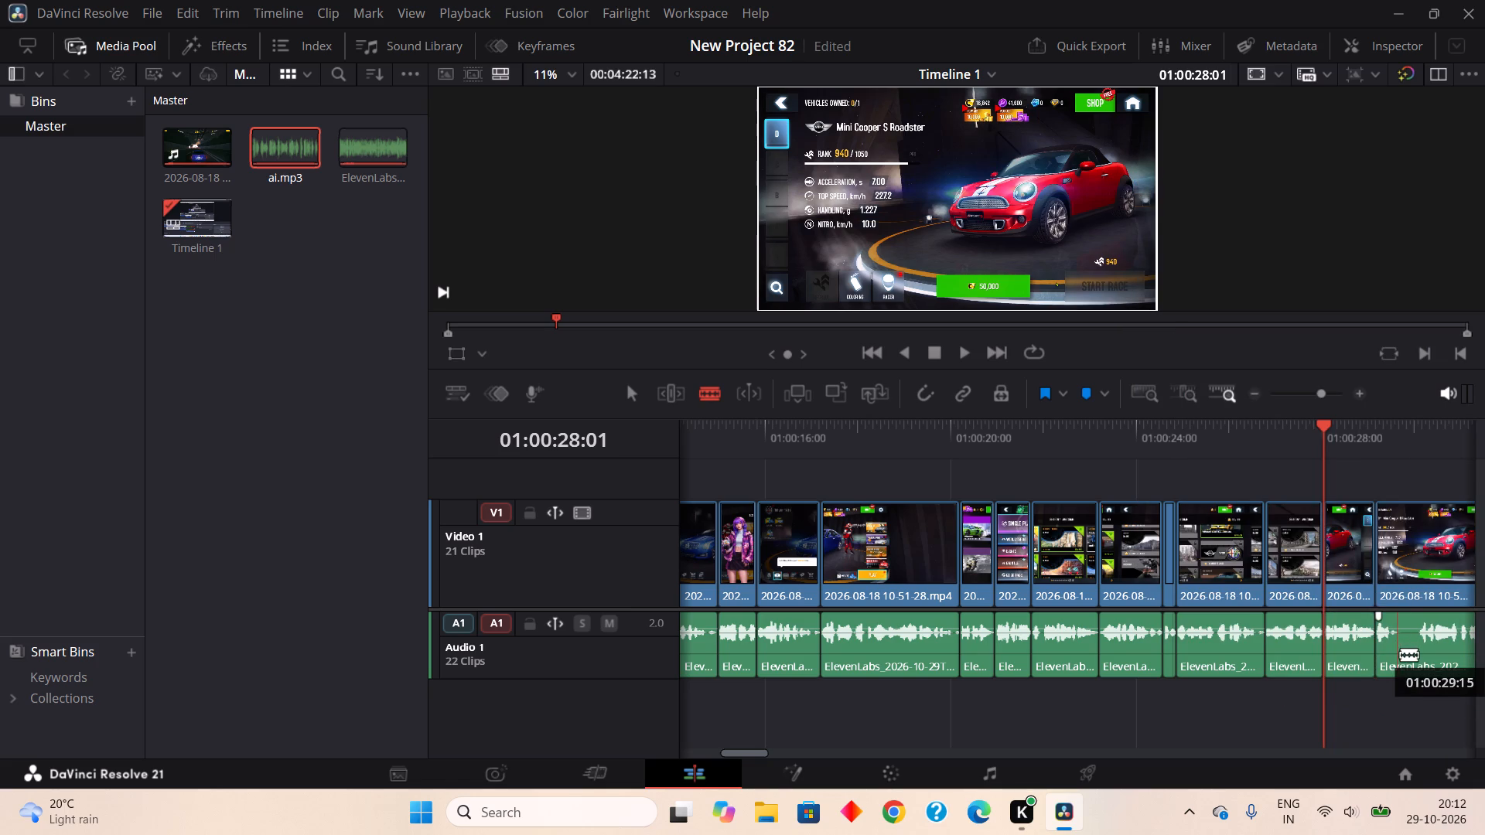
Blade out the pause in the ElevenLabs audio from about 01:00:29:16 to 01:00:30:02 and Ripple Cut it.
click(1400, 659)
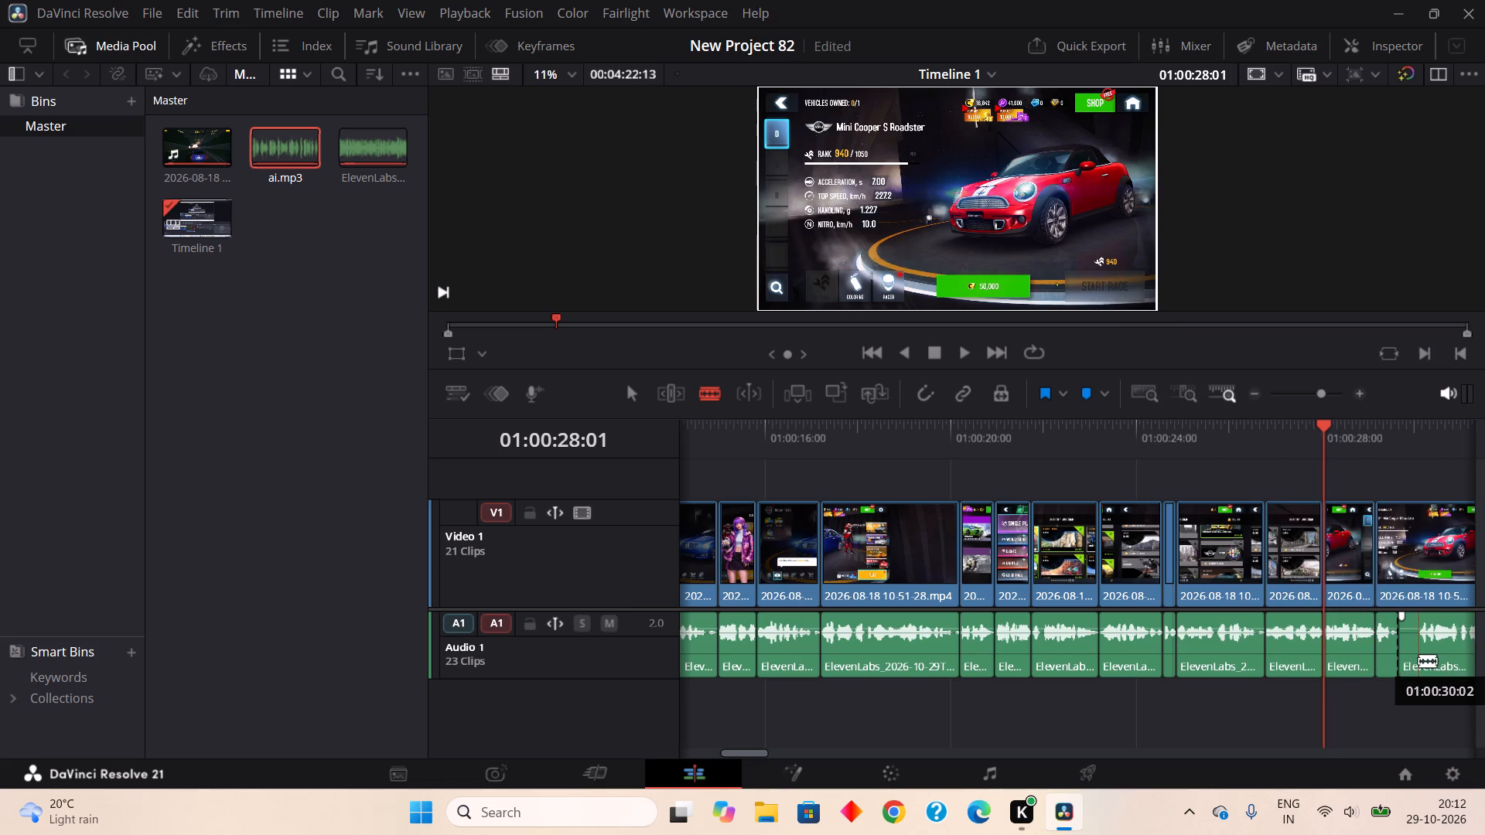
click(1418, 661)
right_click(1407, 658)
click(1182, 347)
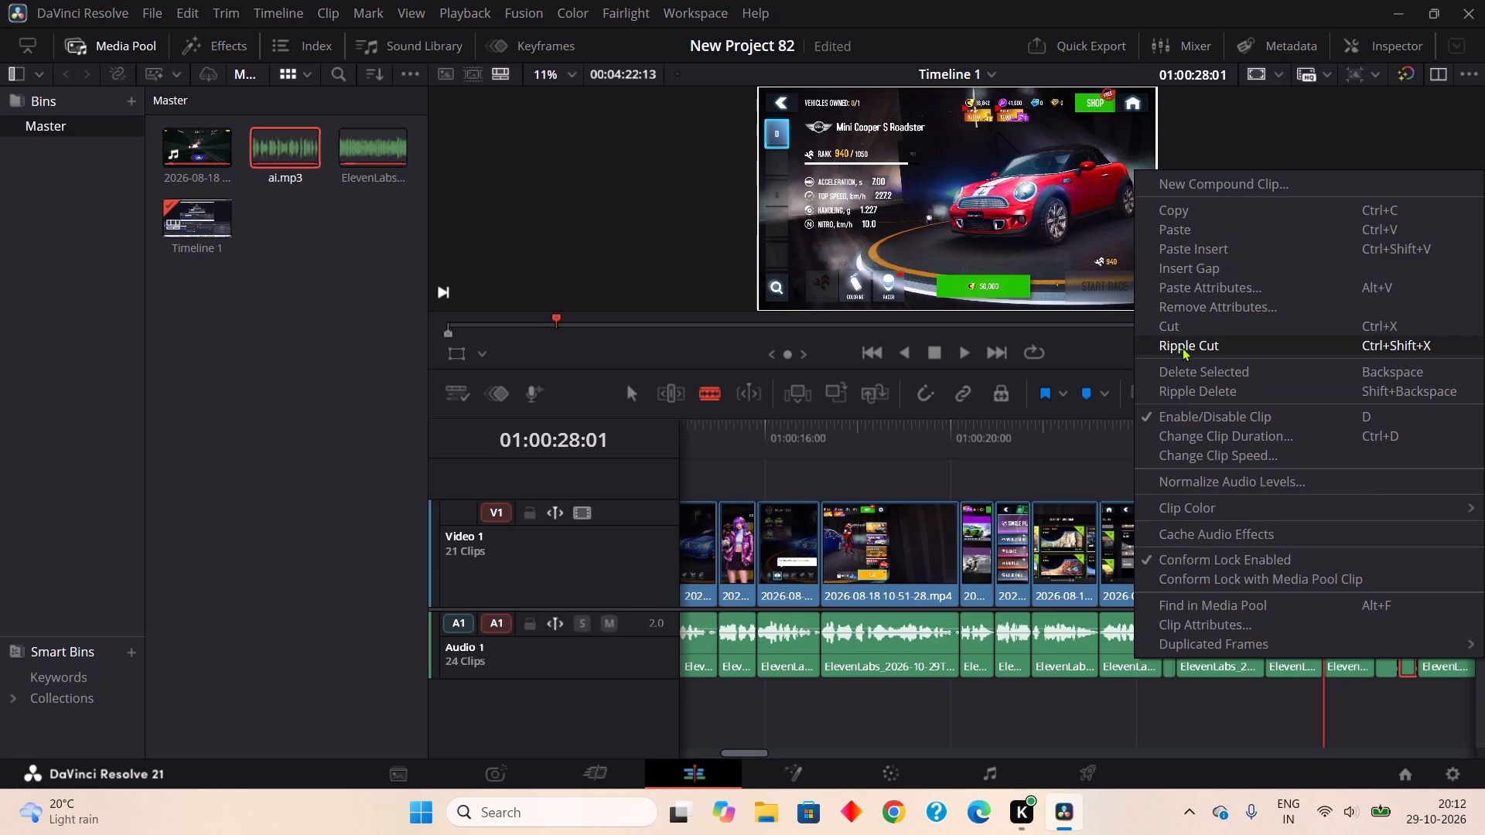
Blade out the short pause in the ElevenLabs audio from about 01:00:32:06 to 01:00:32:10 and Ripple Cut it.
drag(1320, 445, 1398, 459)
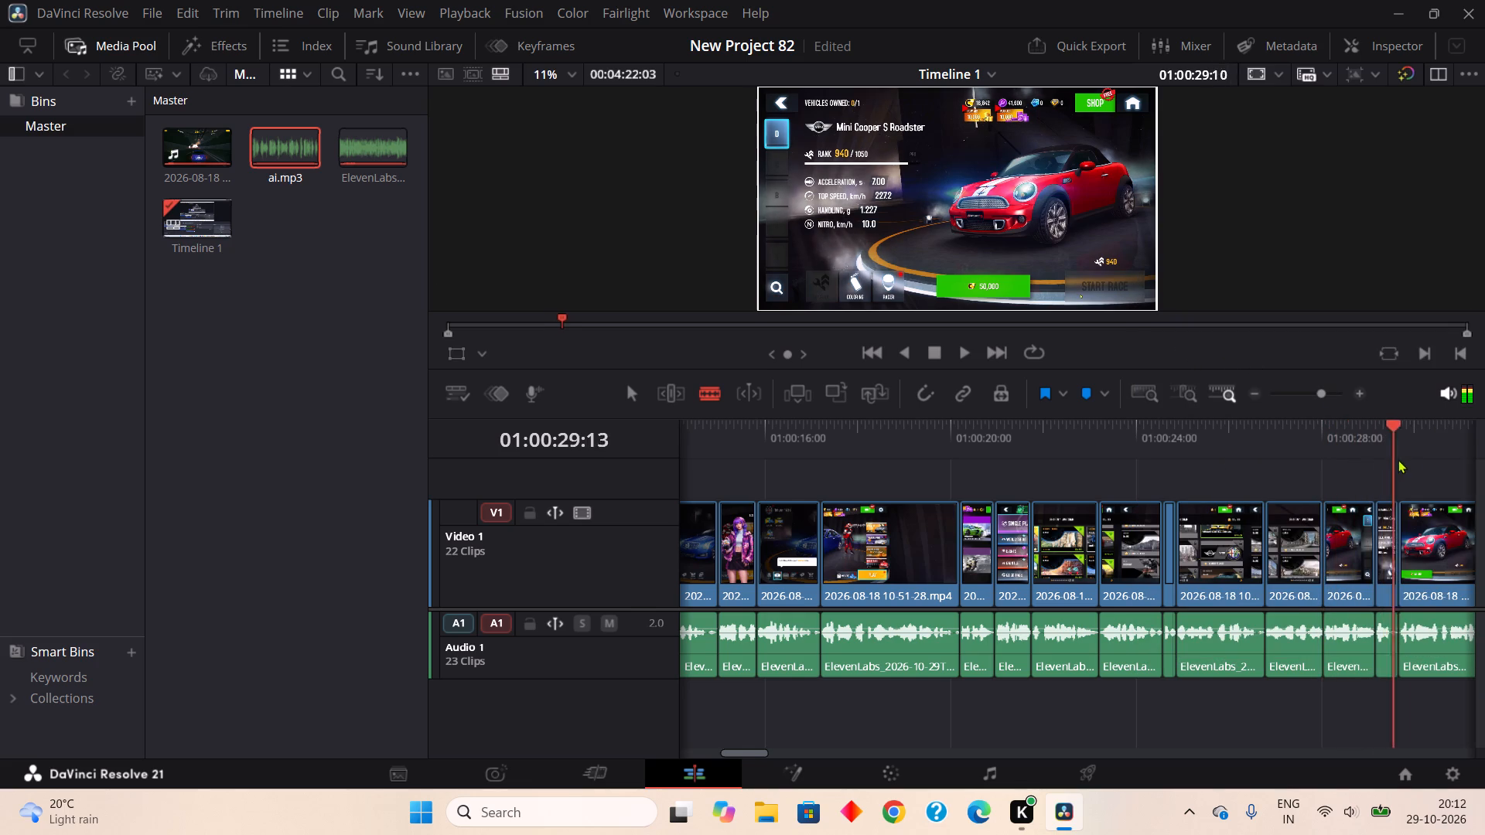
drag(1398, 459, 1427, 475)
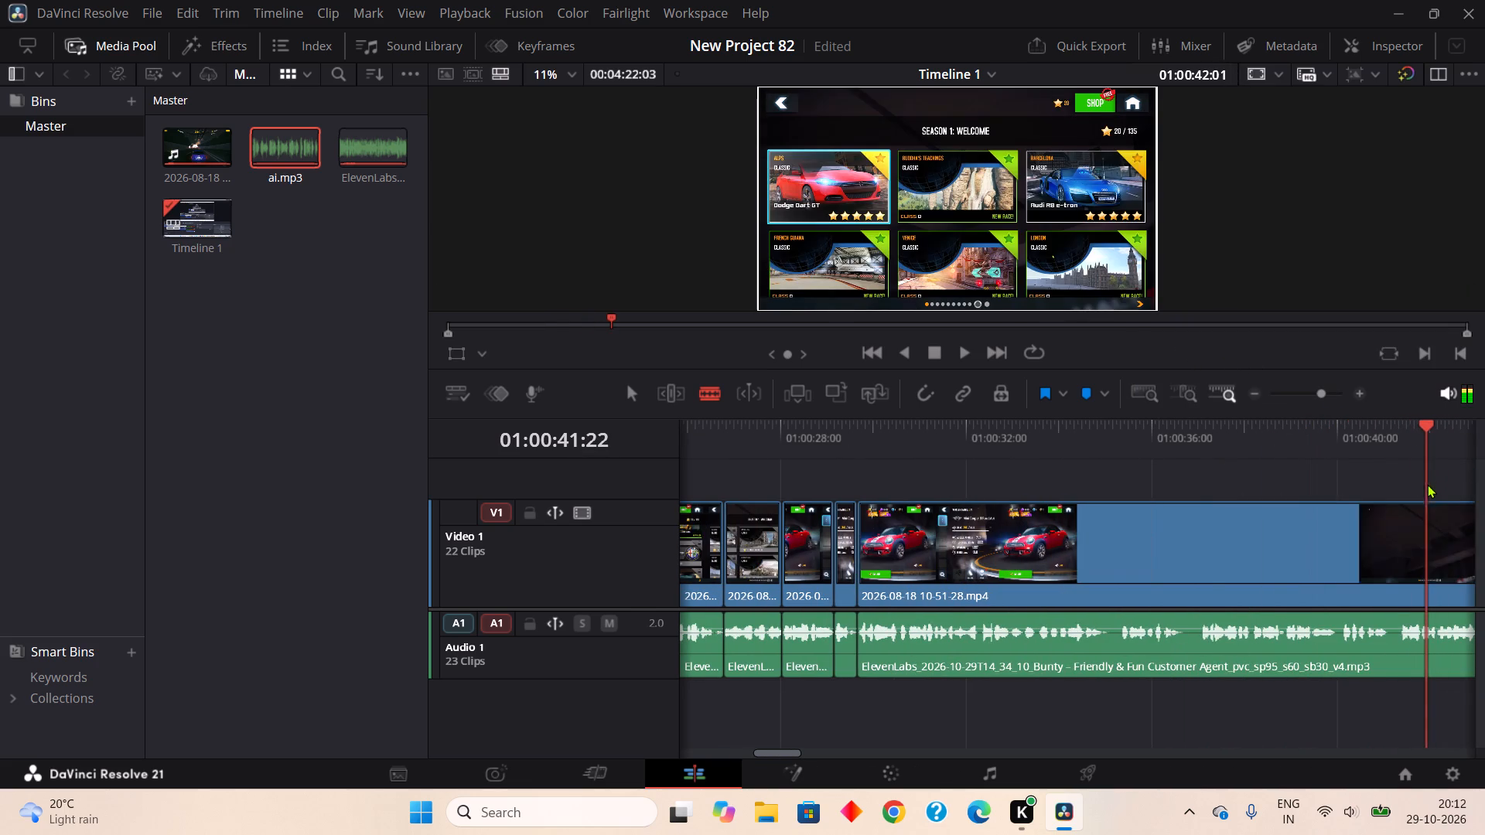
click(977, 663)
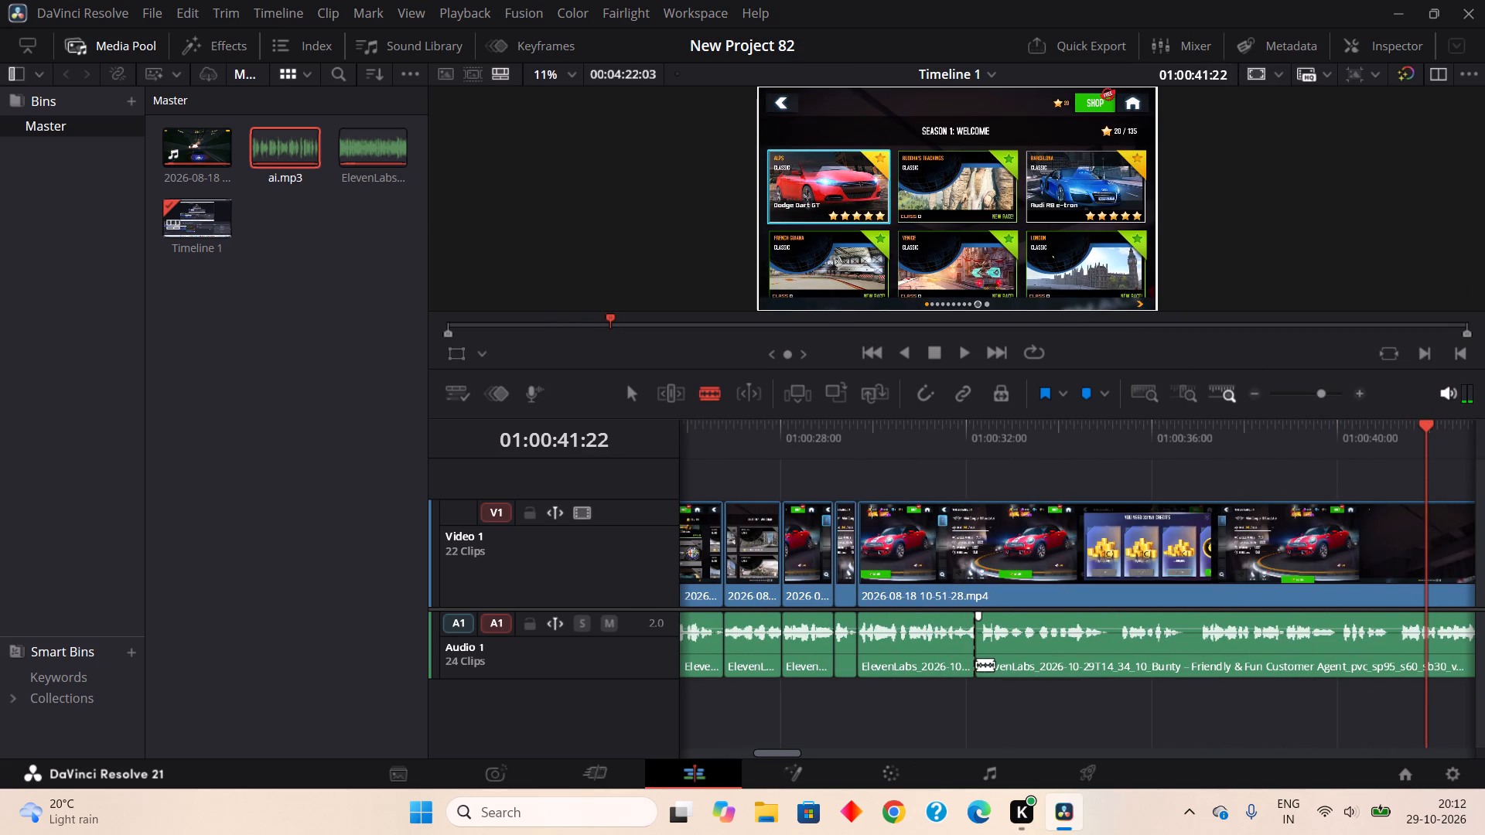
click(984, 659)
right_click(980, 660)
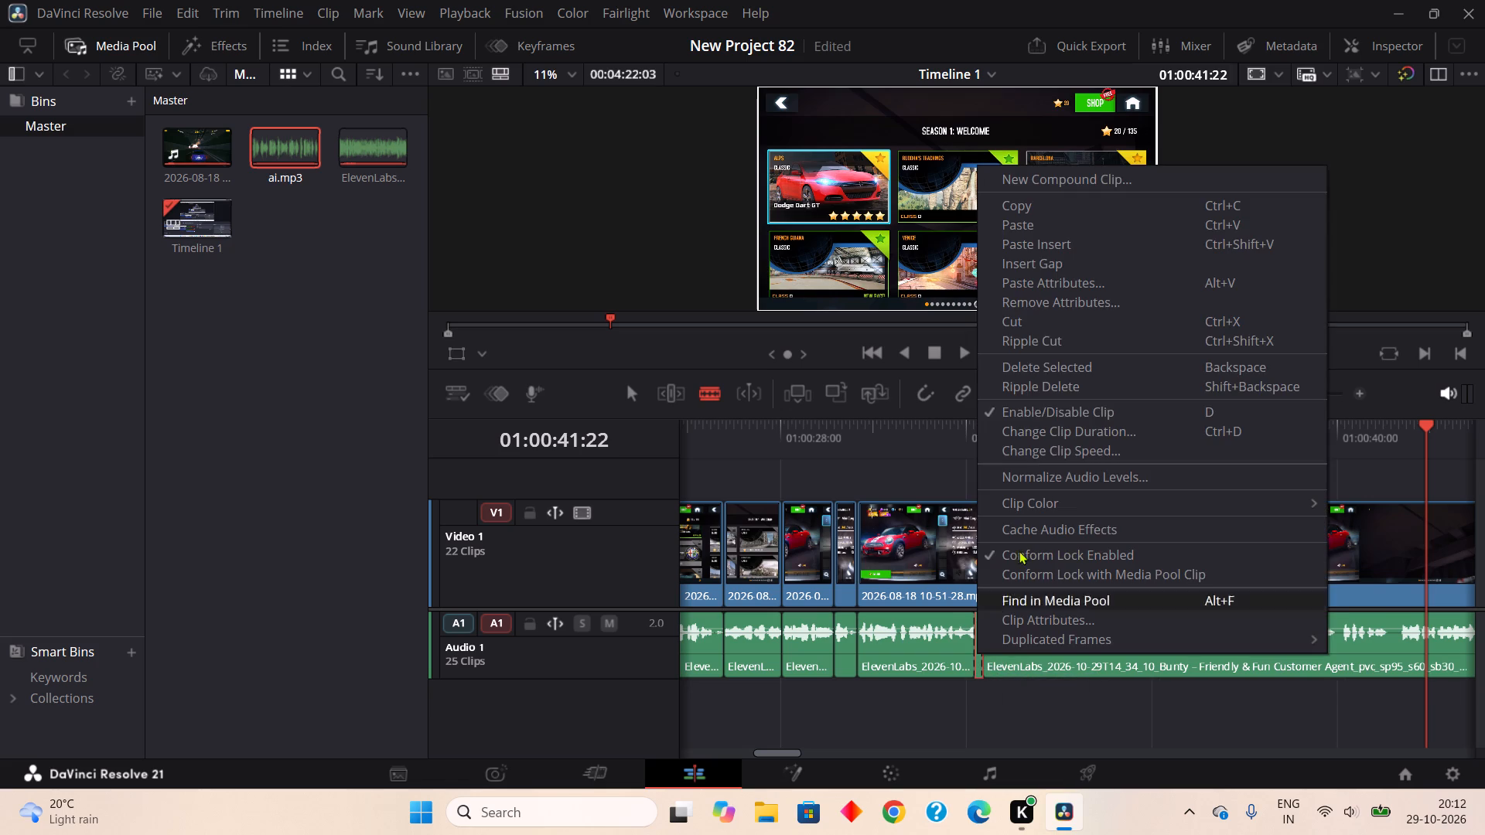
click(1031, 338)
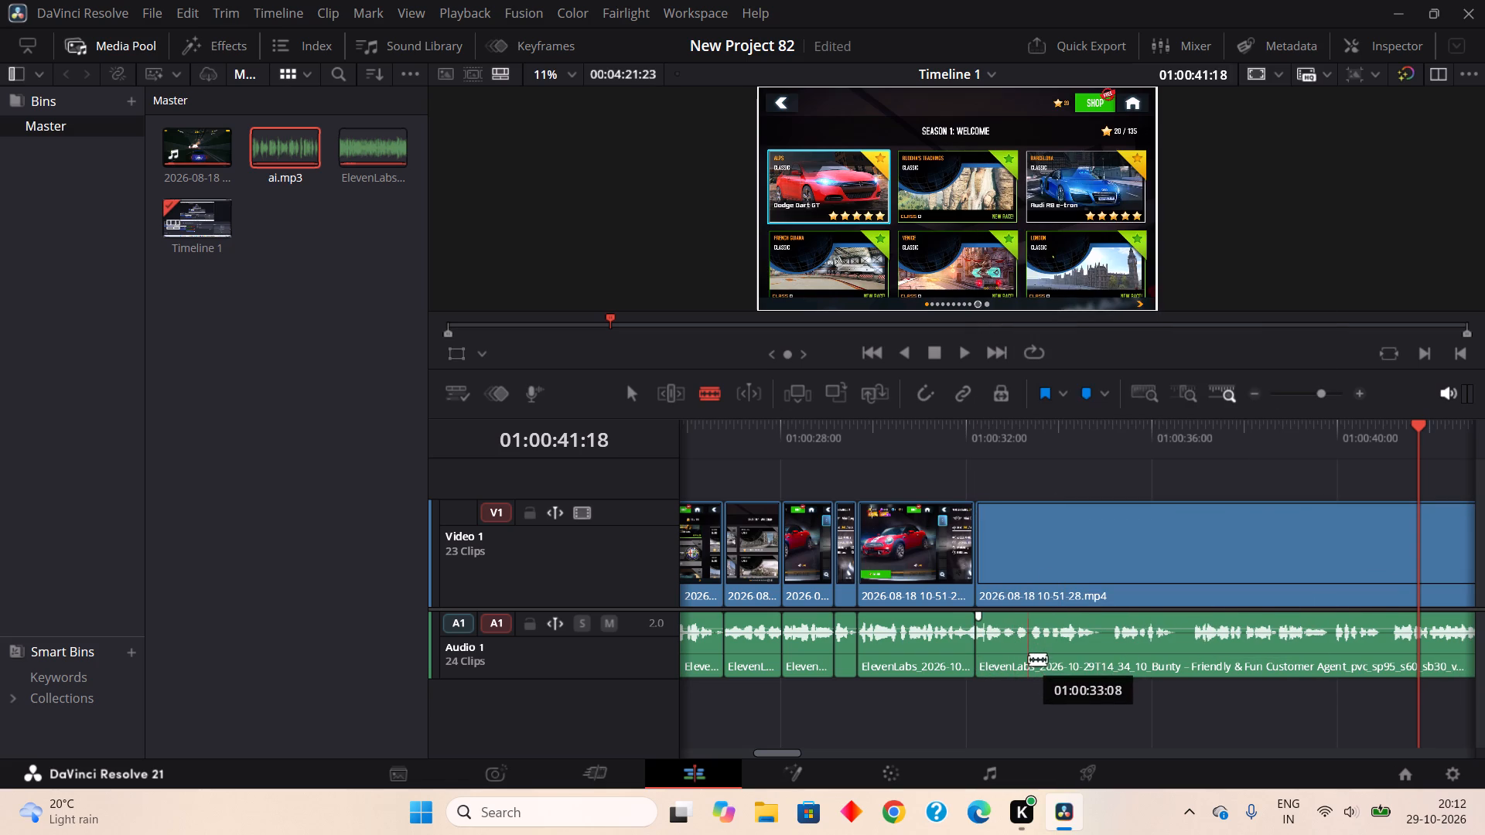
Blade out a tiny piece of the ElevenLabs audio at about 01:00:33:09 and Ripple Cut it.
click(1029, 659)
double_click(1031, 656)
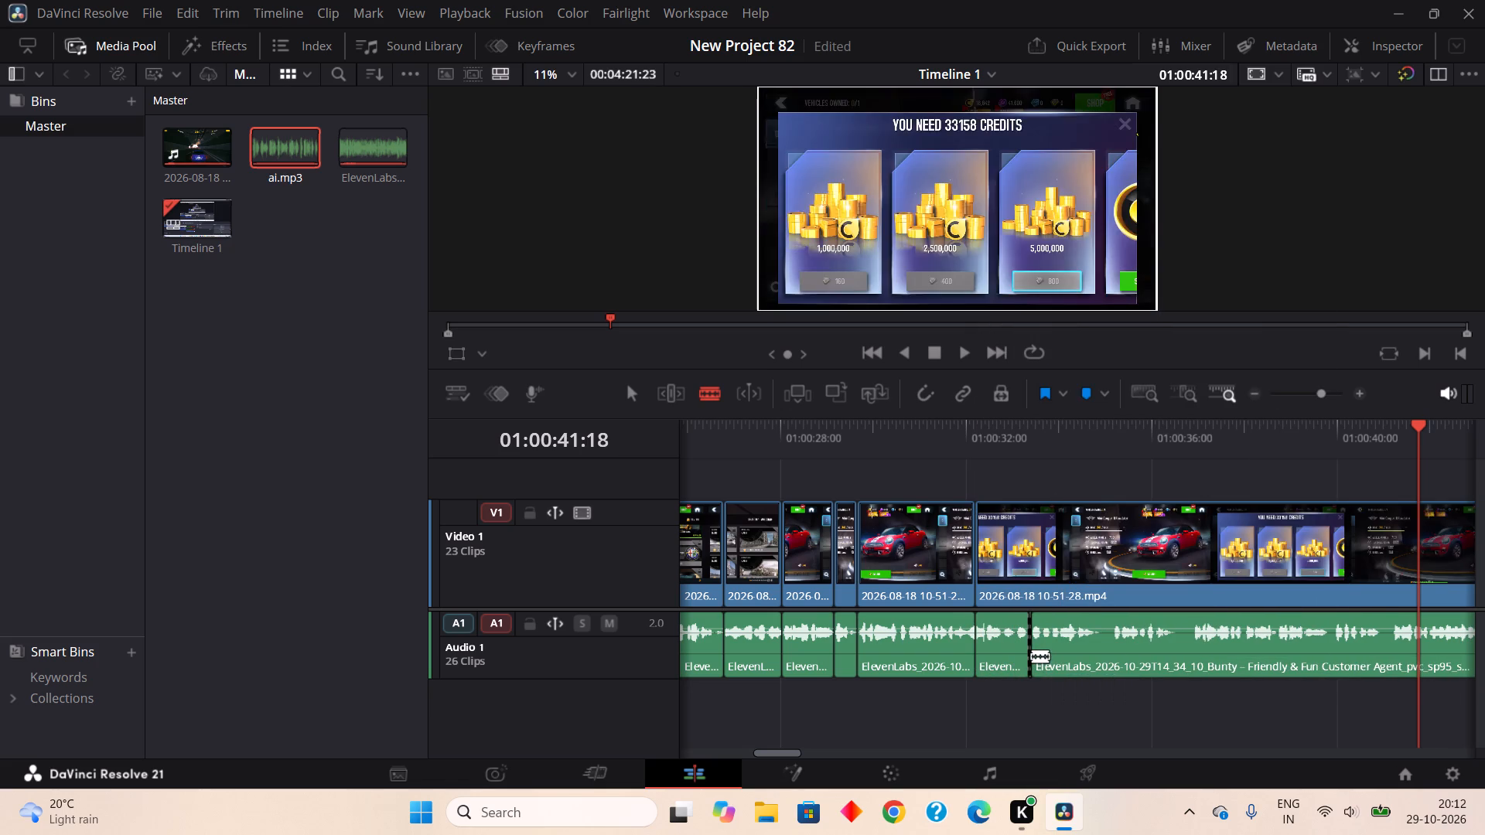
right_click(1030, 656)
click(1080, 333)
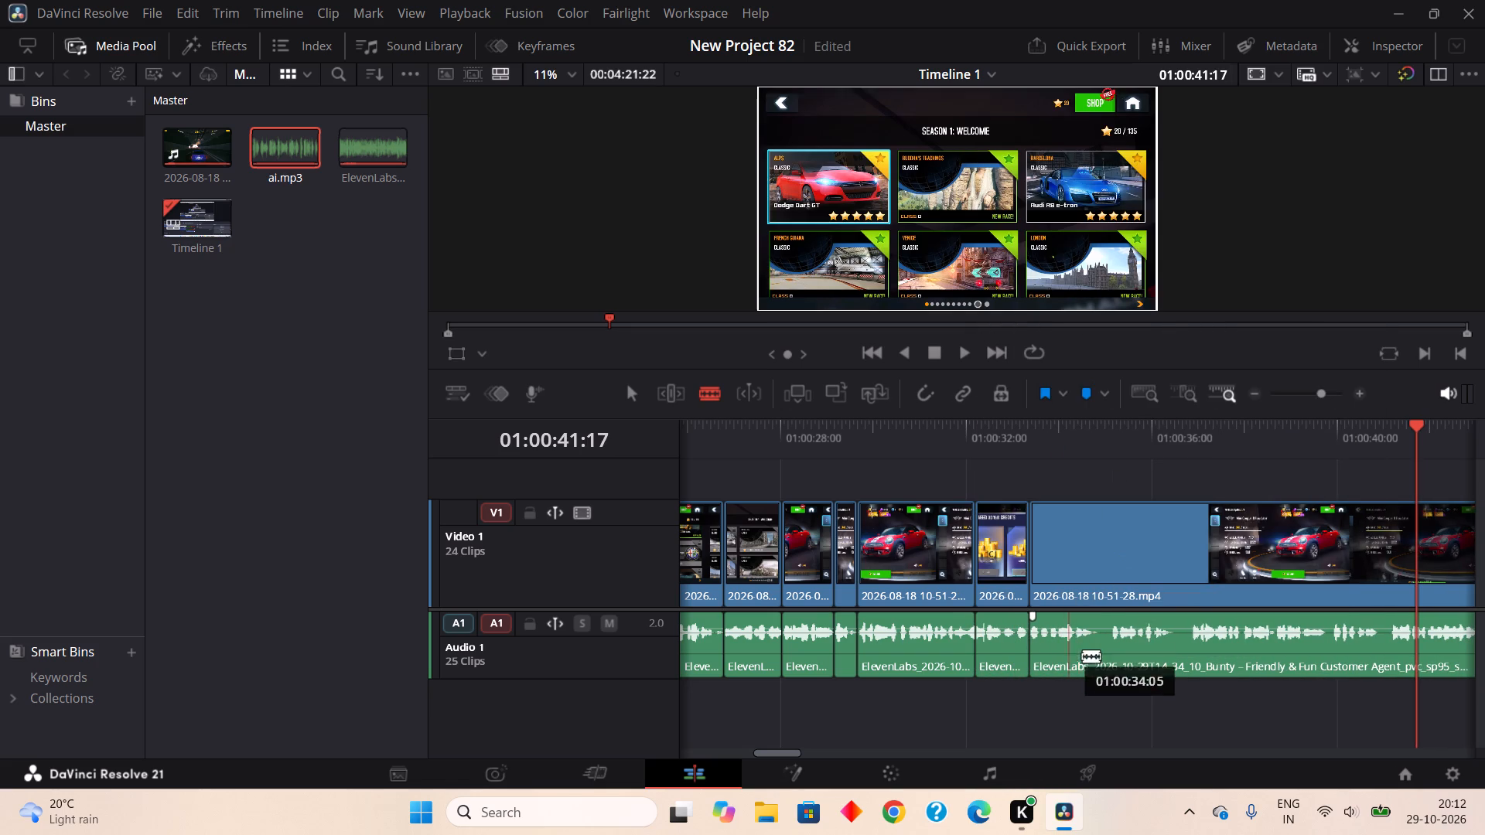
Blade out the pause in the ElevenLabs audio from about 01:00:34:20 to 01:00:35:03 and Ripple Cut it.
click(1098, 656)
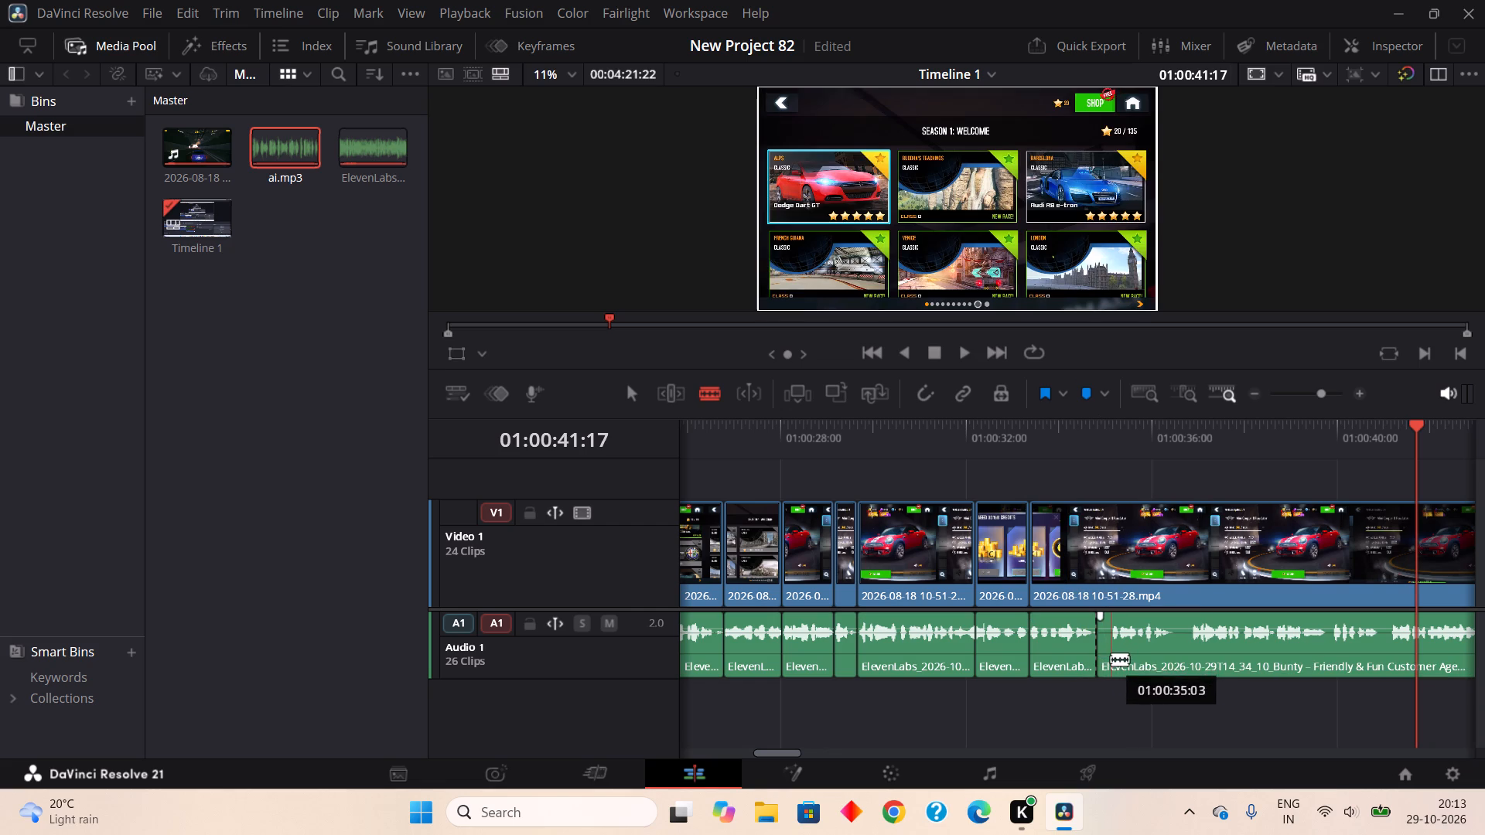
click(1111, 659)
right_click(1091, 650)
right_click(1106, 632)
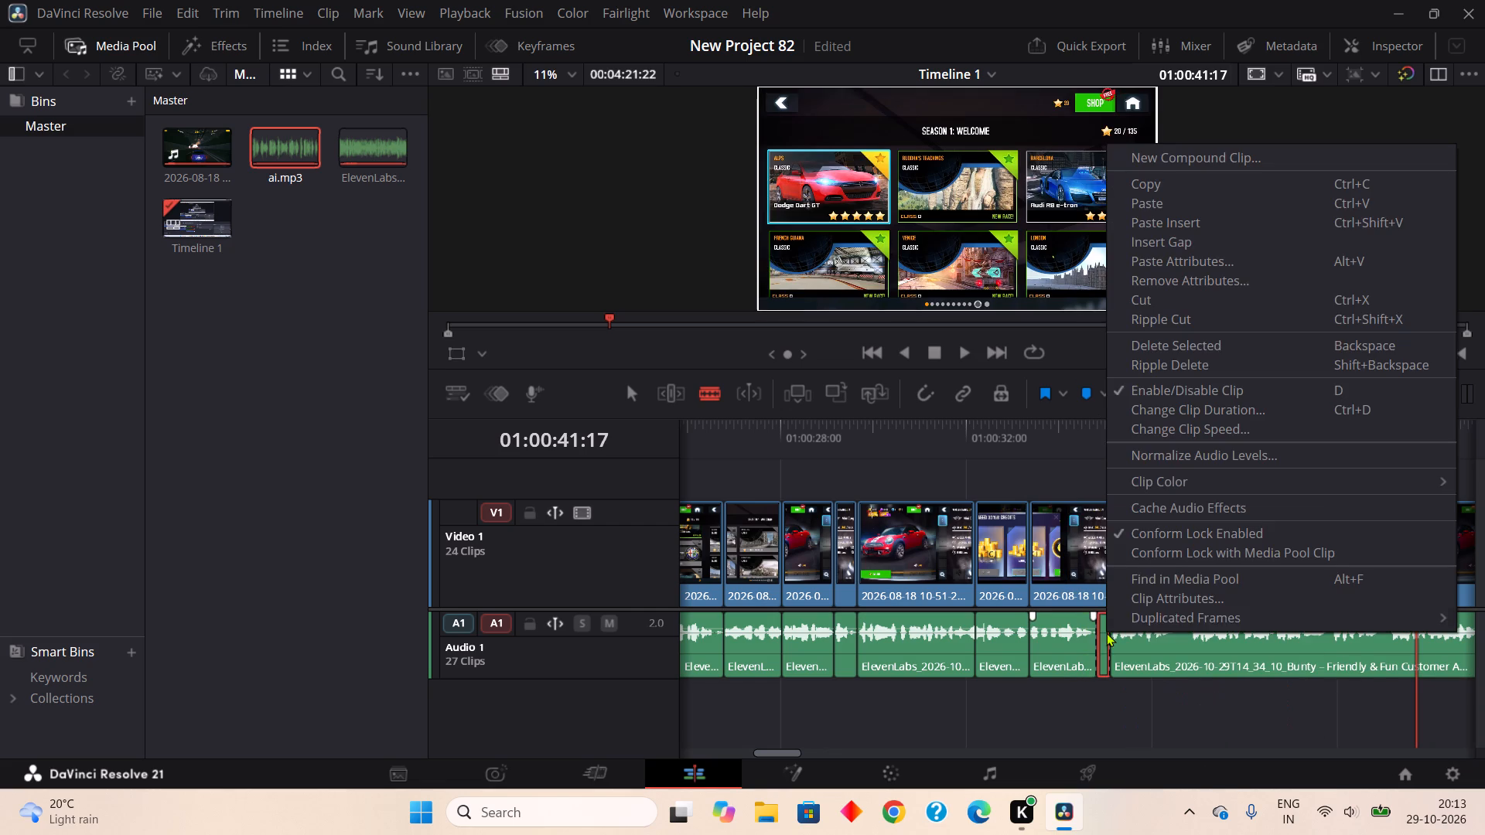
click(1176, 318)
Blade out the pause in the ElevenLabs audio from just after 01:00:36:00 to about 01:00:36:13 and Ripple Cut it.
click(1159, 653)
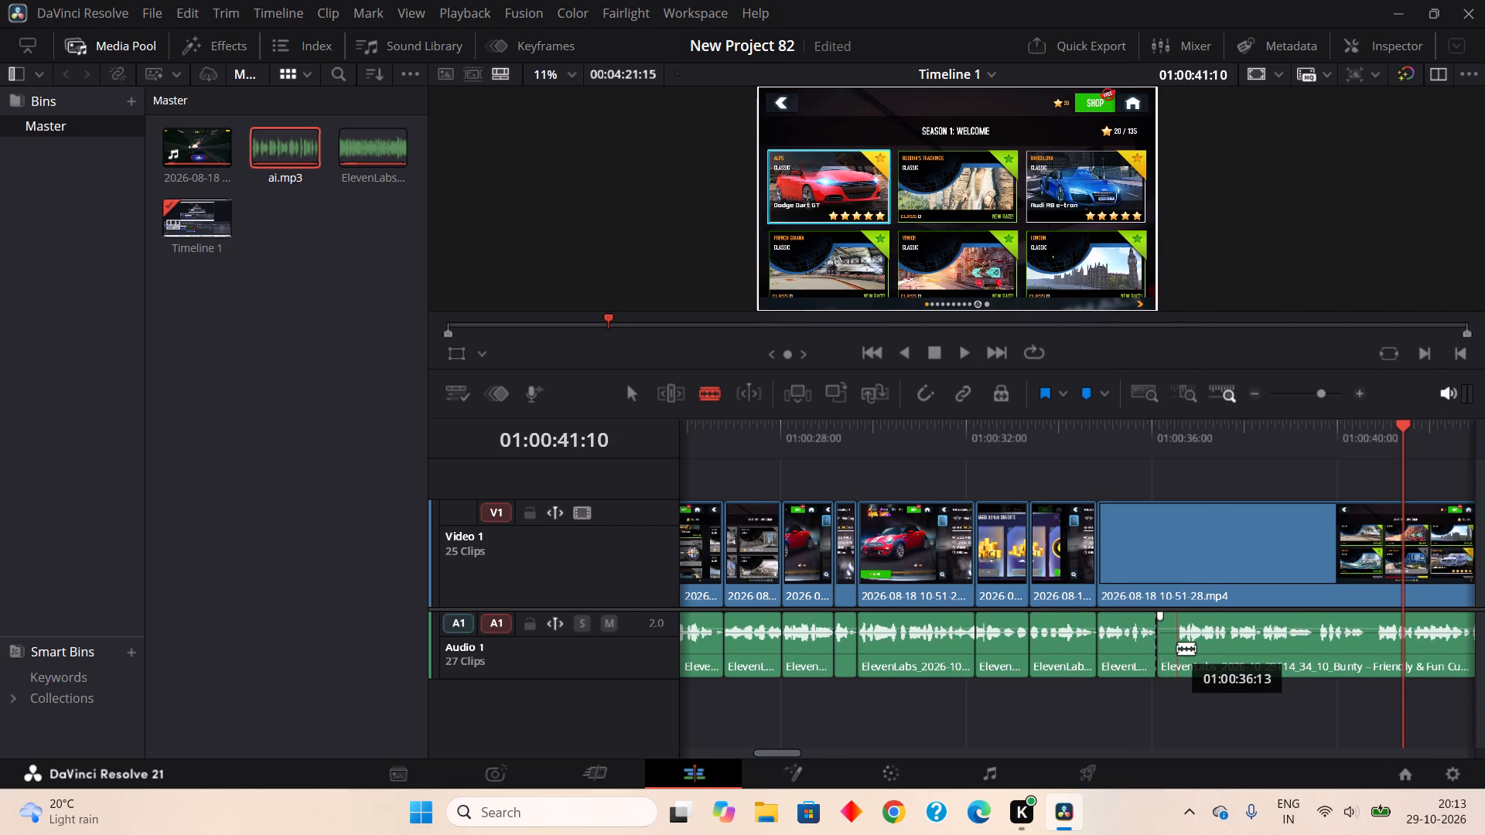
click(1176, 655)
right_click(1169, 656)
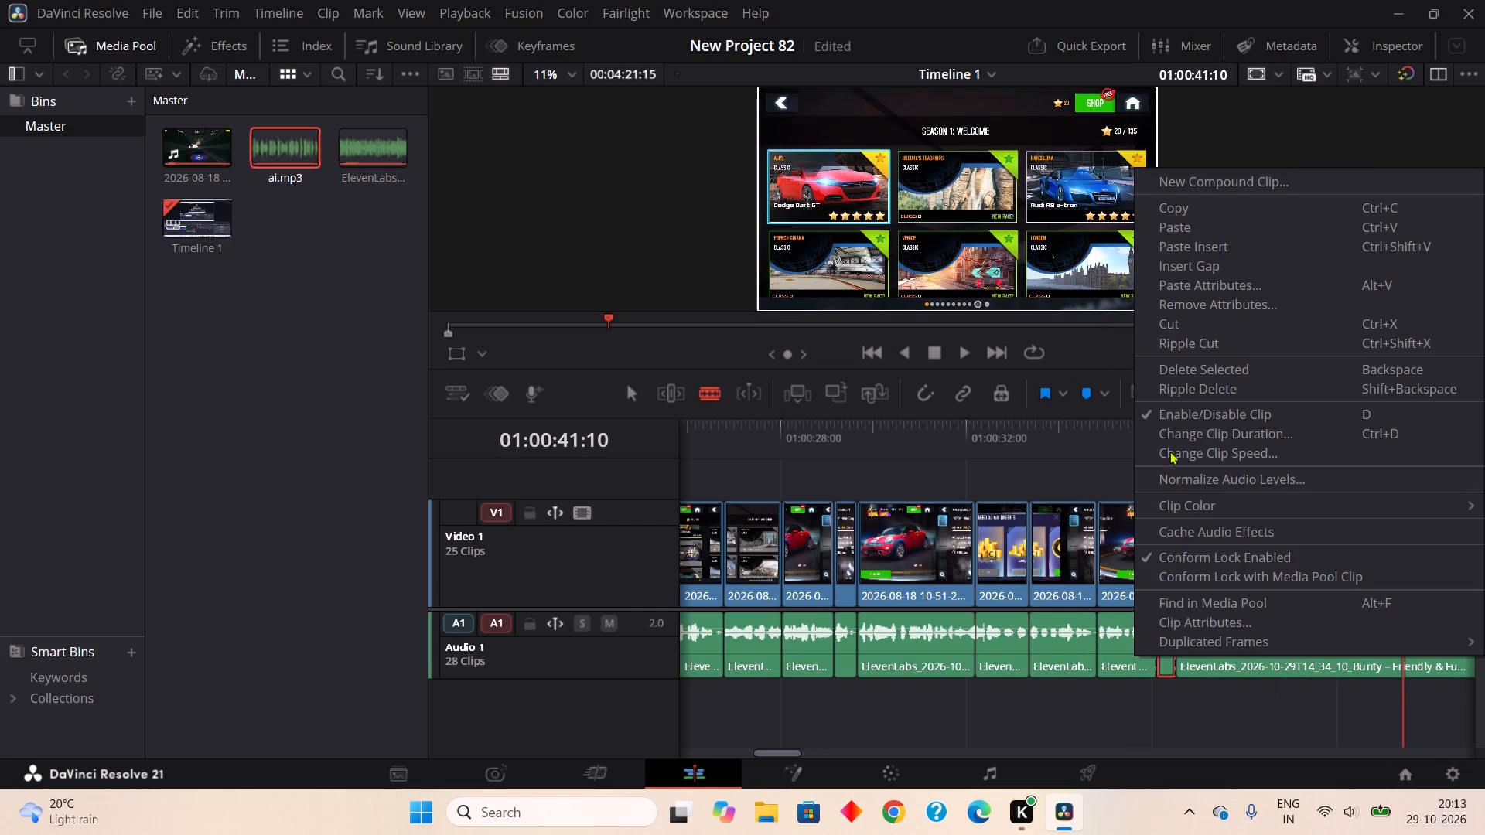
double_click(1169, 342)
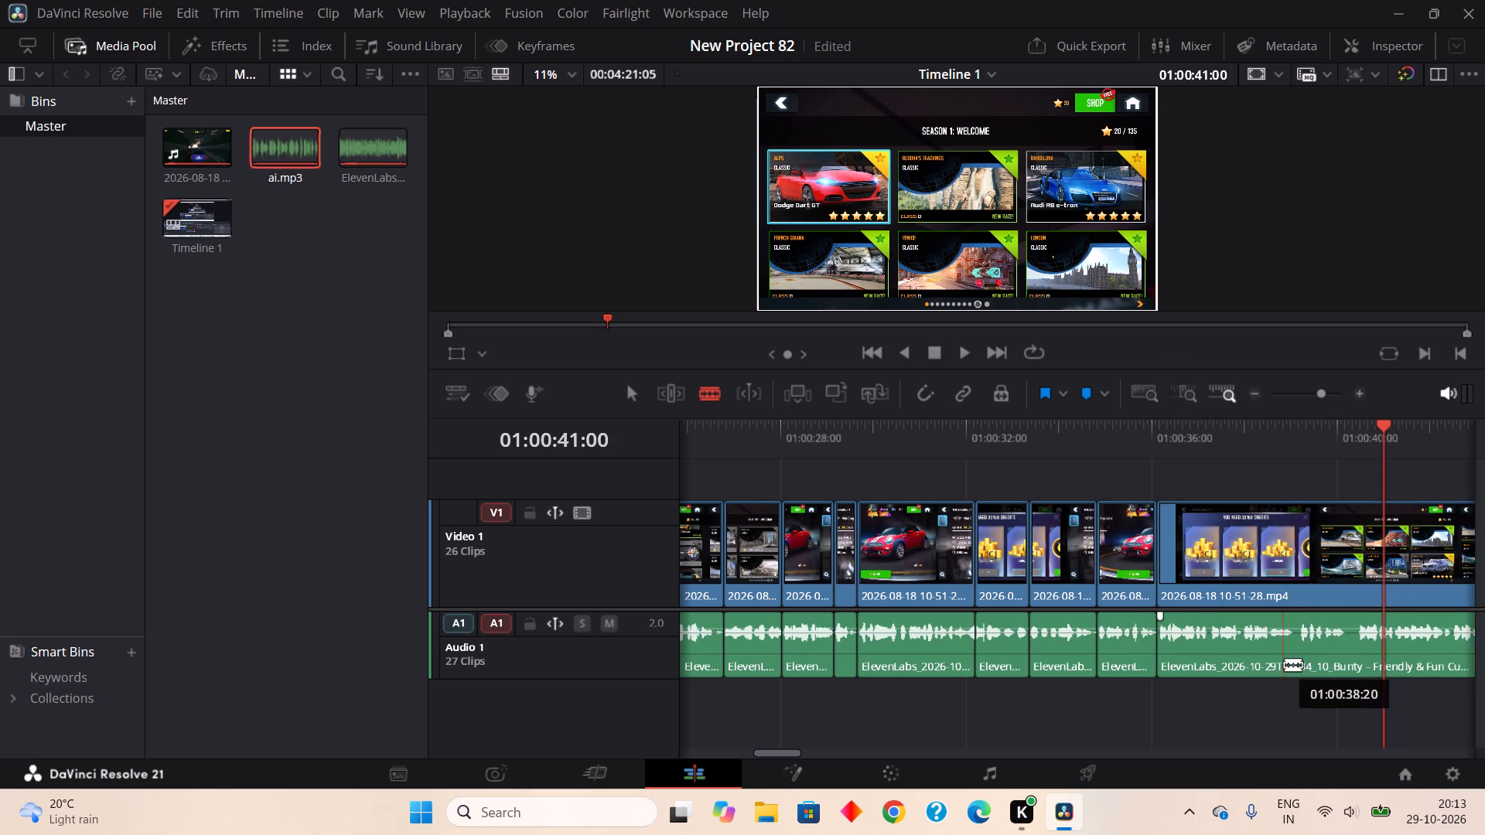
Blade out the short pause in the ElevenLabs audio from about 01:00:39:01 to 01:00:39:05 and Ripple Cut it.
click(1293, 661)
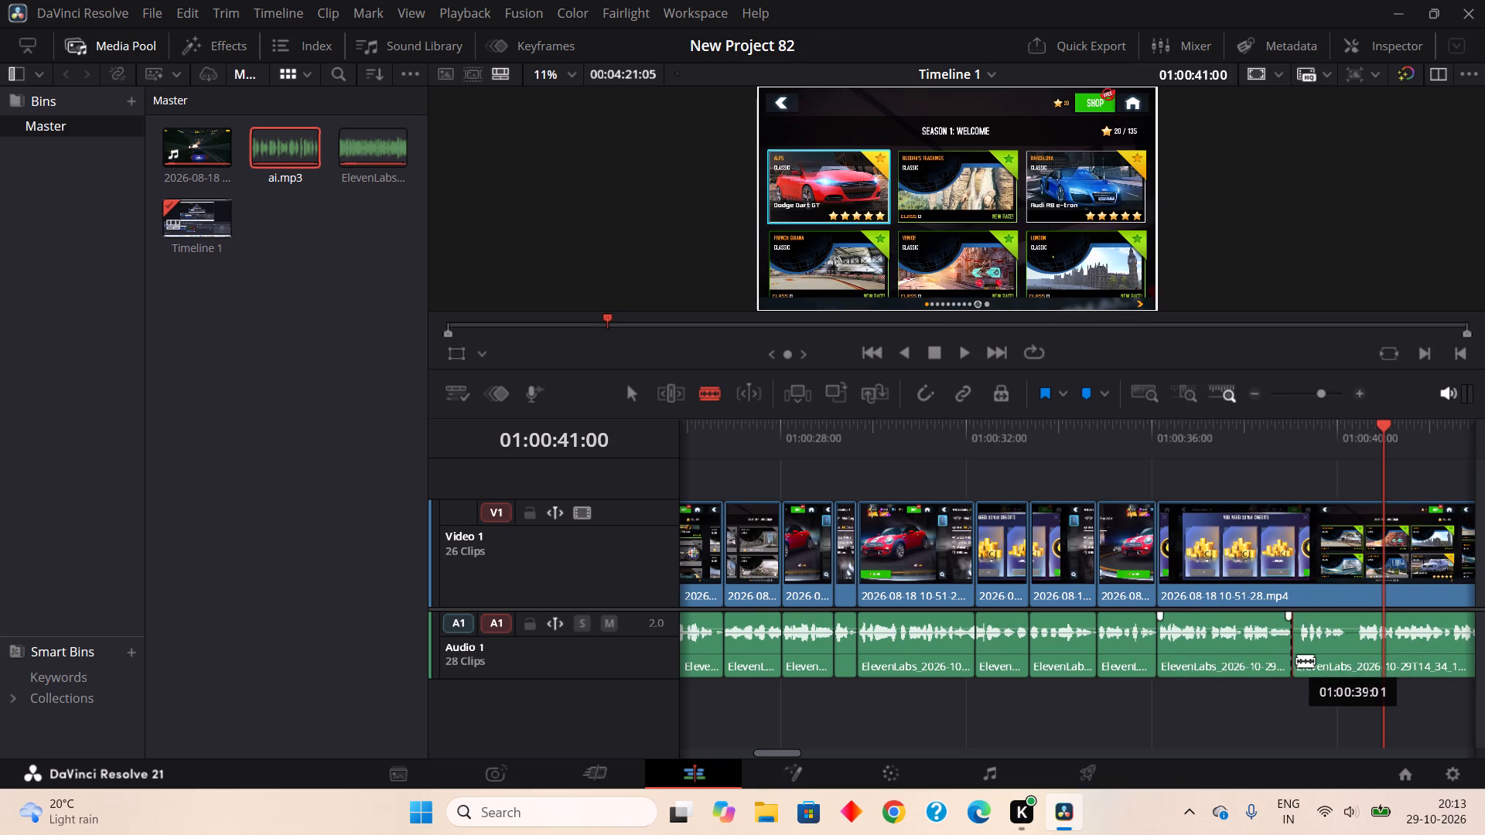
click(1301, 656)
right_click(1292, 662)
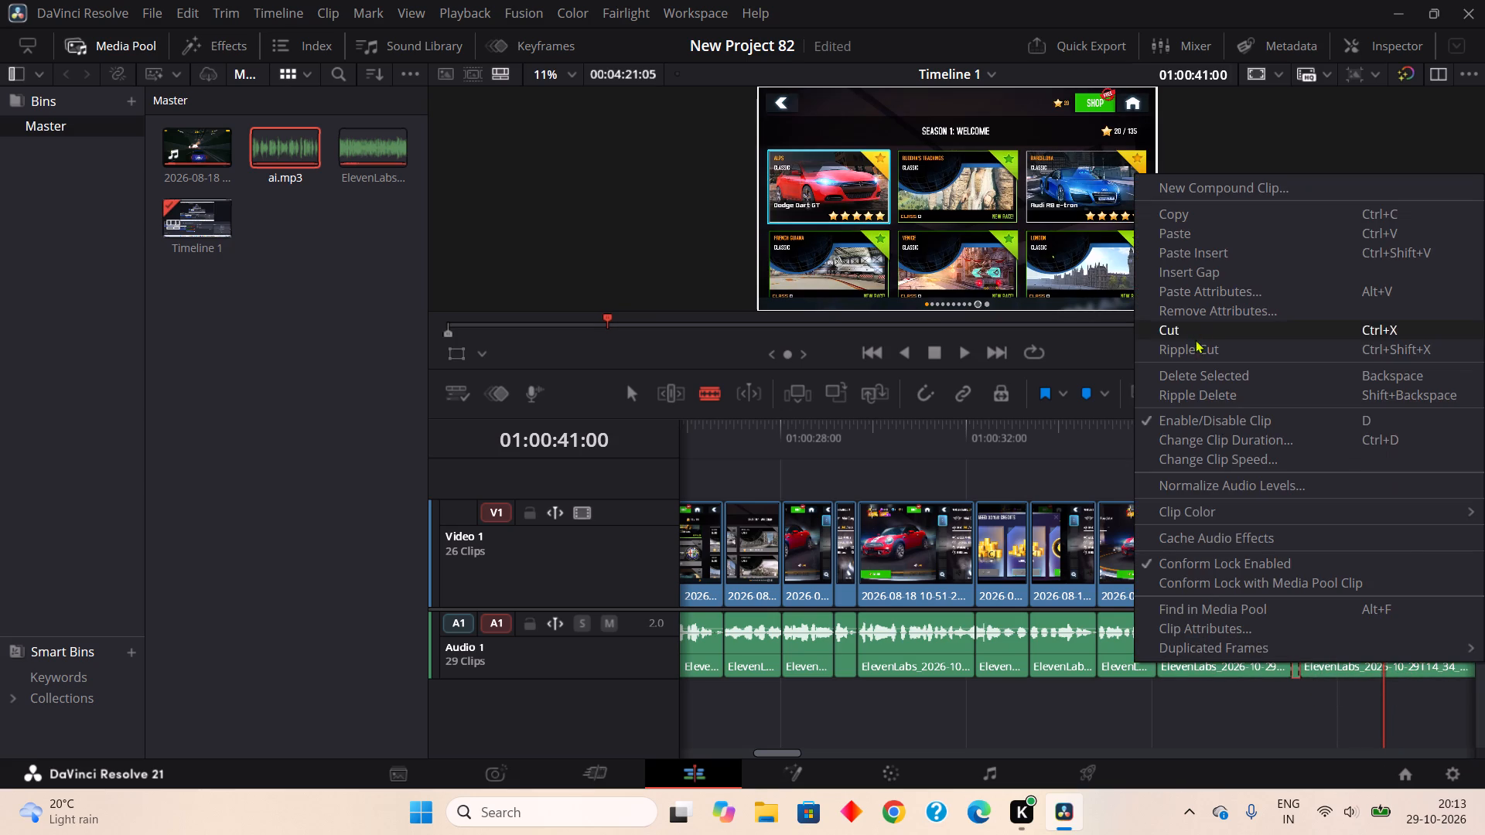
click(1196, 346)
Blade out the pause in the ElevenLabs audio from about 01:00:40:00 to 01:00:40:07 and Ripple Cut it.
click(1336, 659)
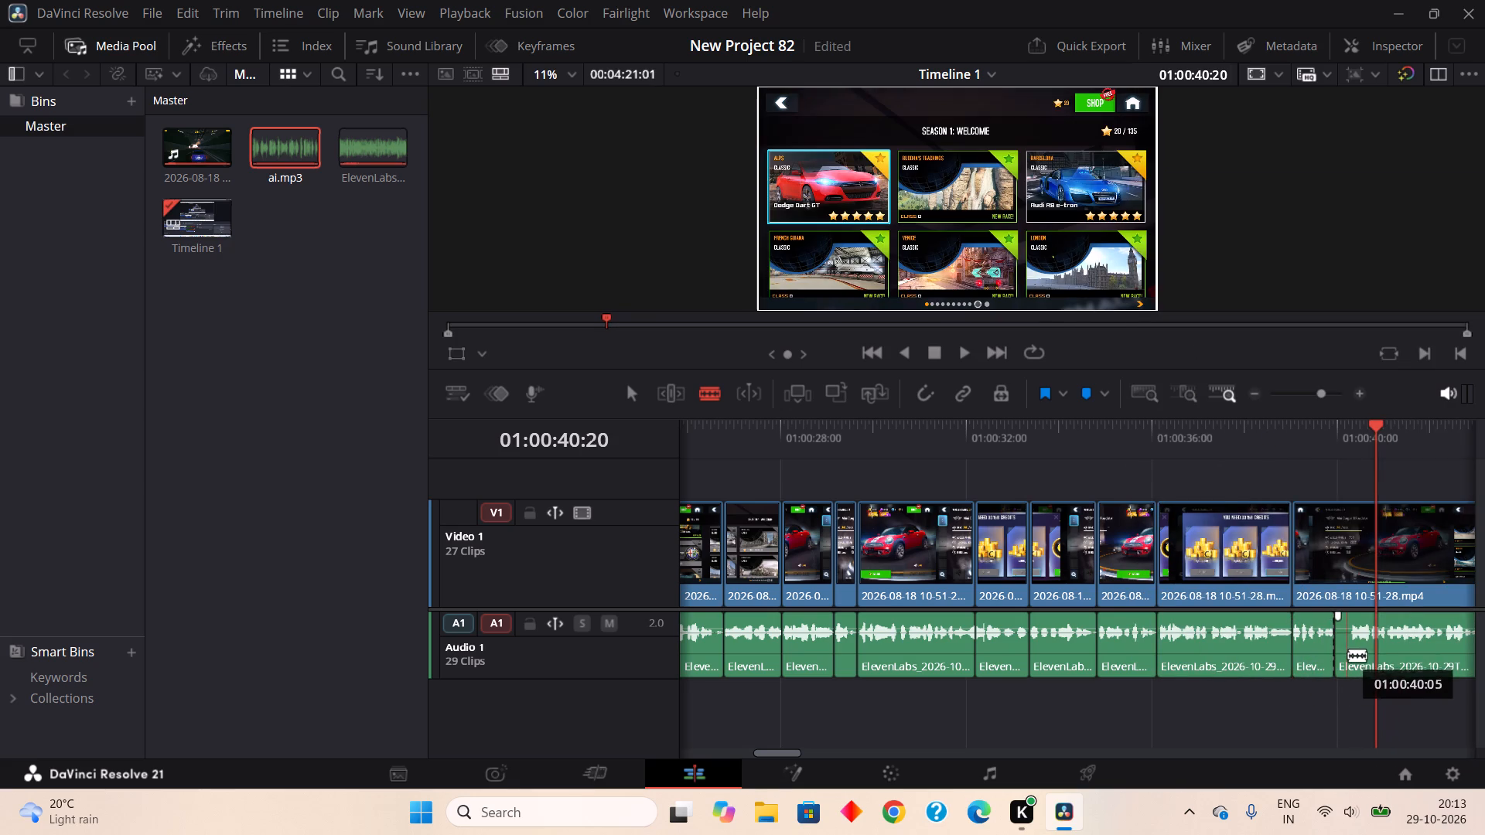
click(1351, 665)
right_click(1344, 661)
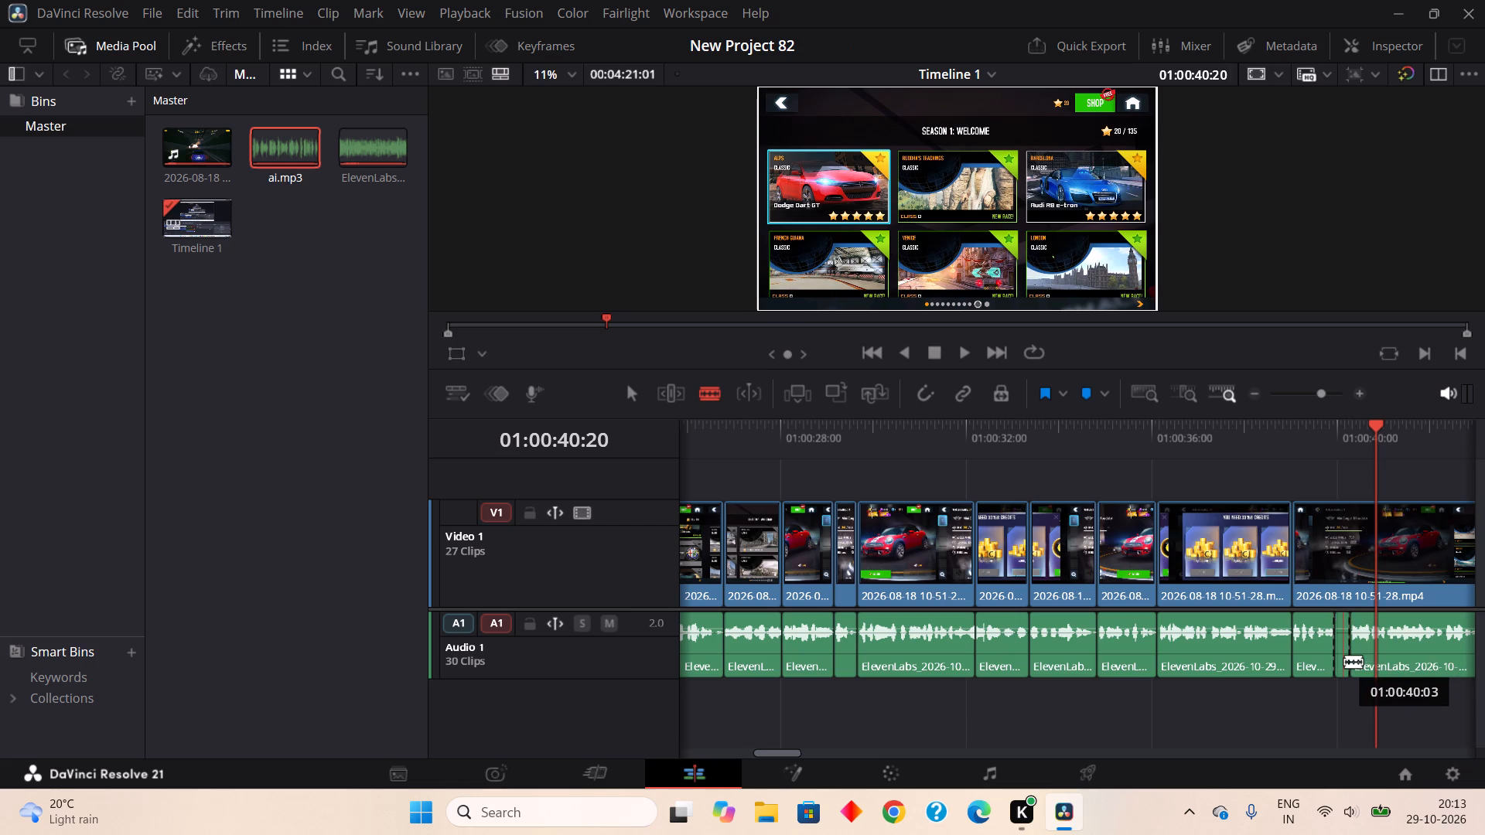
click(1208, 343)
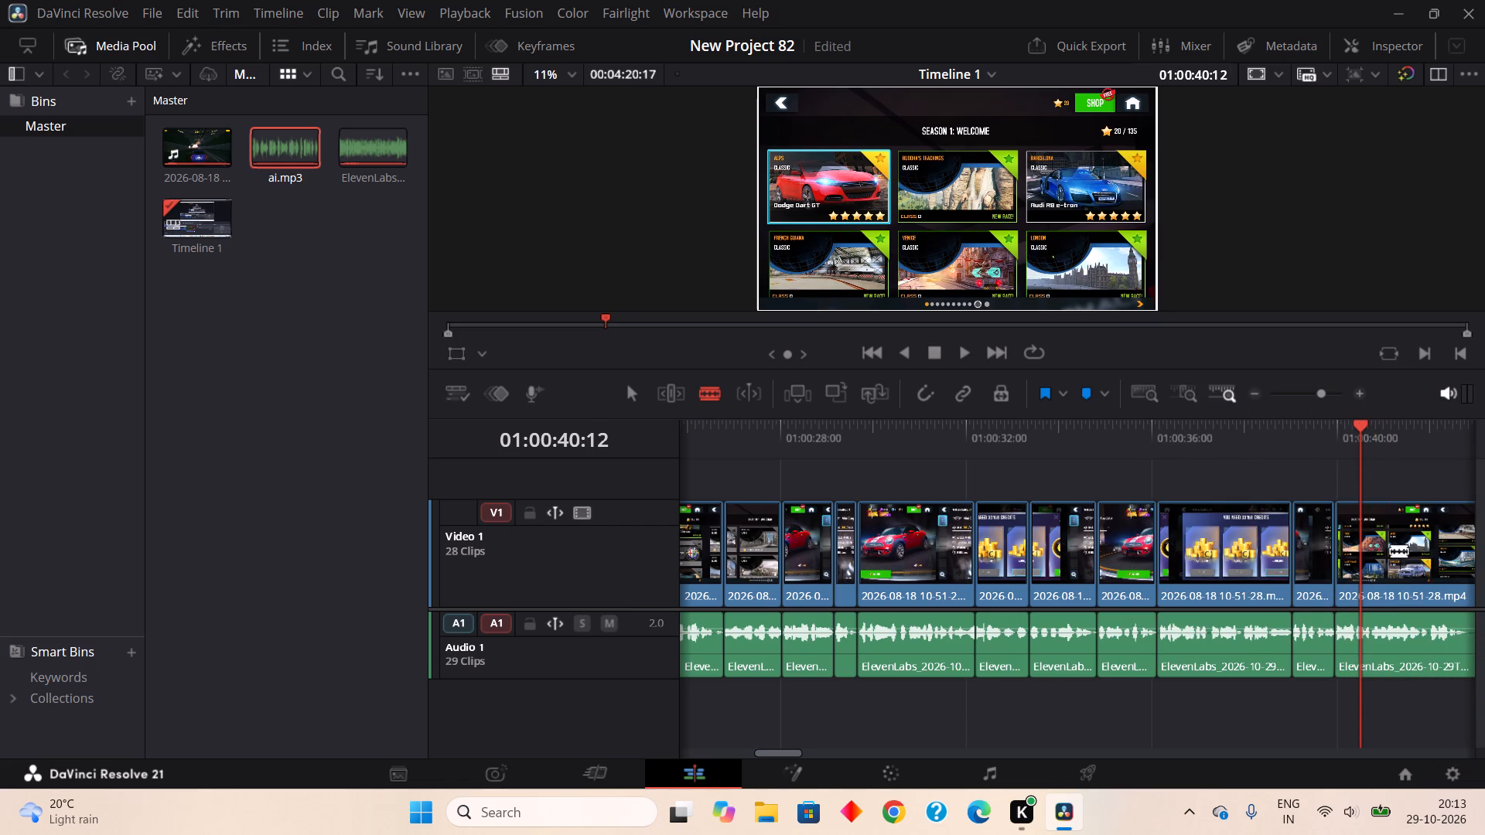
Blade out the pause in the ElevenLabs audio from about 01:00:42:19 to 01:00:43:05 and Ripple Cut it.
drag(1366, 428, 1425, 464)
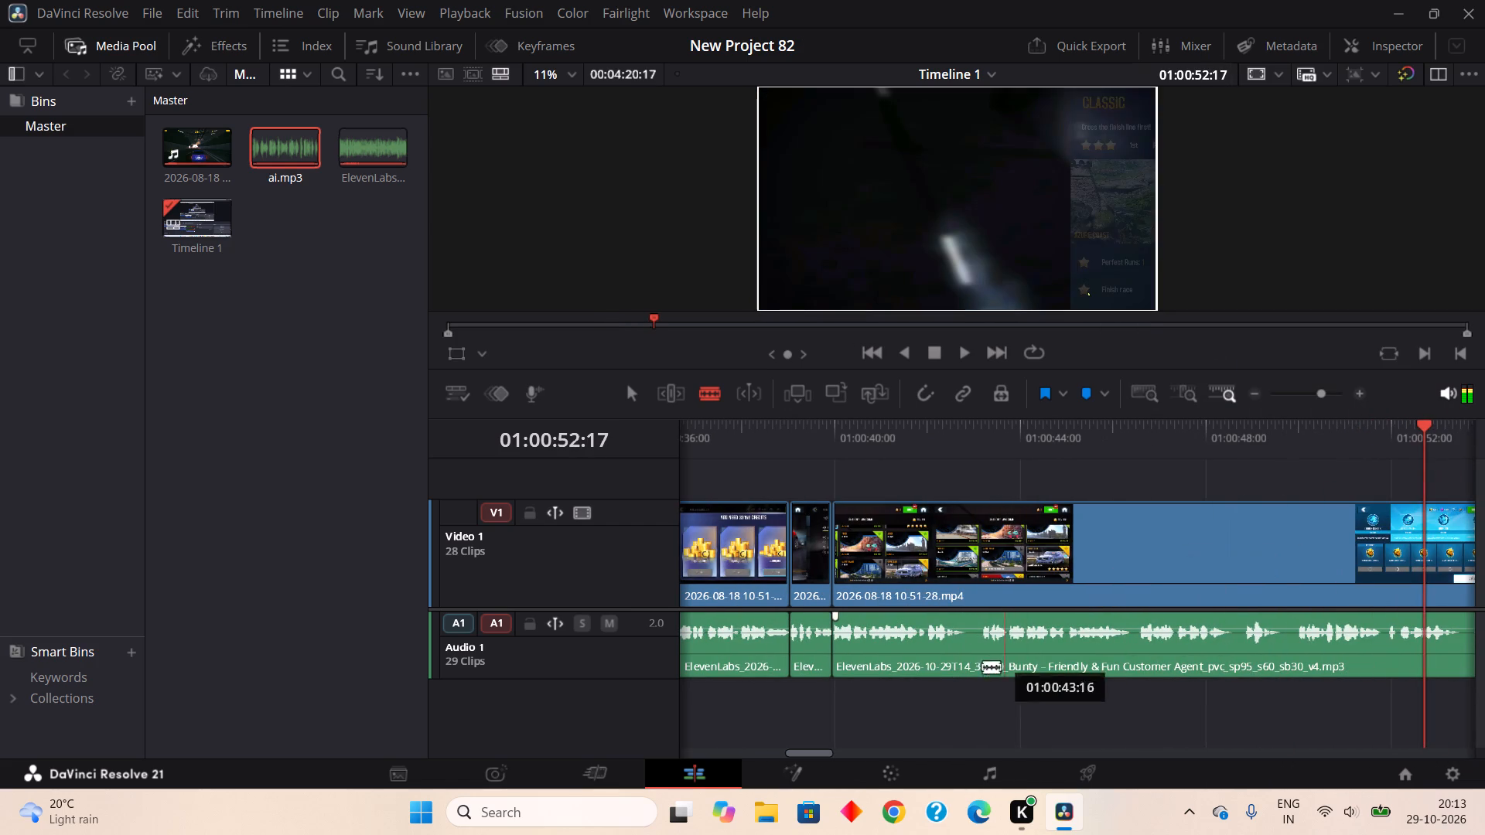
drag(965, 670, 973, 664)
click(984, 656)
right_click(979, 656)
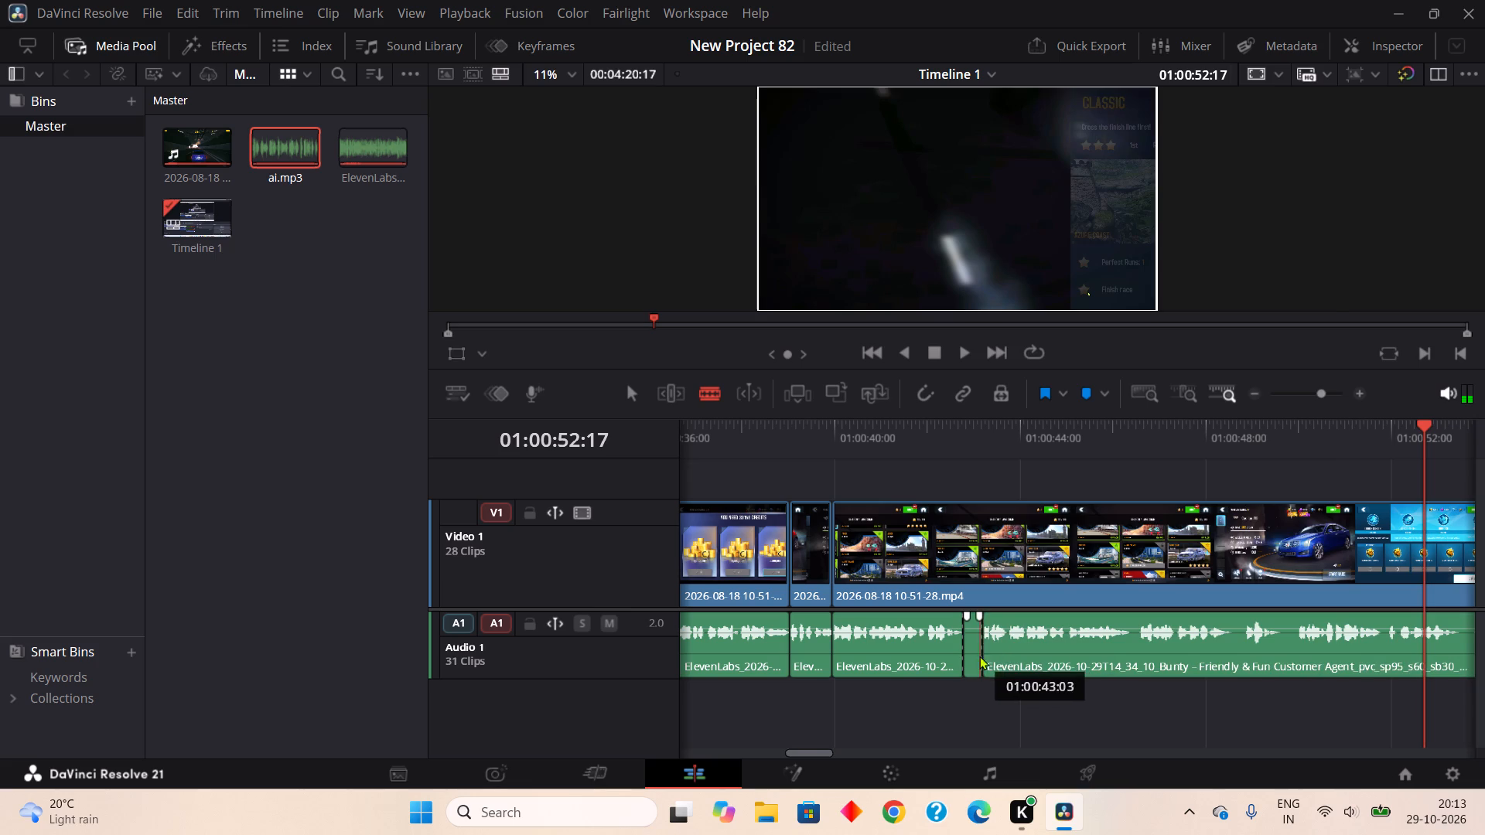
click(1036, 342)
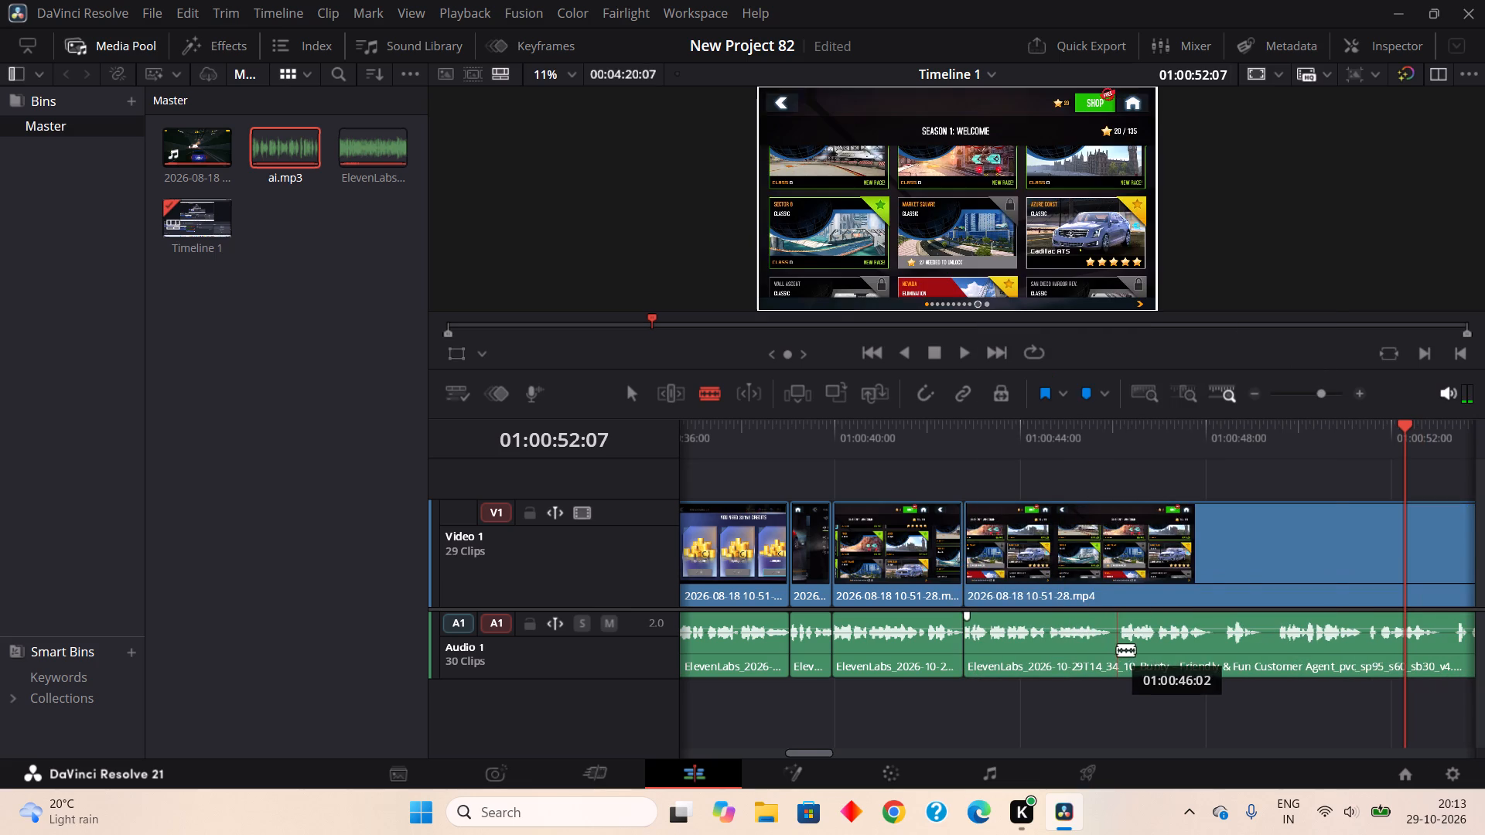
Blade out the short pause in the ElevenLabs audio from about 01:00:45:22 to 01:00:46:04 and Ripple Cut it.
double_click(1110, 656)
click(1123, 652)
right_click(1111, 653)
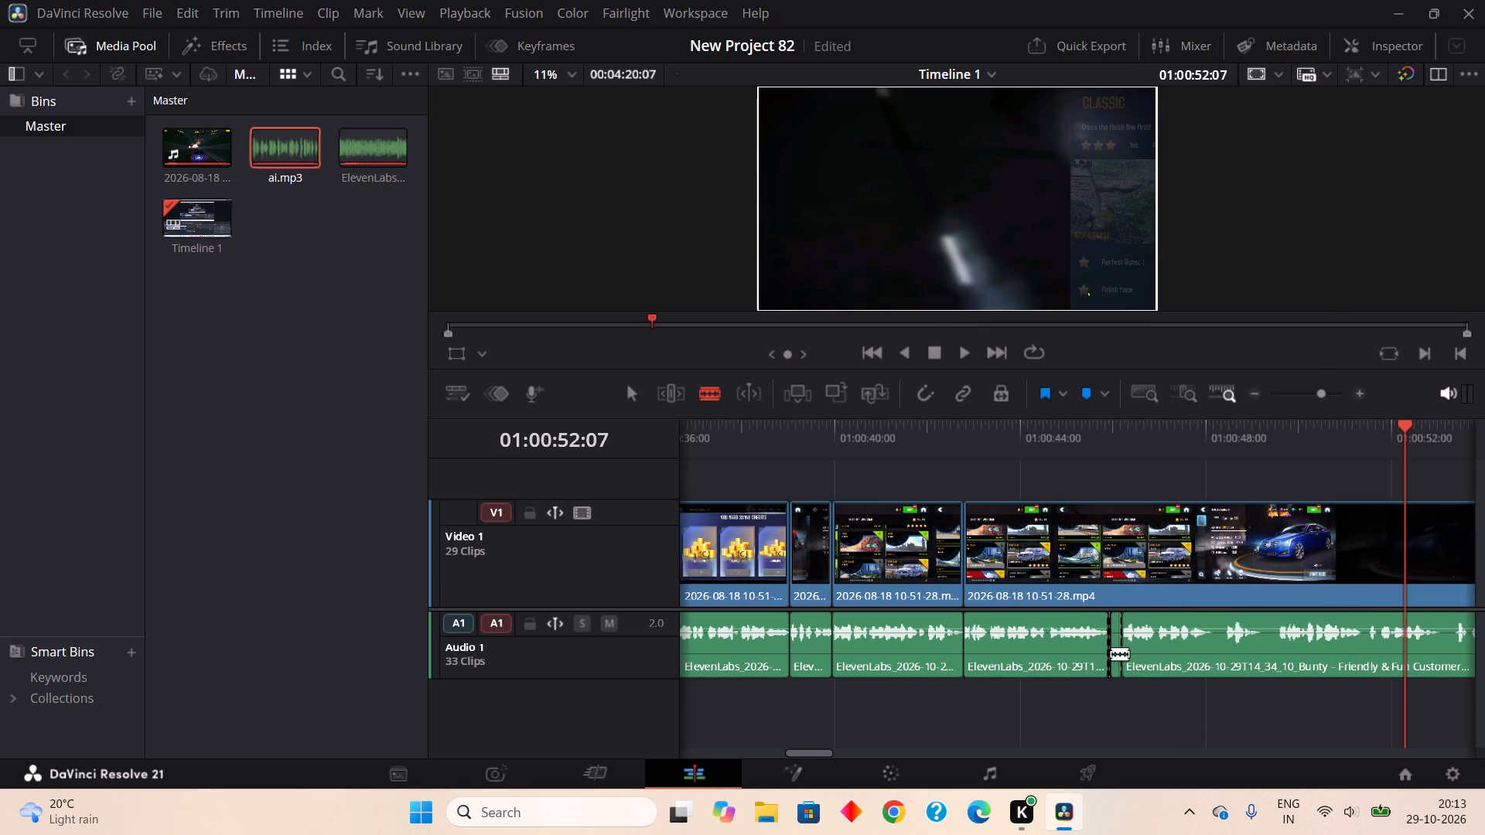
click(1154, 342)
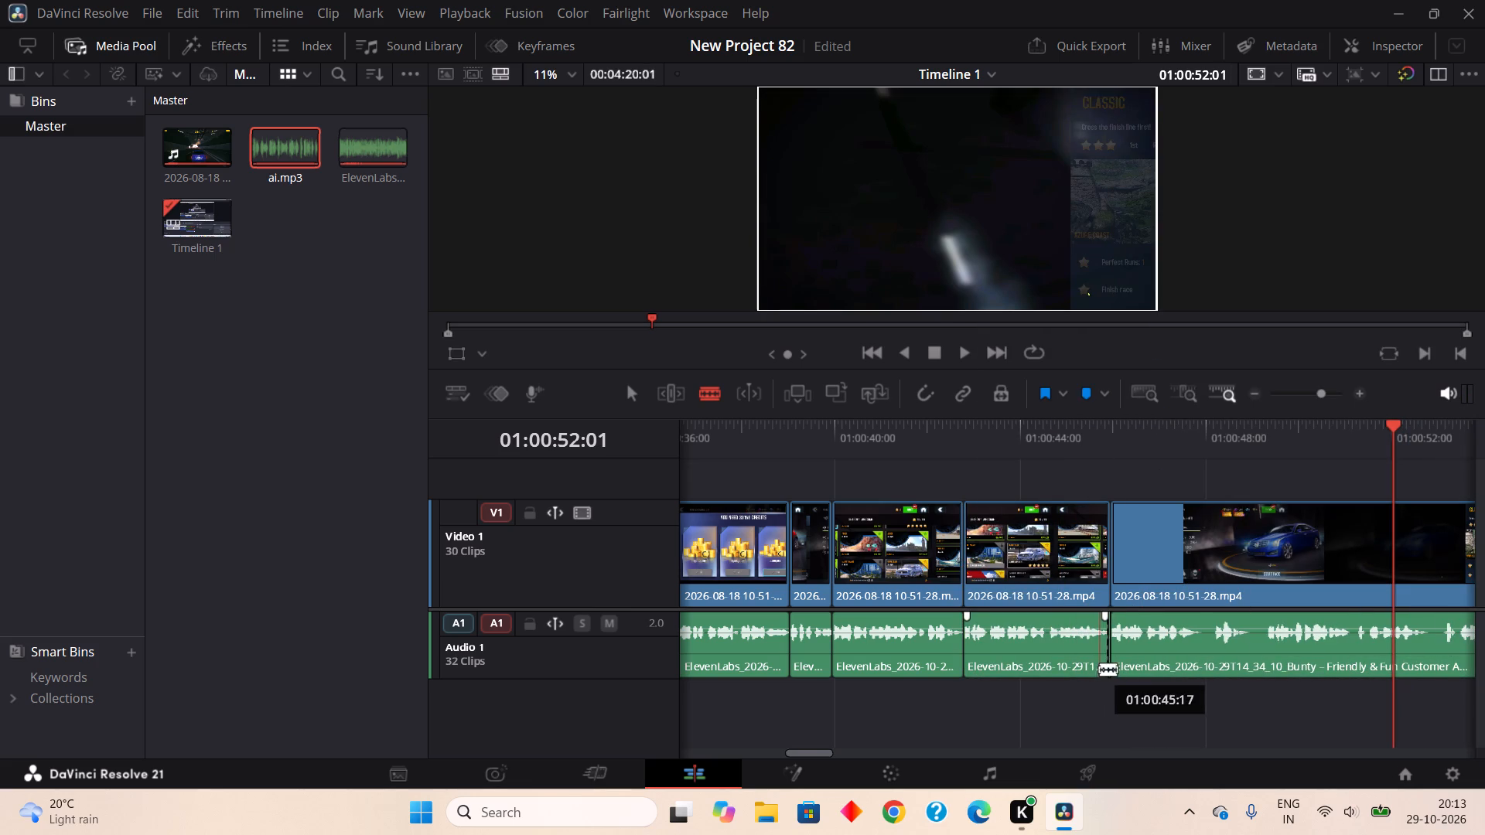
Blade out the pause in the ElevenLabs audio from about 01:00:47:20 to 01:00:48:04 and Ripple Cut it.
click(1199, 657)
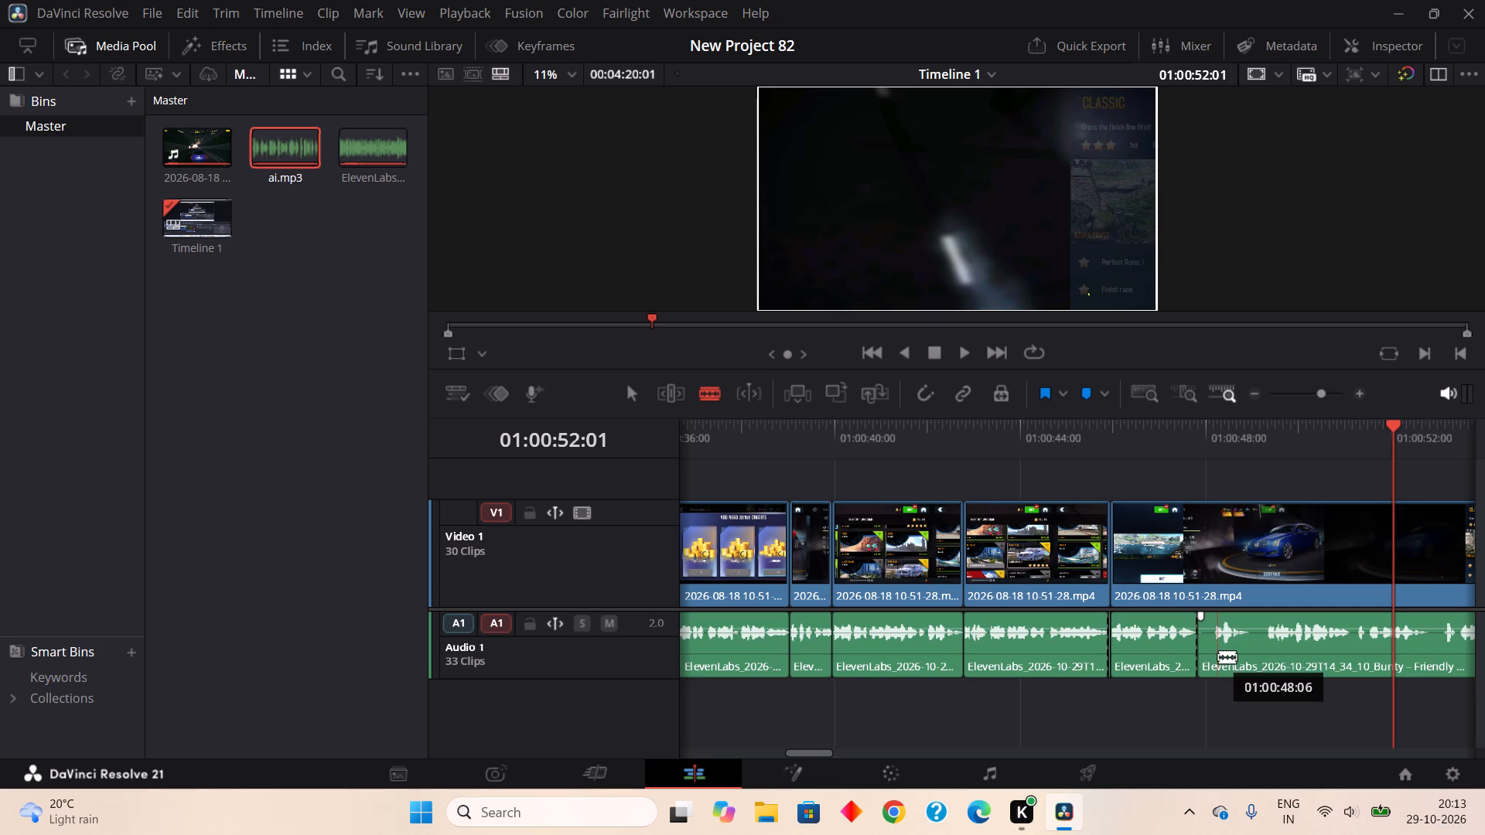
click(1214, 657)
right_click(1208, 658)
click(1202, 344)
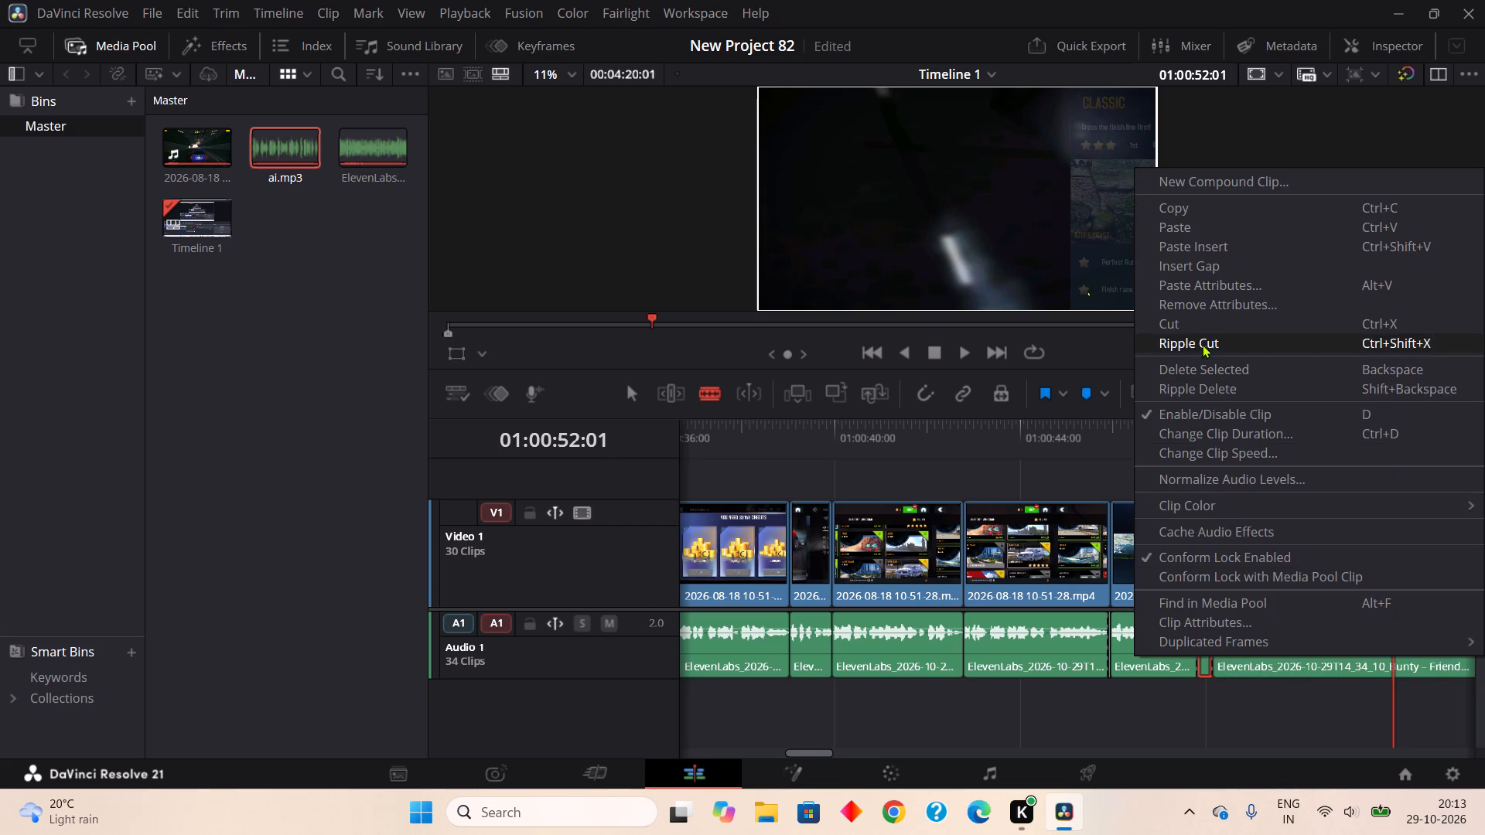
Blade out the pause in the ElevenLabs audio from about 01:00:48:13 to 01:00:49:01 and Ripple Cut it.
click(1231, 665)
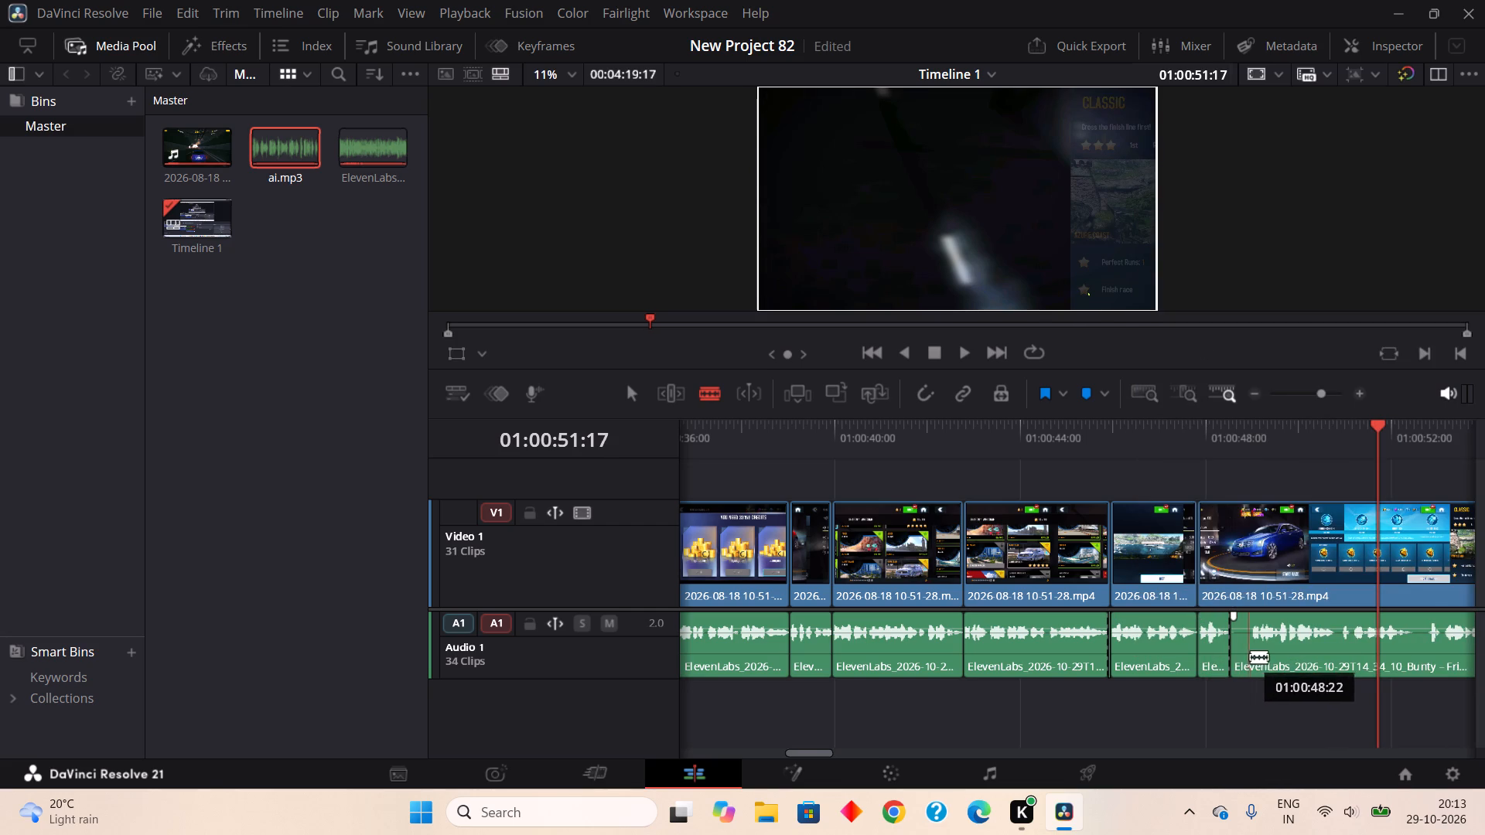
click(1254, 663)
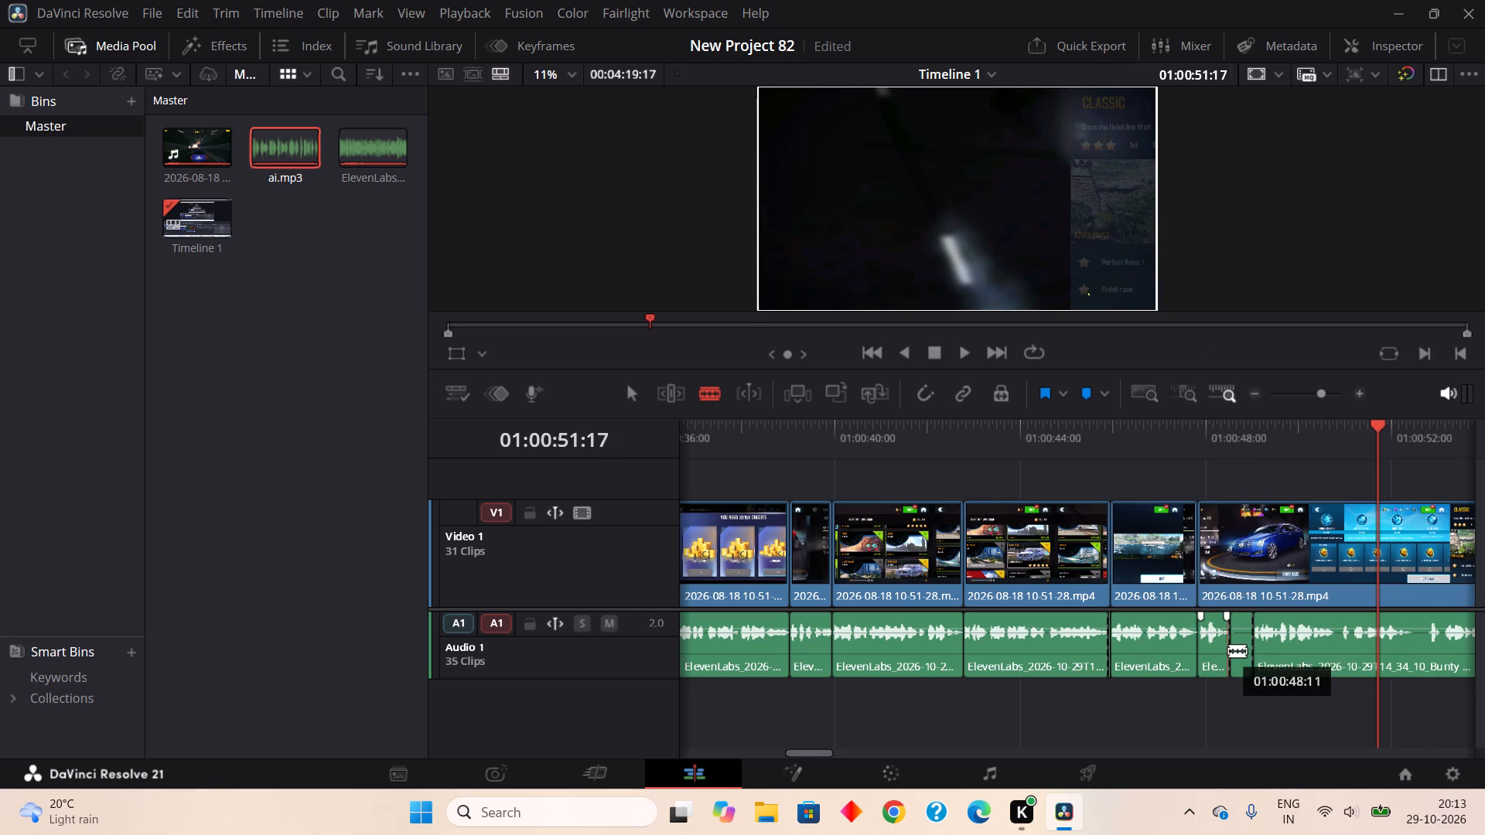
right_click(1237, 653)
click(1195, 346)
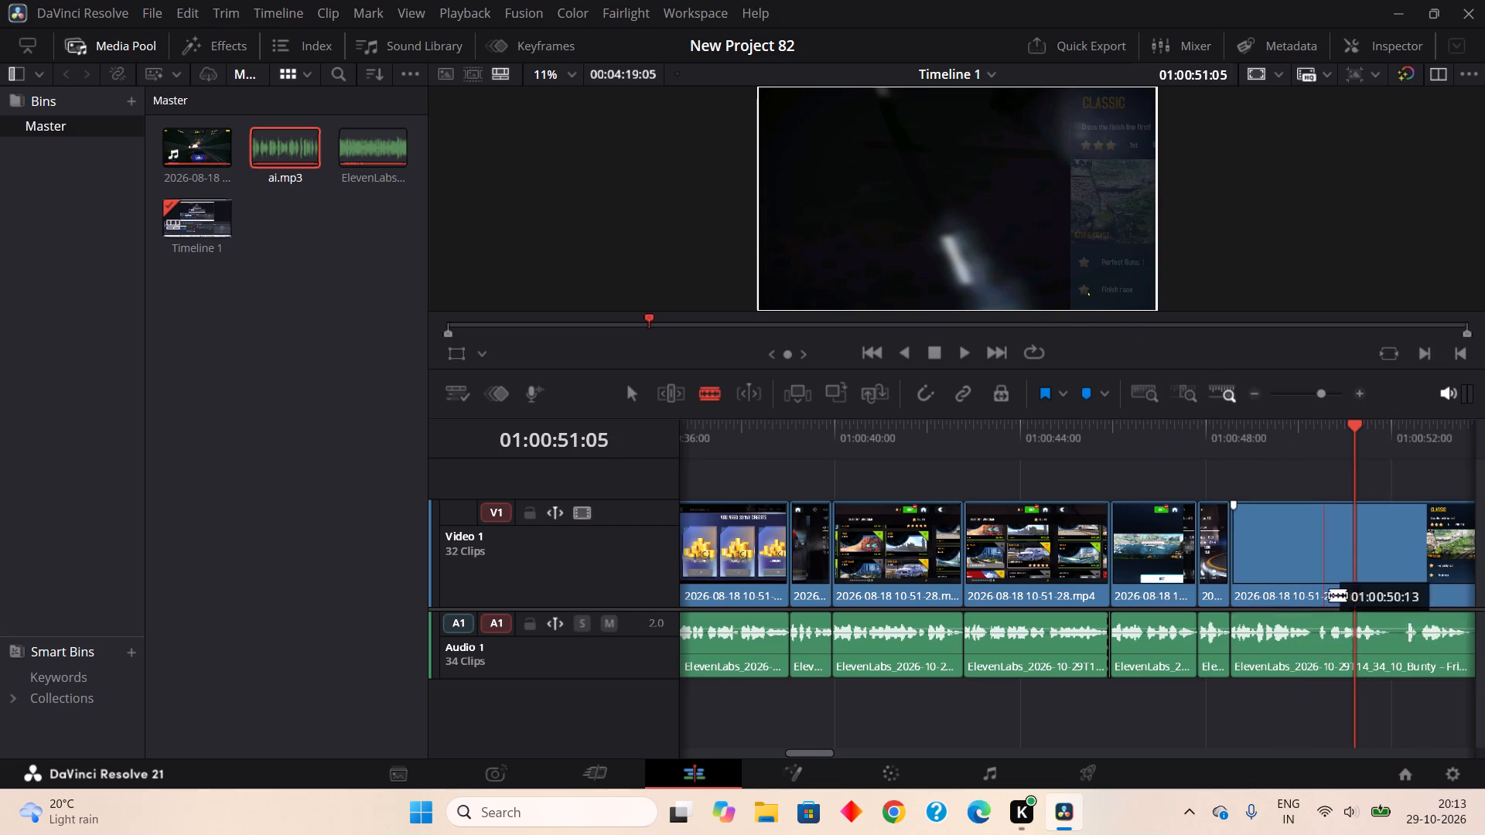
Blade out the short pause in the ElevenLabs audio from about 01:00:50:07 to 01:00:50:11 and Ripple Cut it.
click(1313, 660)
click(1319, 656)
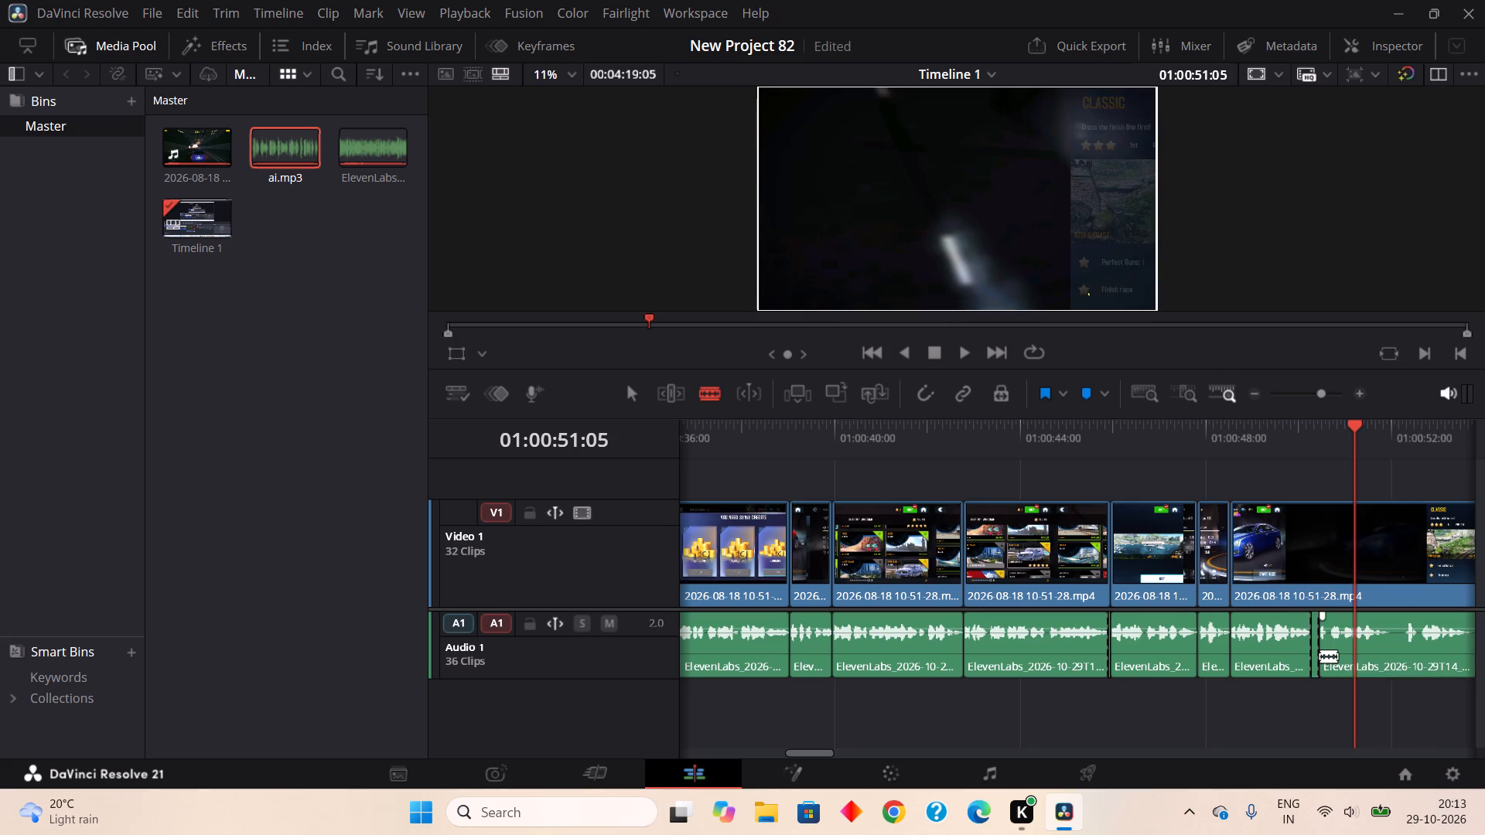
right_click(1319, 656)
click(1251, 349)
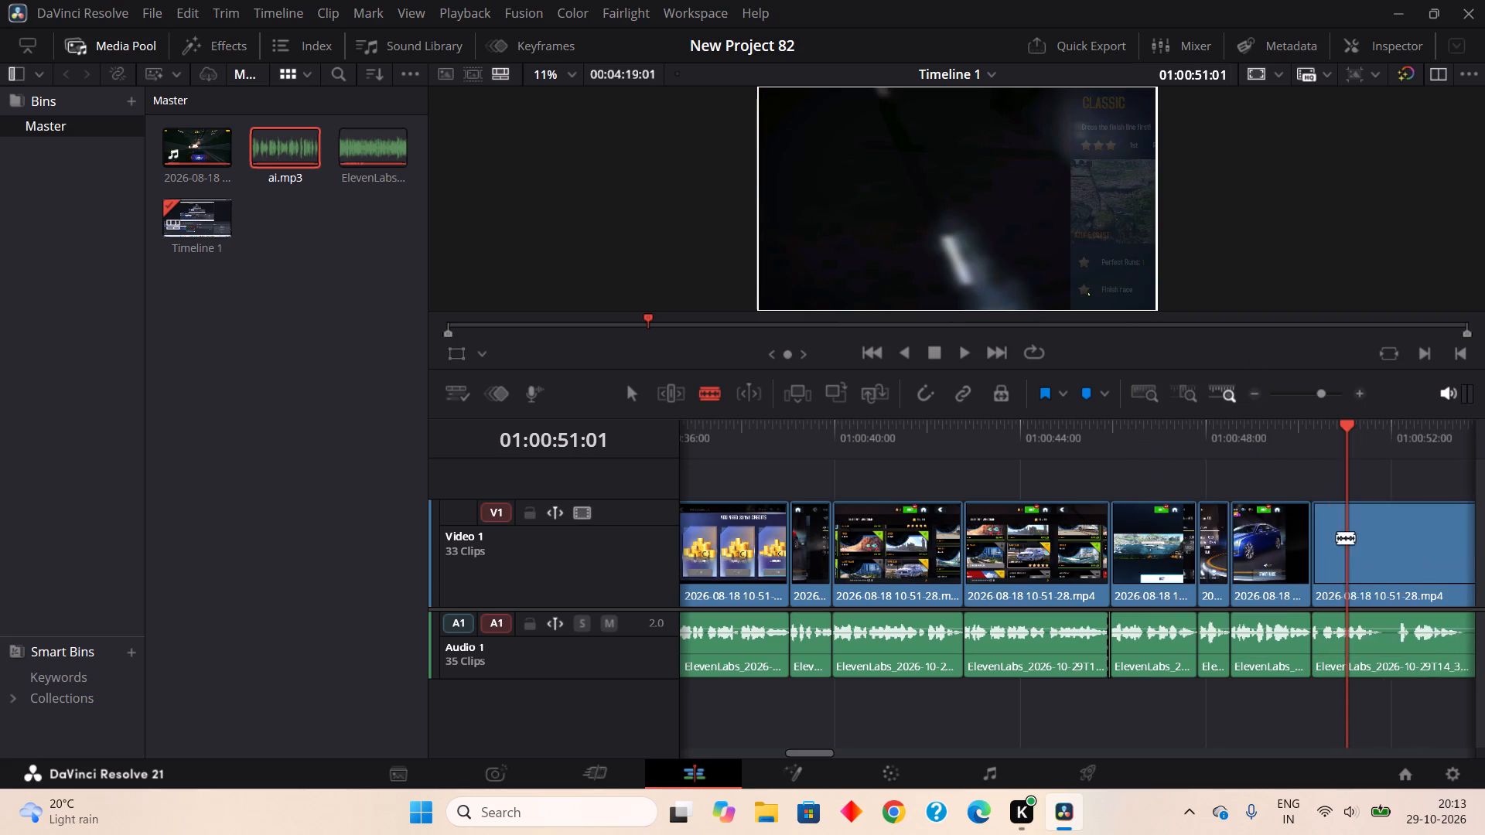
Blade out the pause in the ElevenLabs audio from about 01:00:51:20 to 01:00:52:03 and Ripple Cut it.
click(1384, 660)
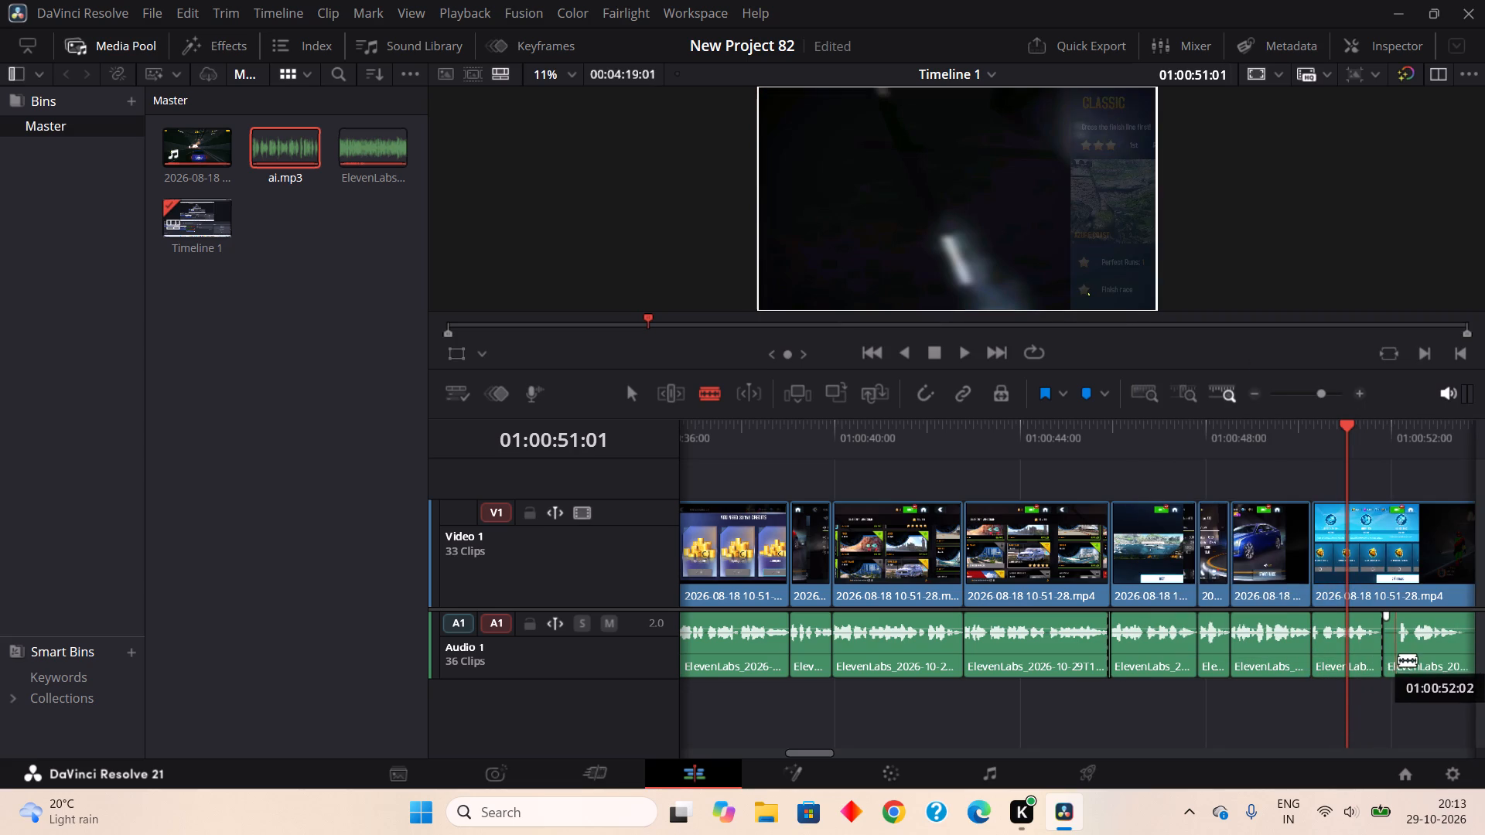
click(1398, 661)
right_click(1390, 662)
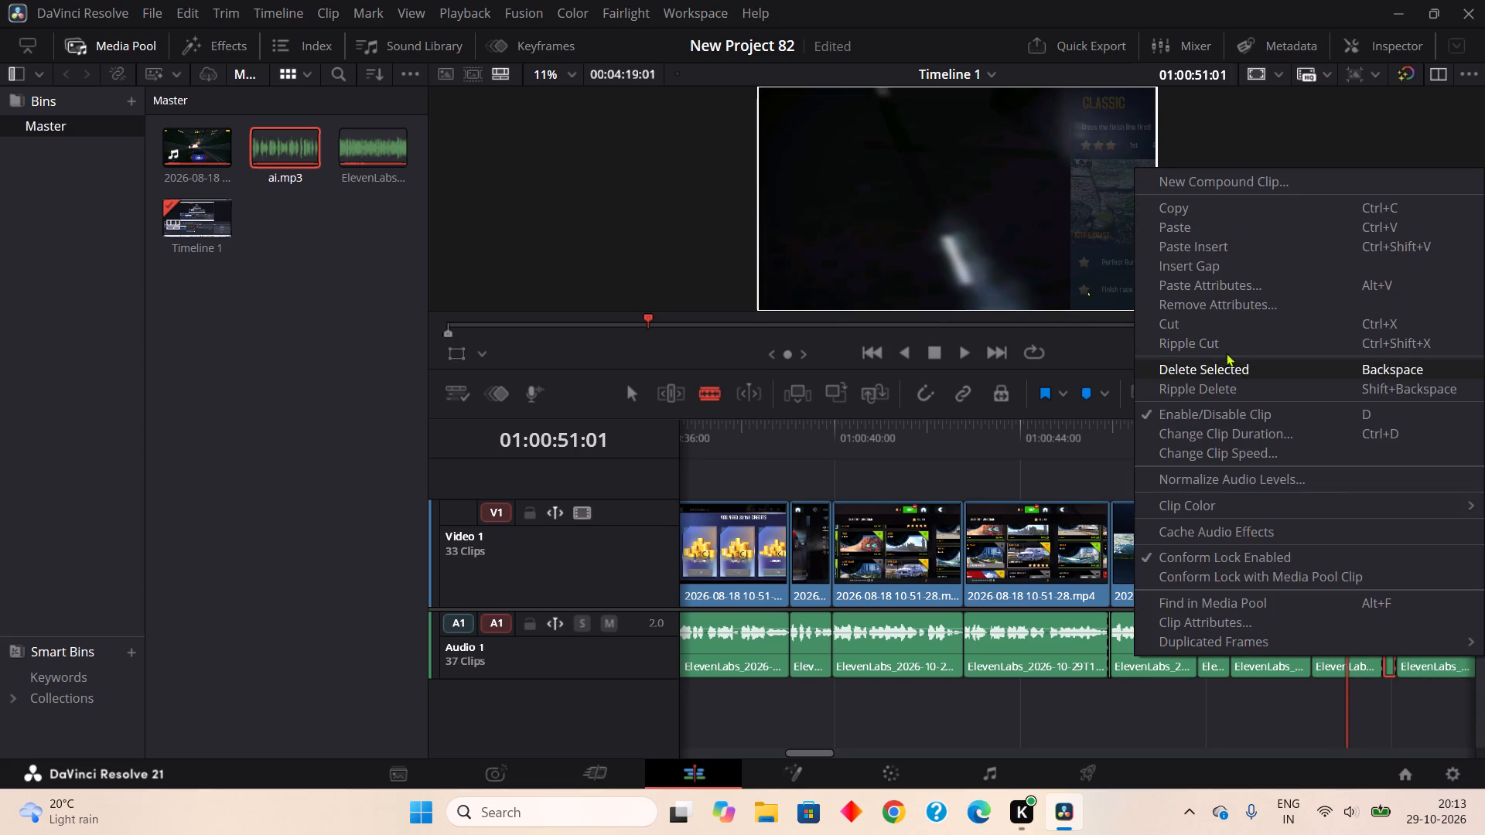
click(1216, 339)
Blade out the pause in the ElevenLabs audio from about 01:00:53:05 to 01:00:53:14 and Ripple Cut it.
click(1449, 670)
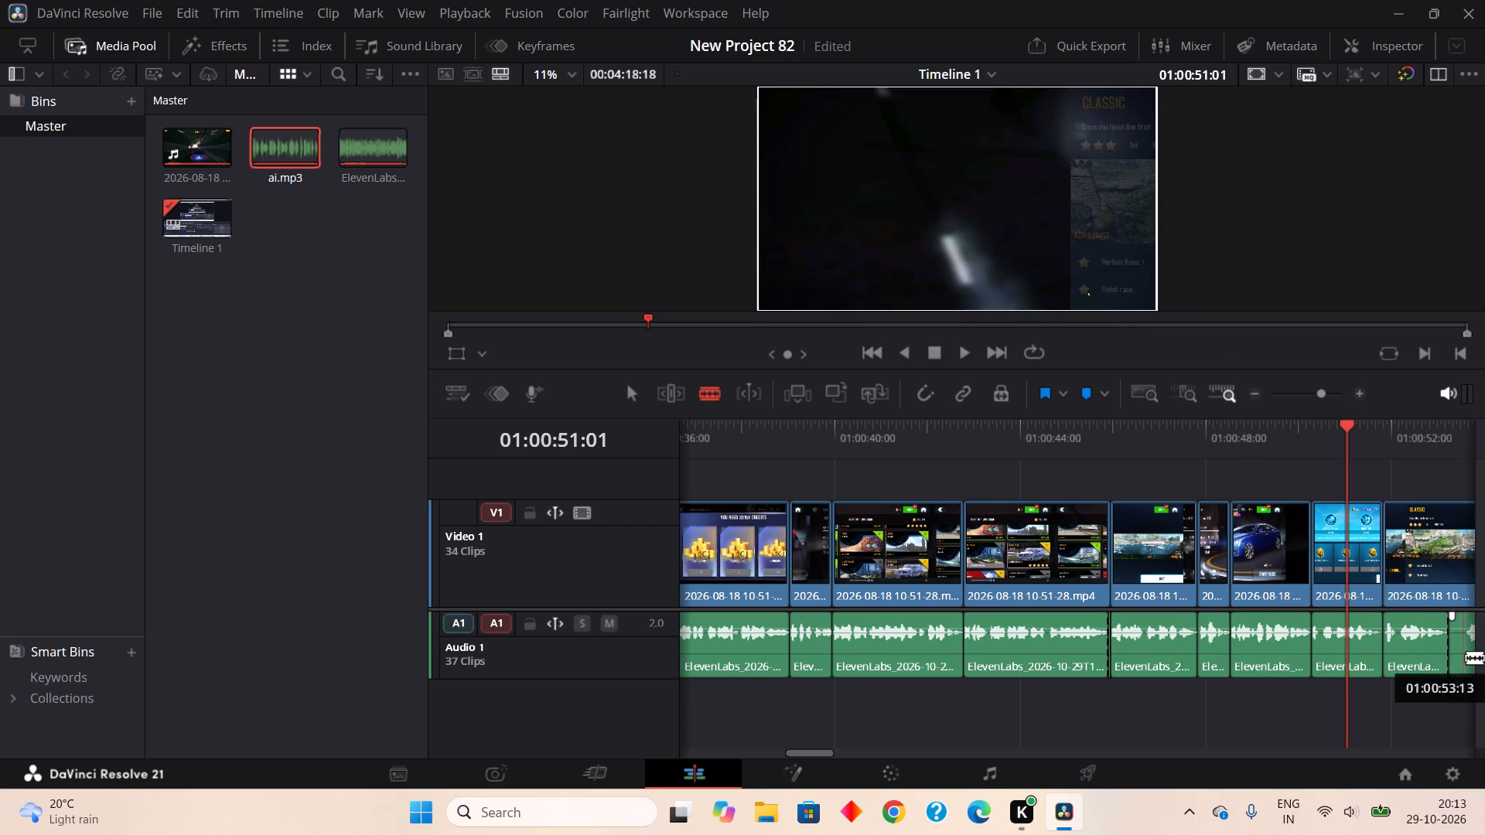
click(1466, 662)
right_click(1464, 661)
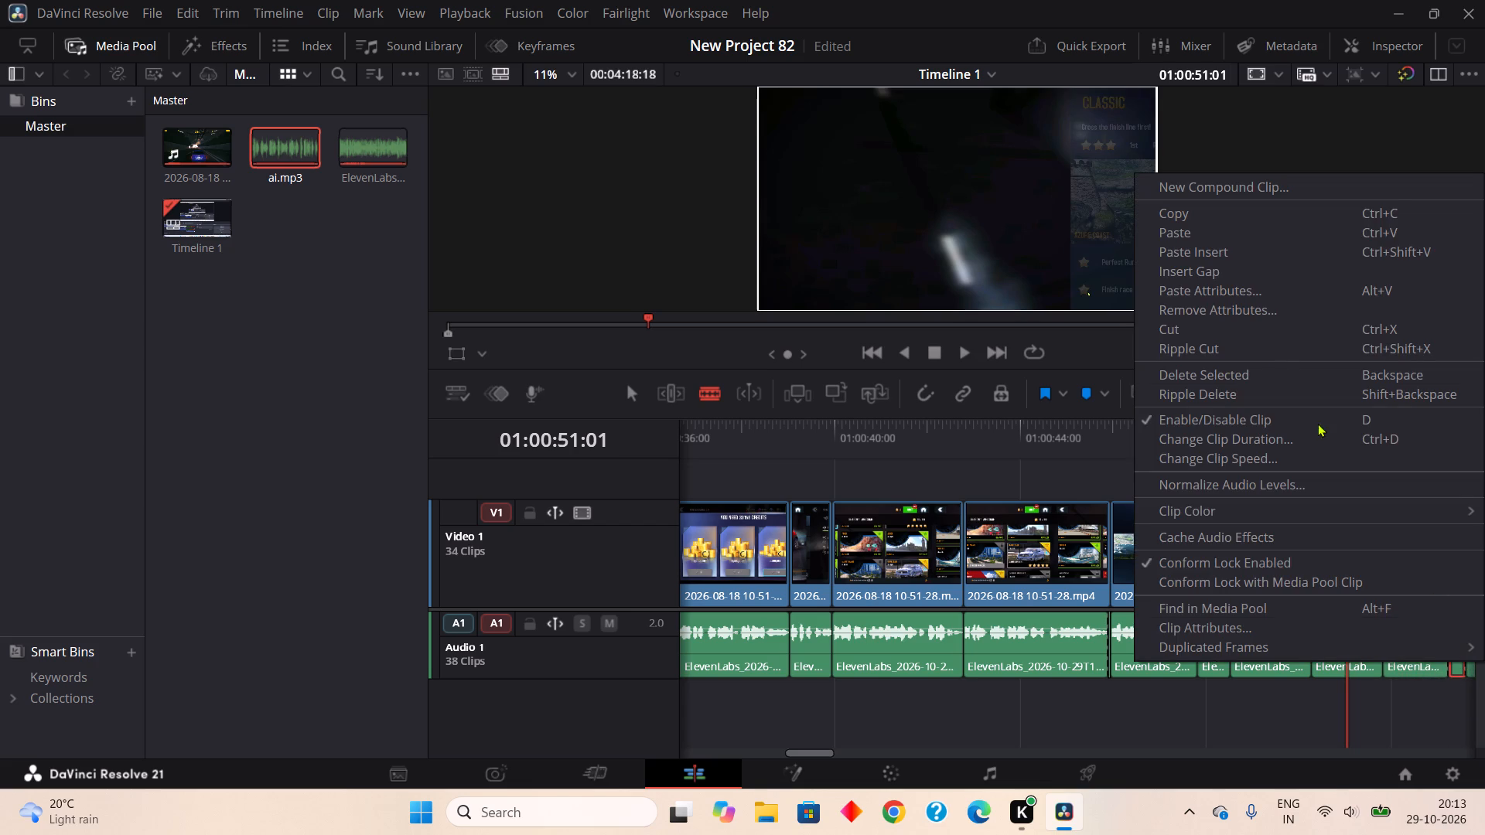
drag(1255, 338, 1255, 345)
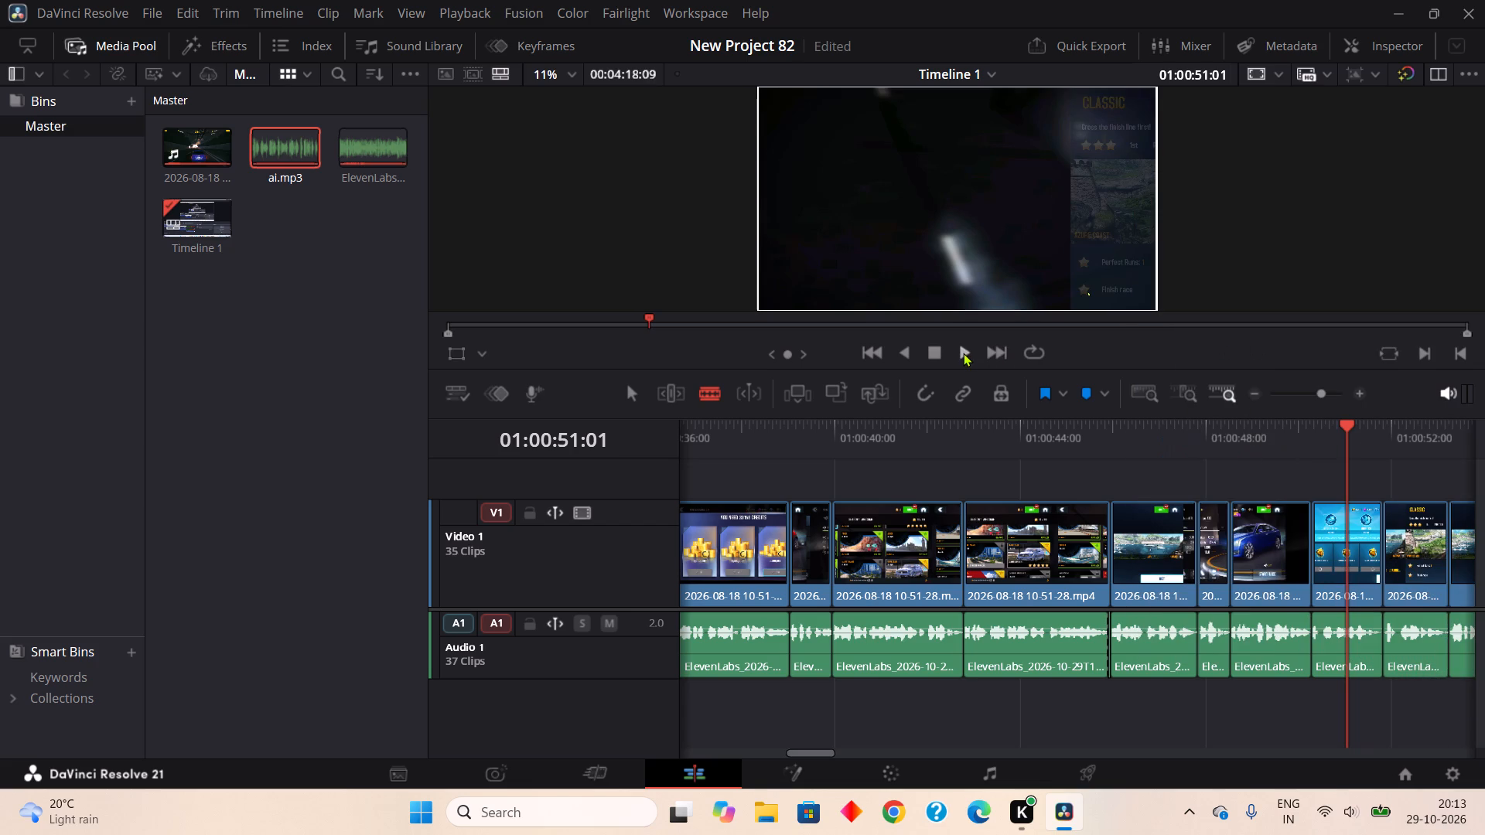
Blade out the pause in the ElevenLabs audio from about 01:00:55:04 to 01:00:55:14 and Ripple Cut it.
drag(1343, 429, 1372, 430)
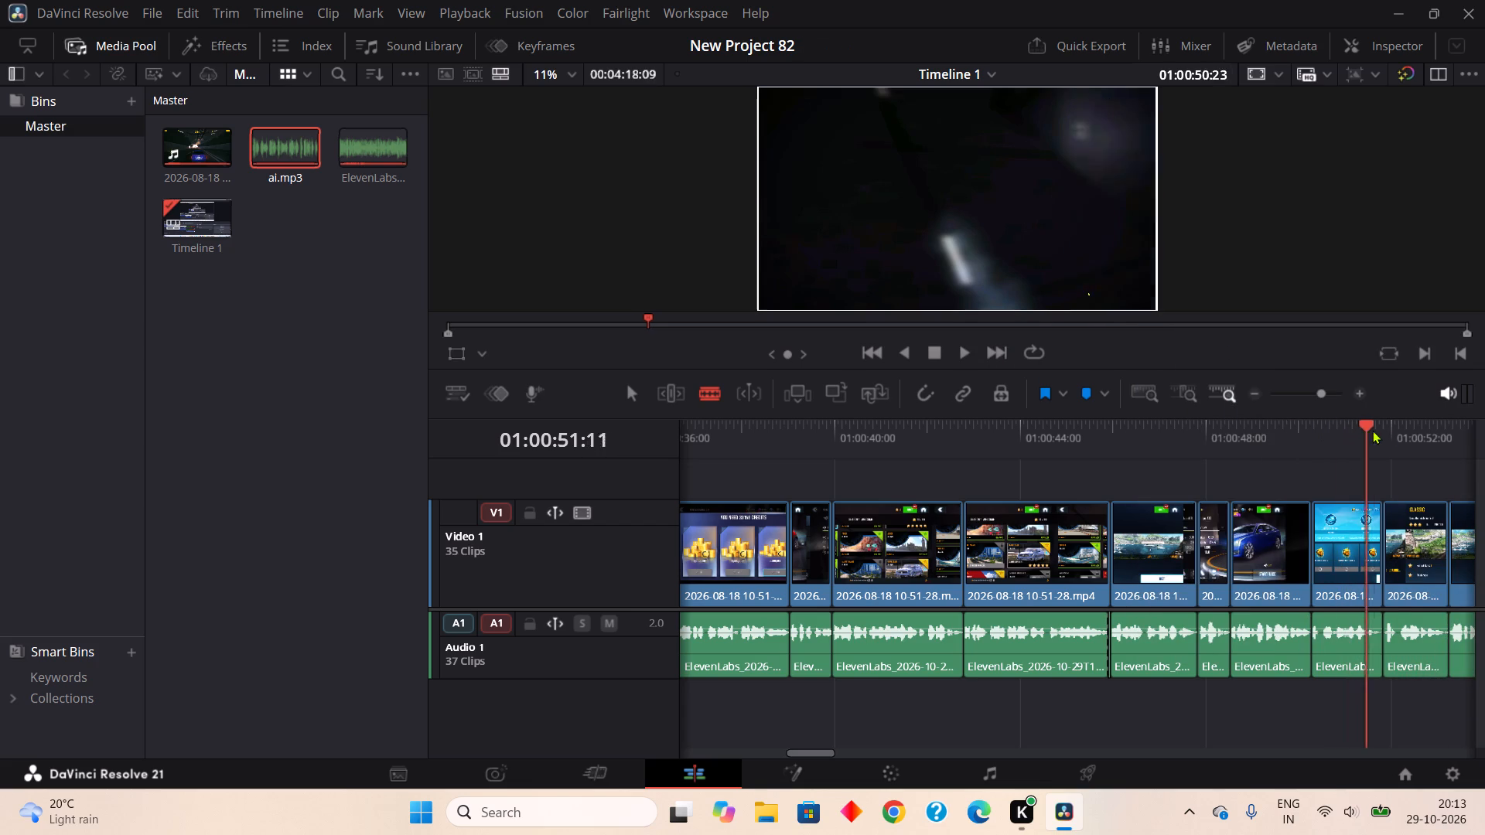
drag(1372, 430, 1459, 454)
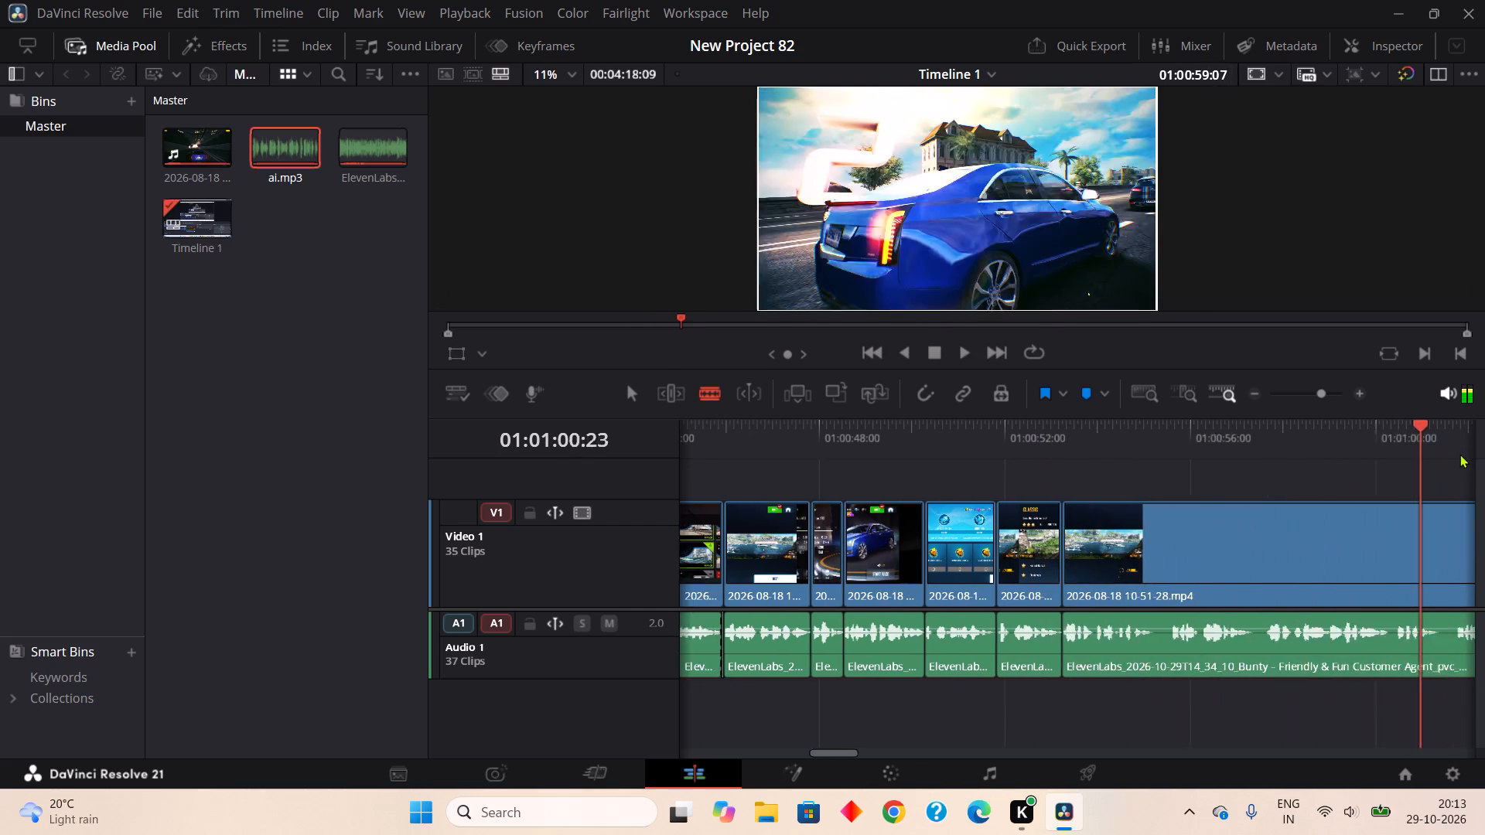
drag(1459, 454, 1463, 455)
double_click(1463, 455)
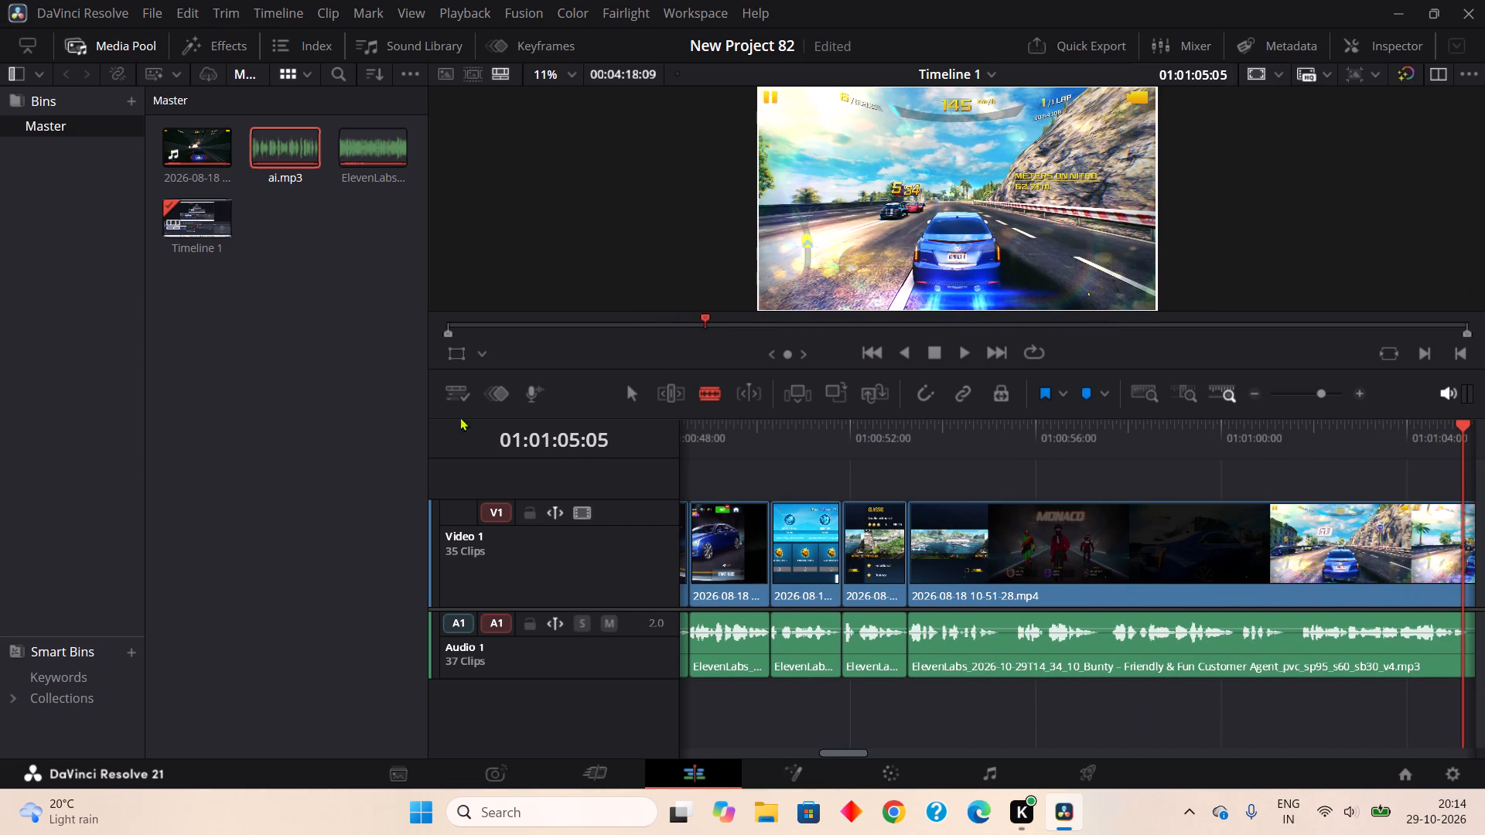
click(998, 661)
click(1016, 658)
right_click(1002, 656)
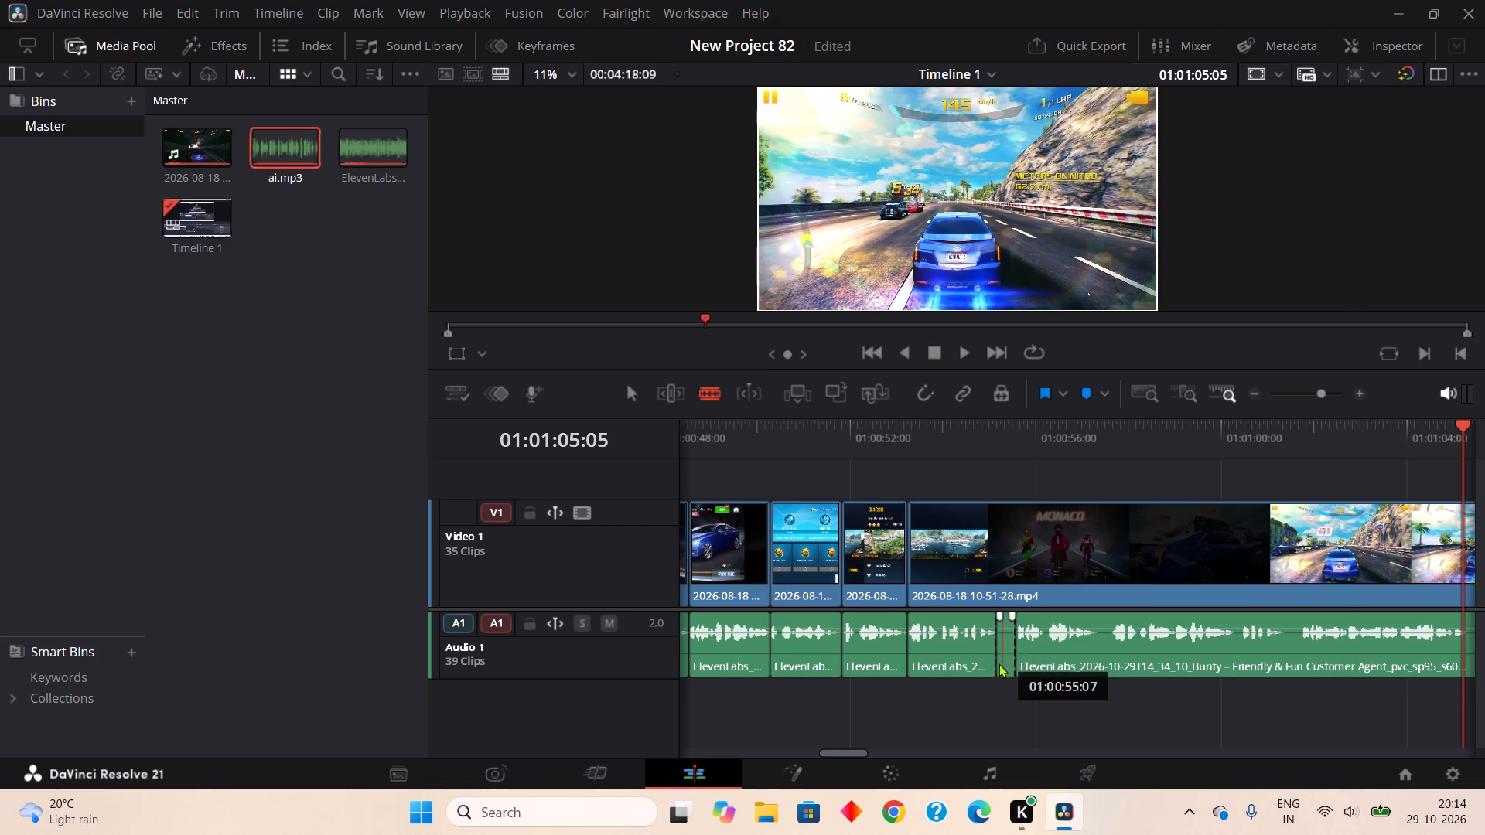
click(1081, 342)
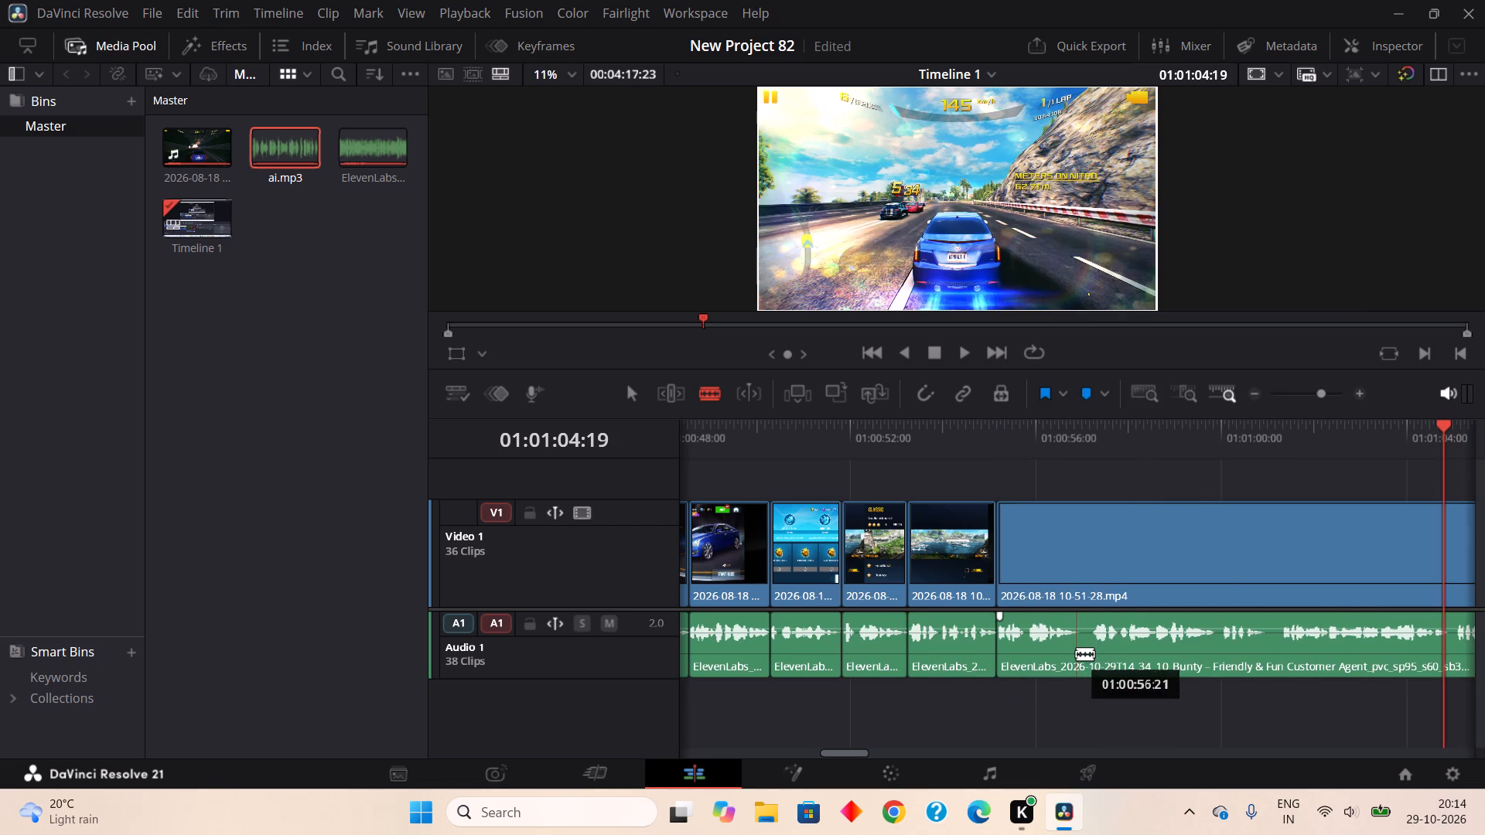
Blade out the pause in the ElevenLabs audio from about 01:00:56:20 to 01:00:57:05 and Ripple Cut it.
click(1076, 653)
click(1094, 651)
right_click(1086, 650)
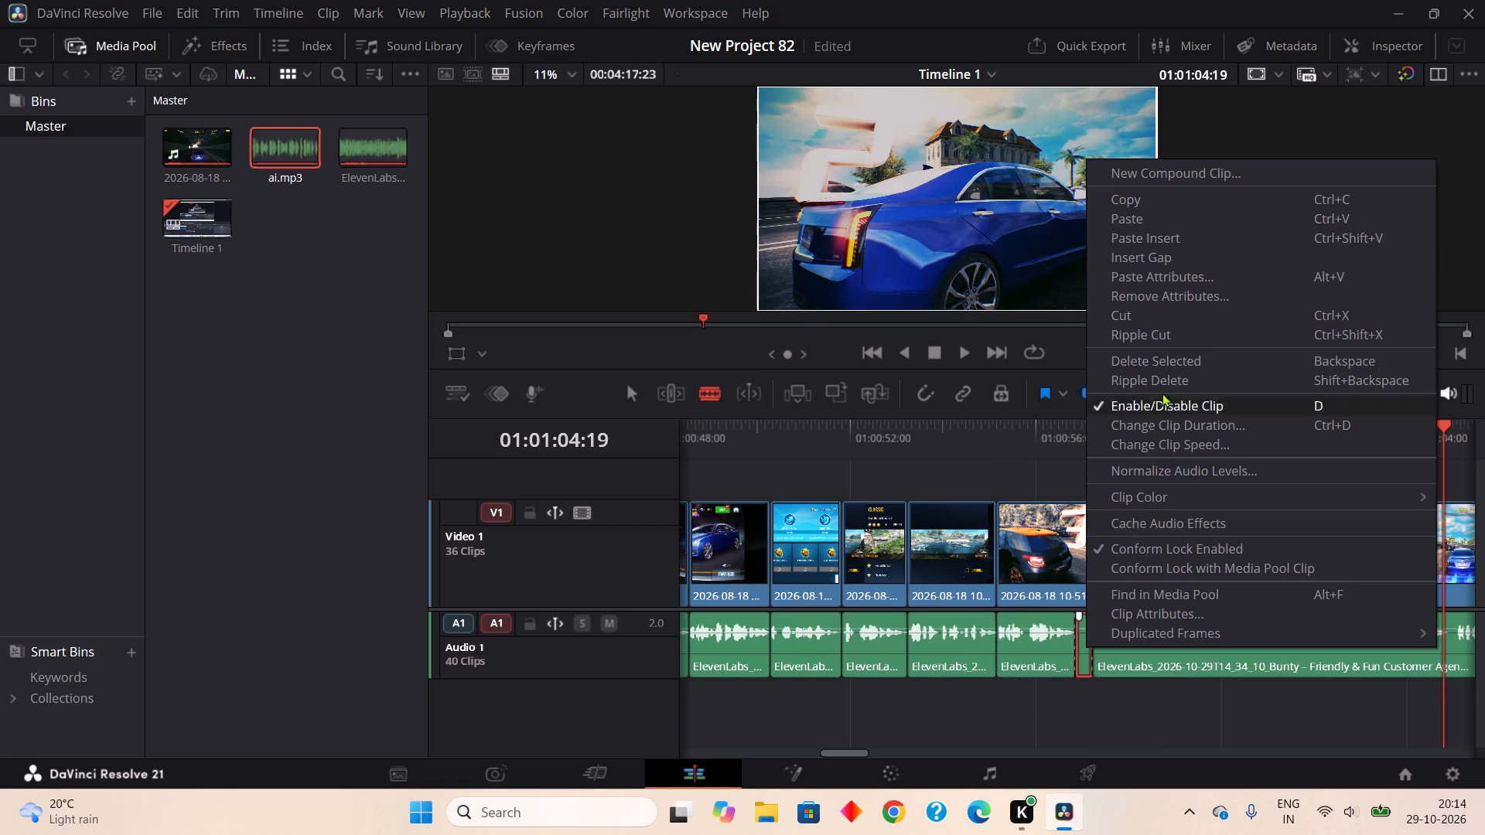
click(1162, 338)
Blade out the very short pause in the ElevenLabs audio from about 01:00:59:12 to 01:00:59:15 and Ripple Cut it.
double_click(1200, 650)
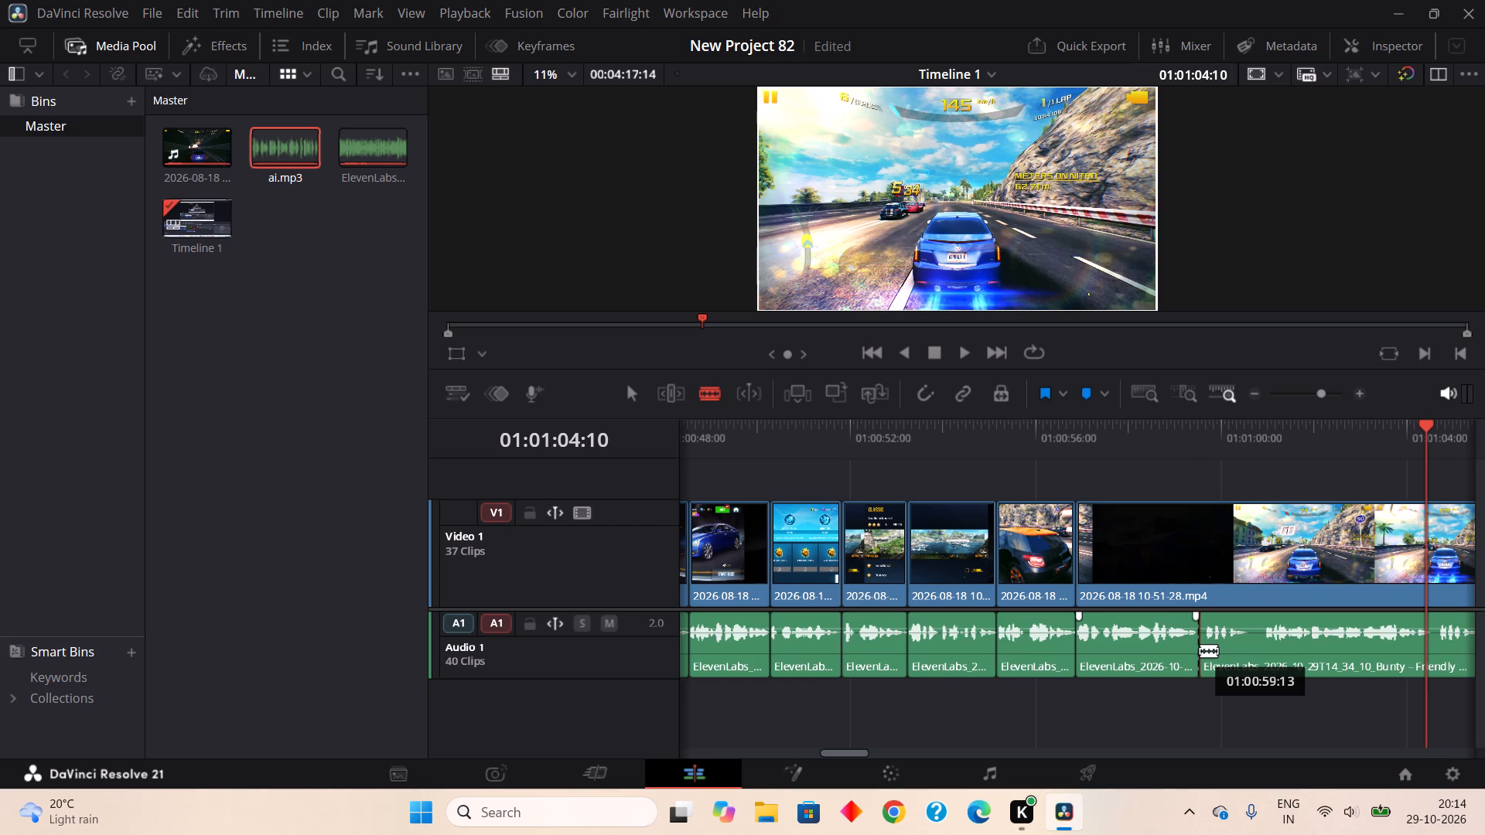
click(1207, 653)
right_click(1206, 653)
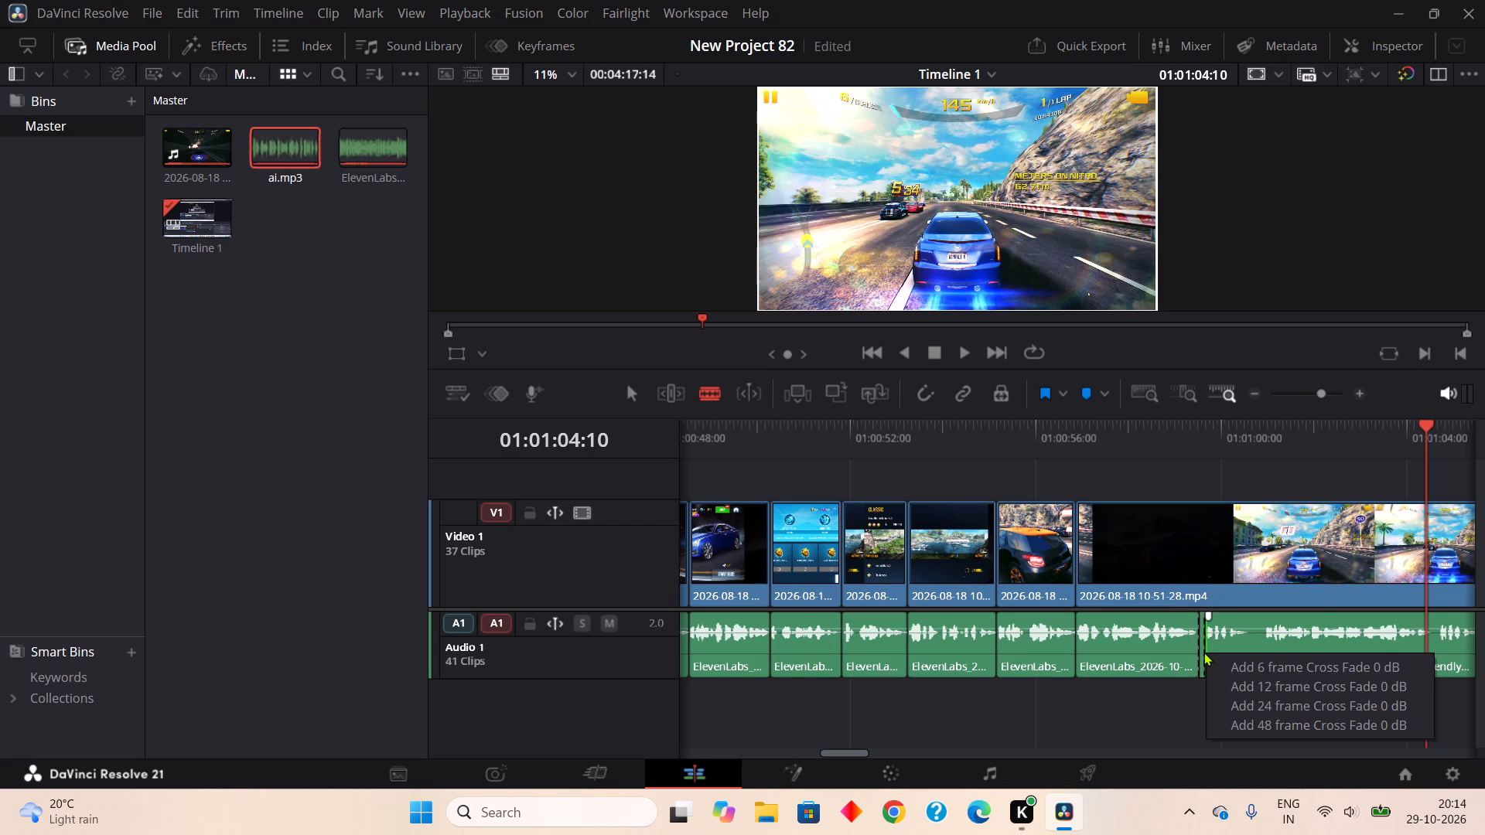
right_click(1203, 652)
click(1196, 332)
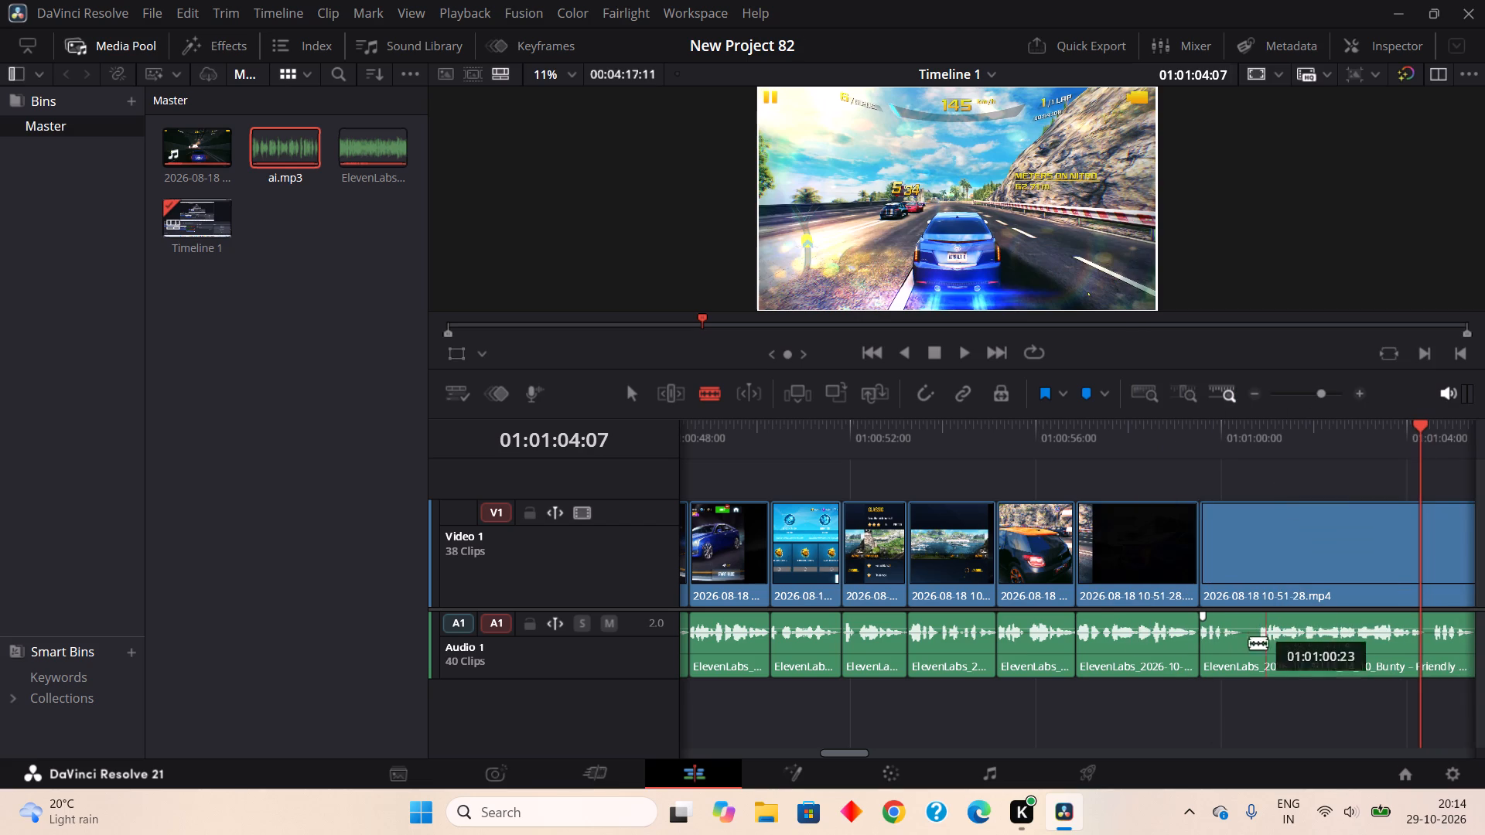
Blade out the pause in the ElevenLabs audio from about 01:01:00:09 to 01:01:00:19 and Ripple Cut it.
click(1241, 665)
click(1260, 651)
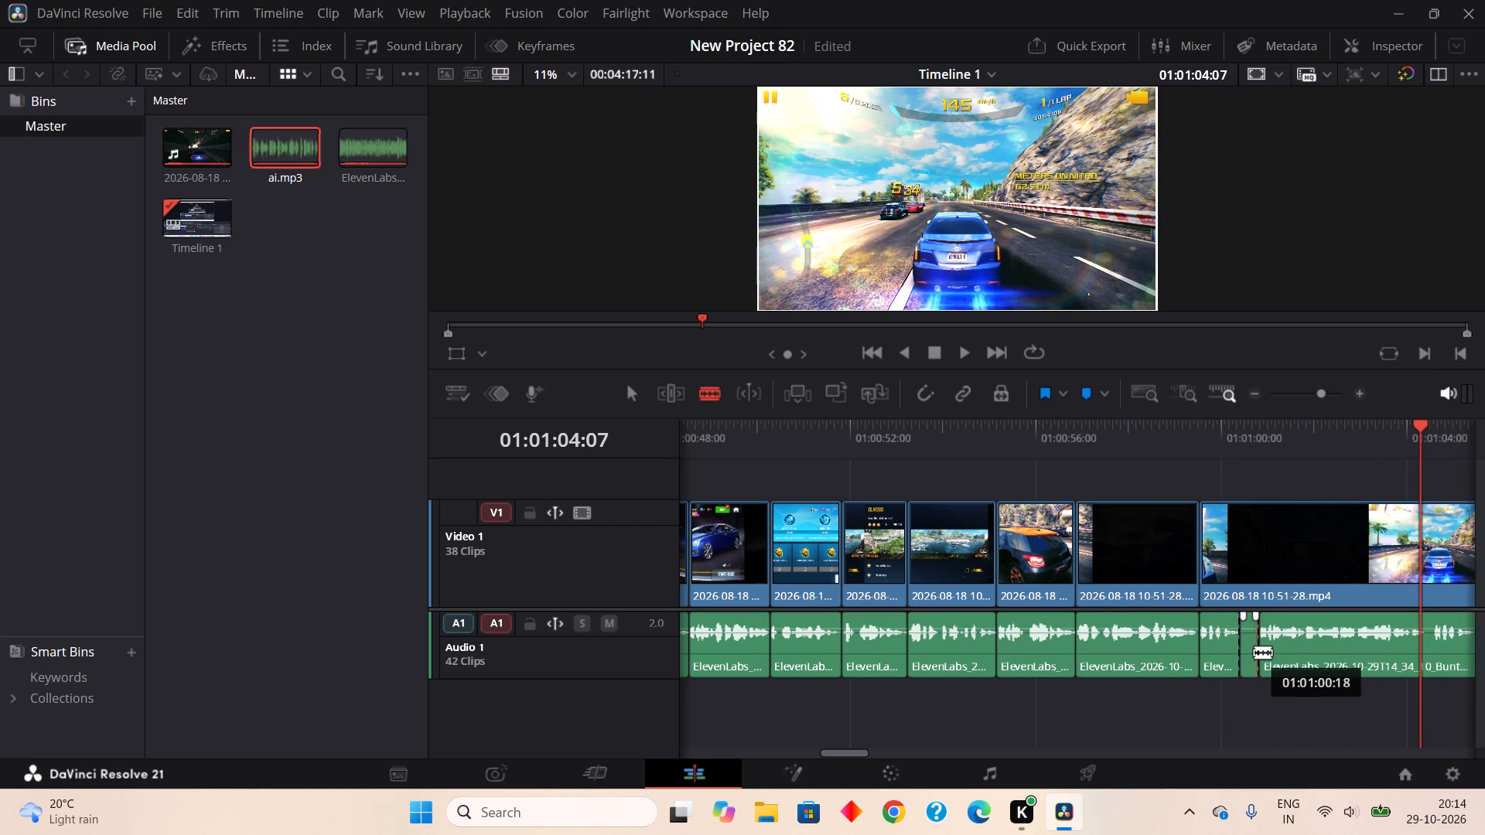
right_click(1254, 652)
double_click(1181, 330)
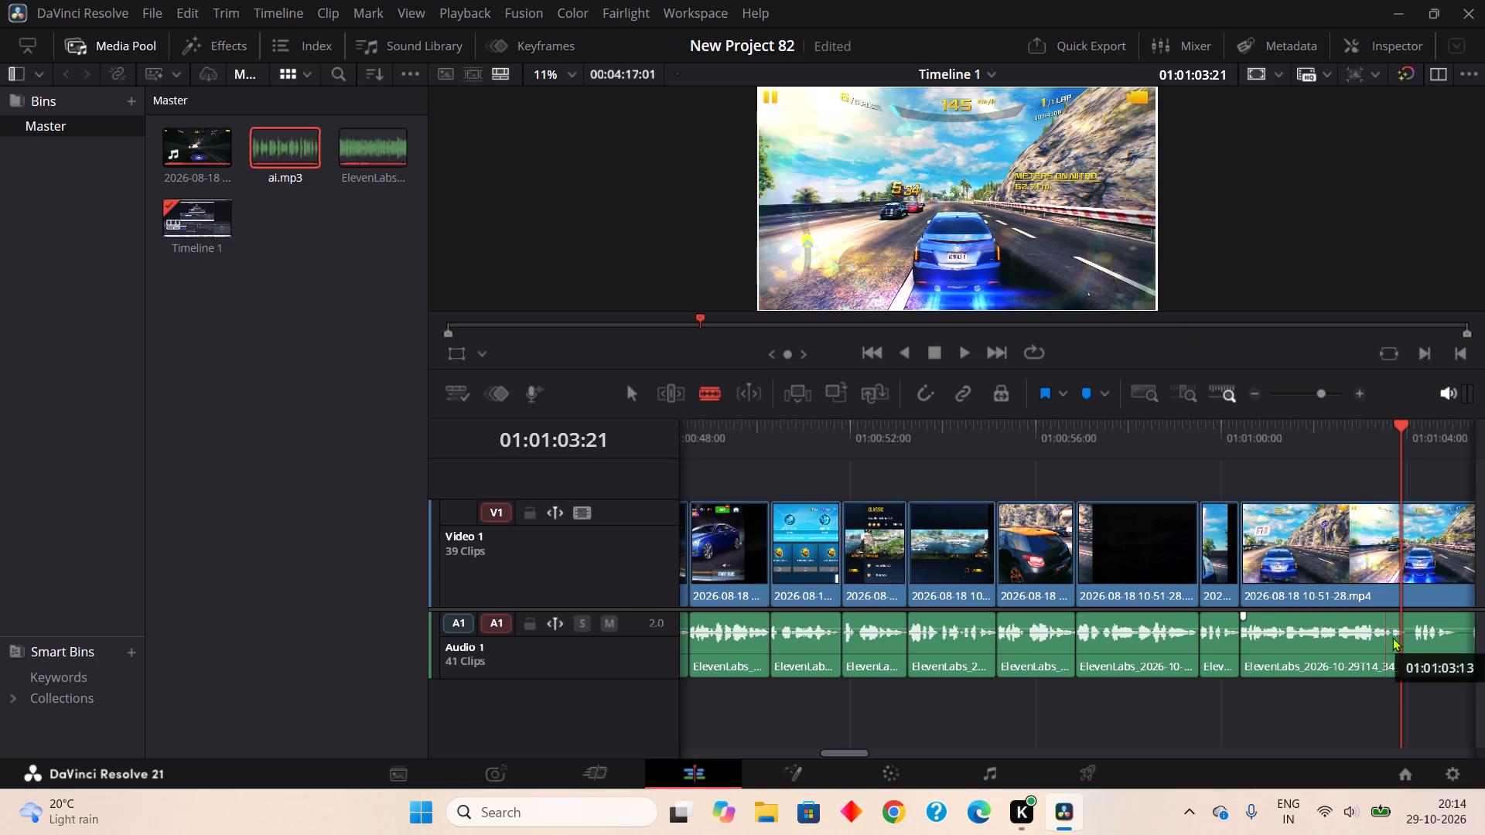
Blade out the short pause in the ElevenLabs audio from about 01:01:03:23 to 01:01:04:04 and Ripple Cut it.
click(1405, 650)
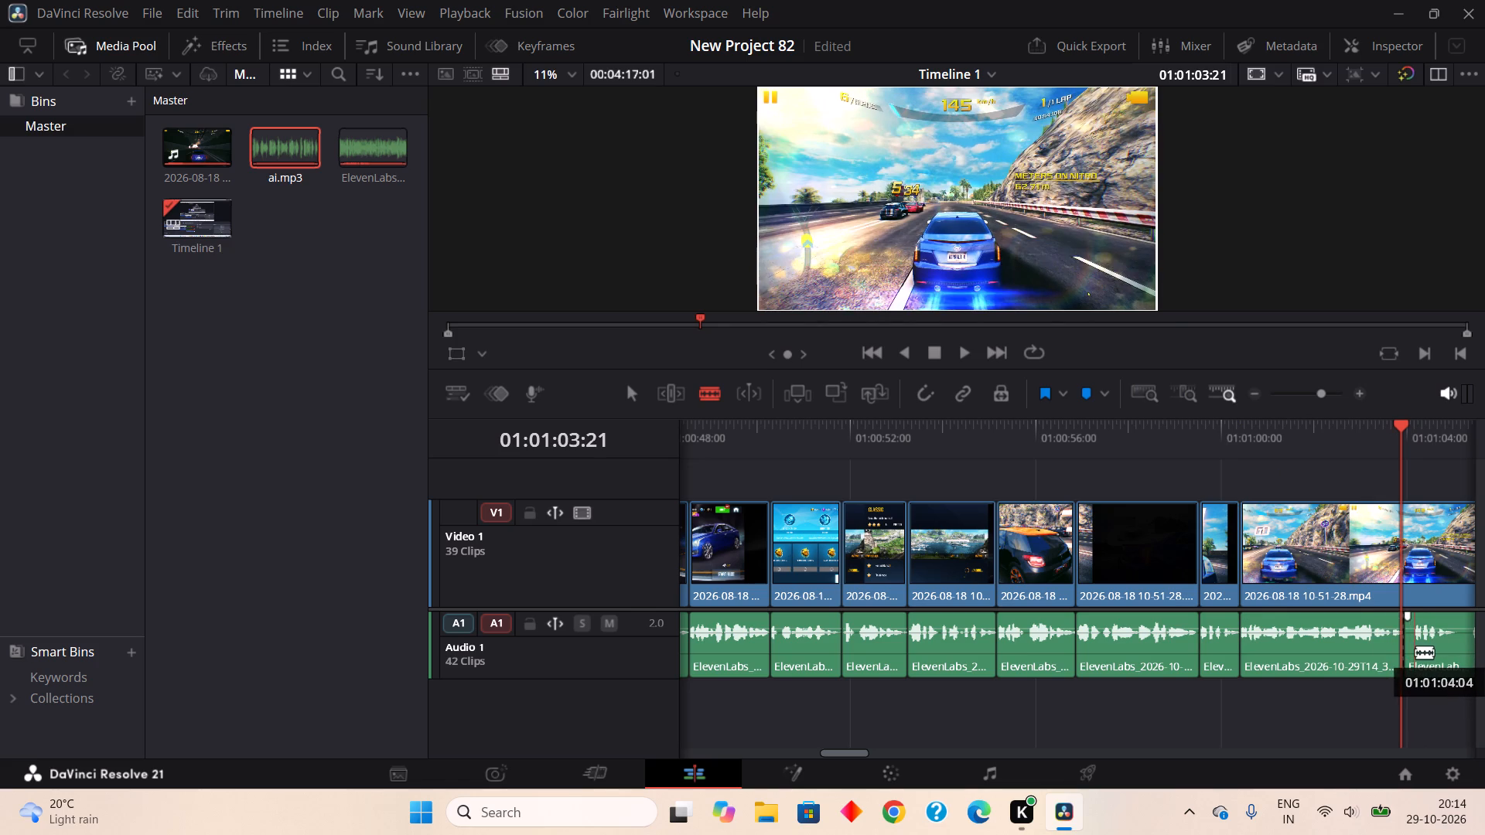
click(1415, 652)
right_click(1413, 653)
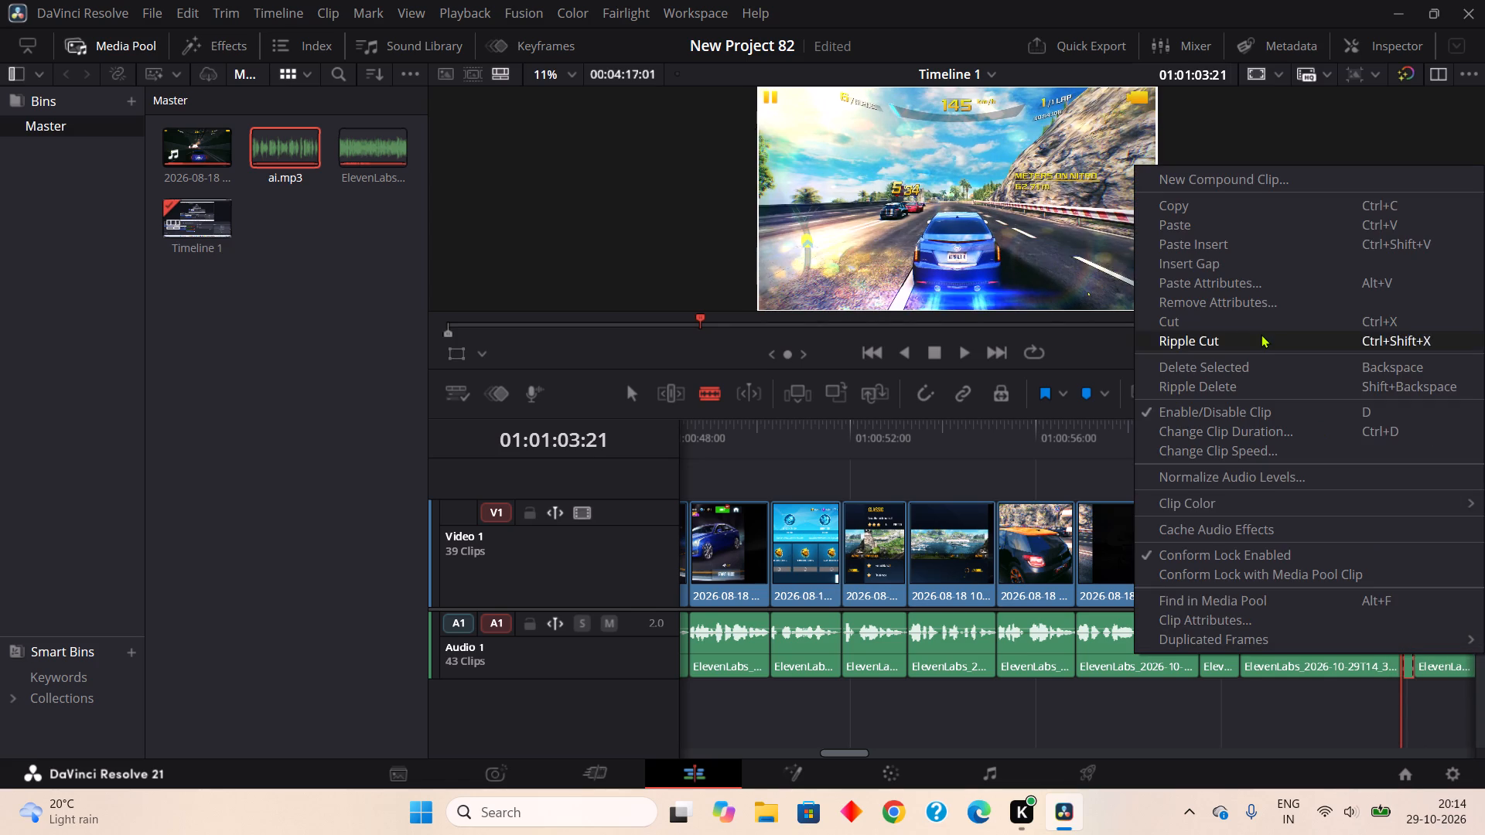
click(1261, 334)
Blade out the pause in the ElevenLabs audio from about 01:01:04:20 to 01:01:05:05 and Ripple Cut it.
click(1446, 670)
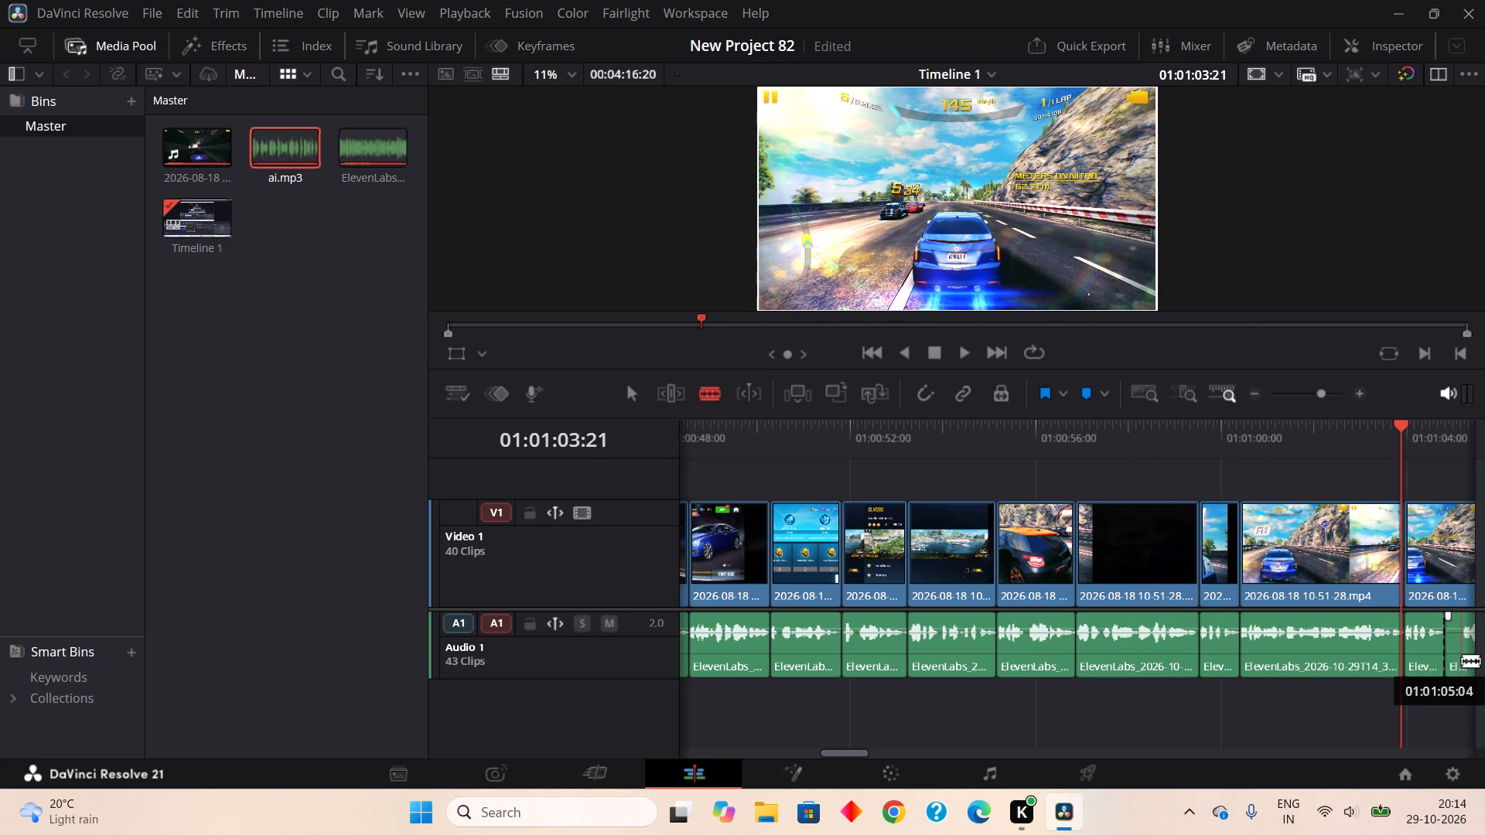
click(1464, 660)
right_click(1459, 660)
drag(1184, 336, 1185, 346)
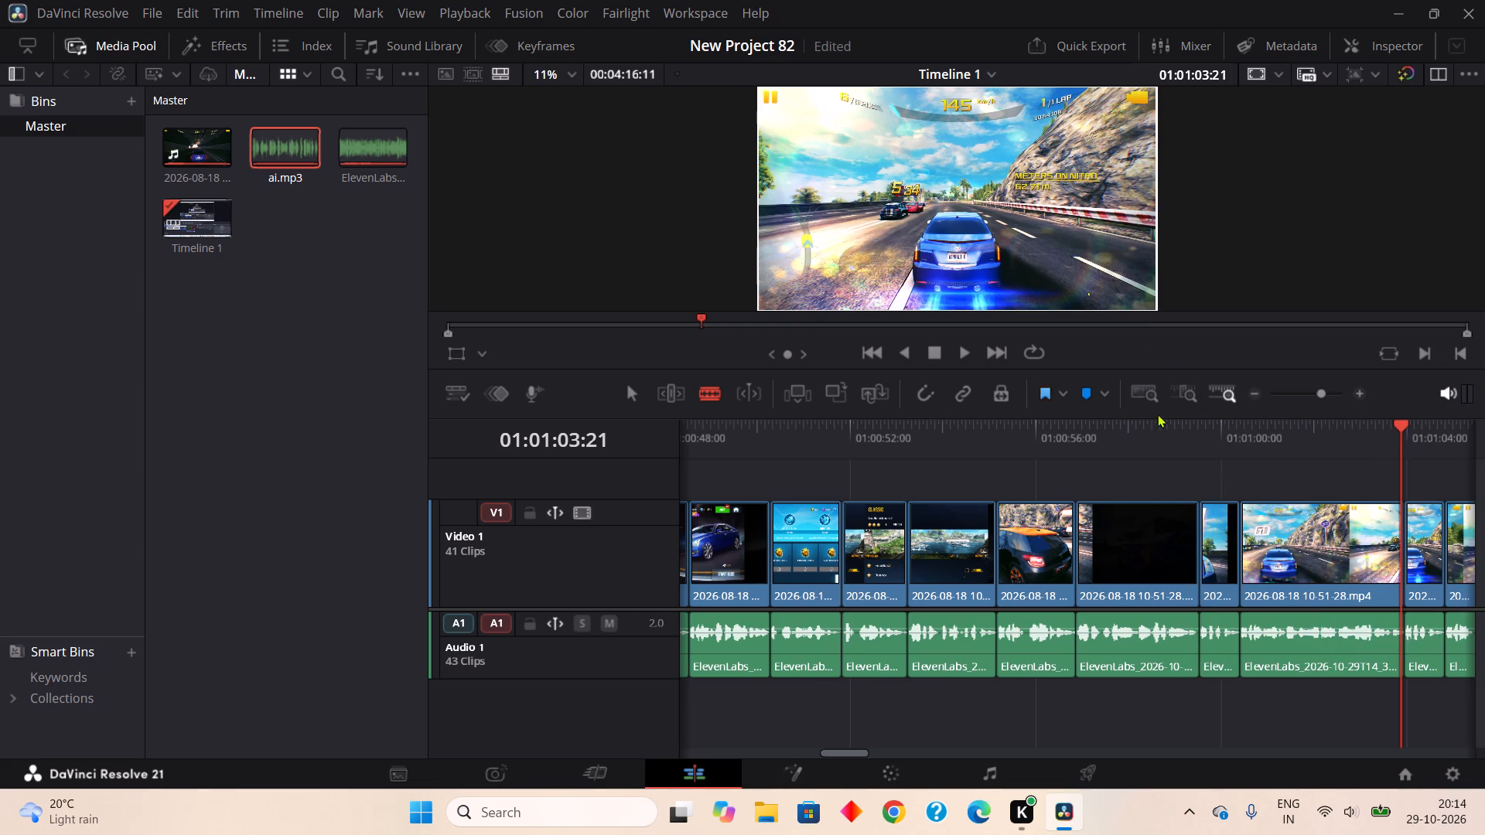
Blade out the pause in the ElevenLabs audio from about 01:01:07:00 to 01:01:07:07 and Ripple Cut it.
drag(1398, 431, 1464, 441)
drag(1418, 429, 1442, 437)
click(706, 327)
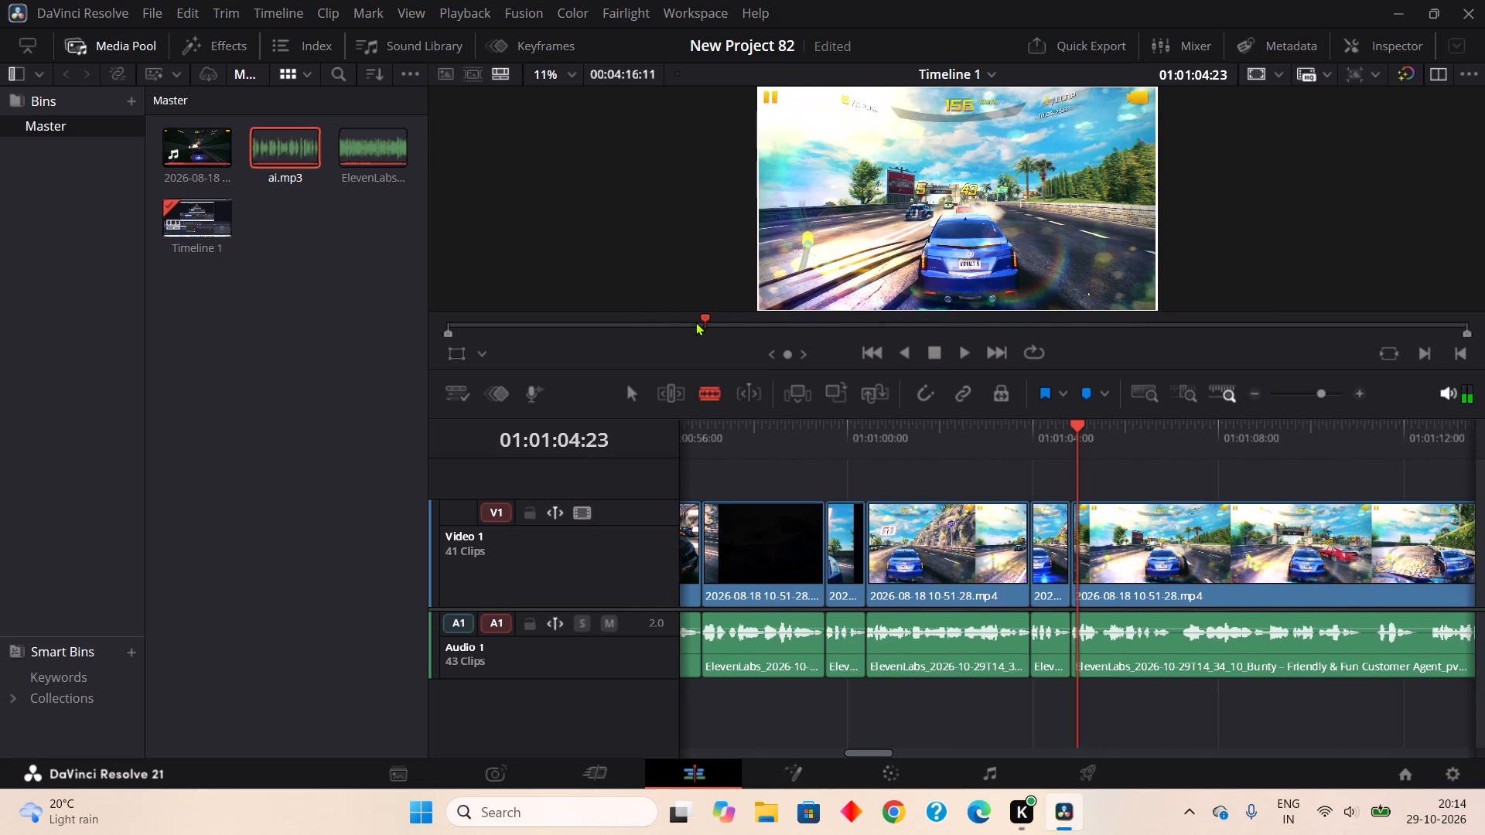
double_click(1173, 645)
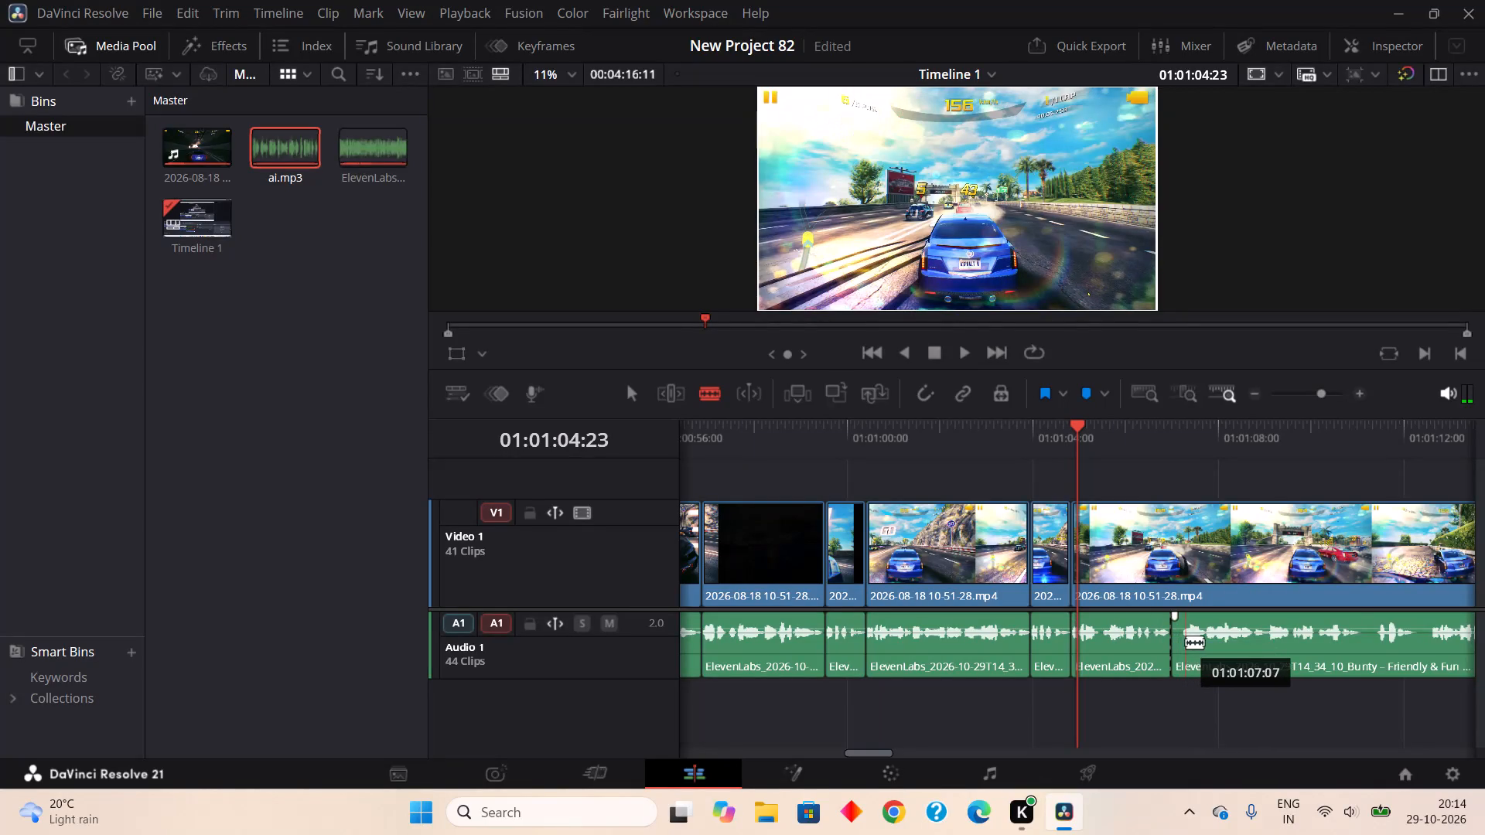
click(1186, 642)
right_click(1177, 648)
click(1174, 331)
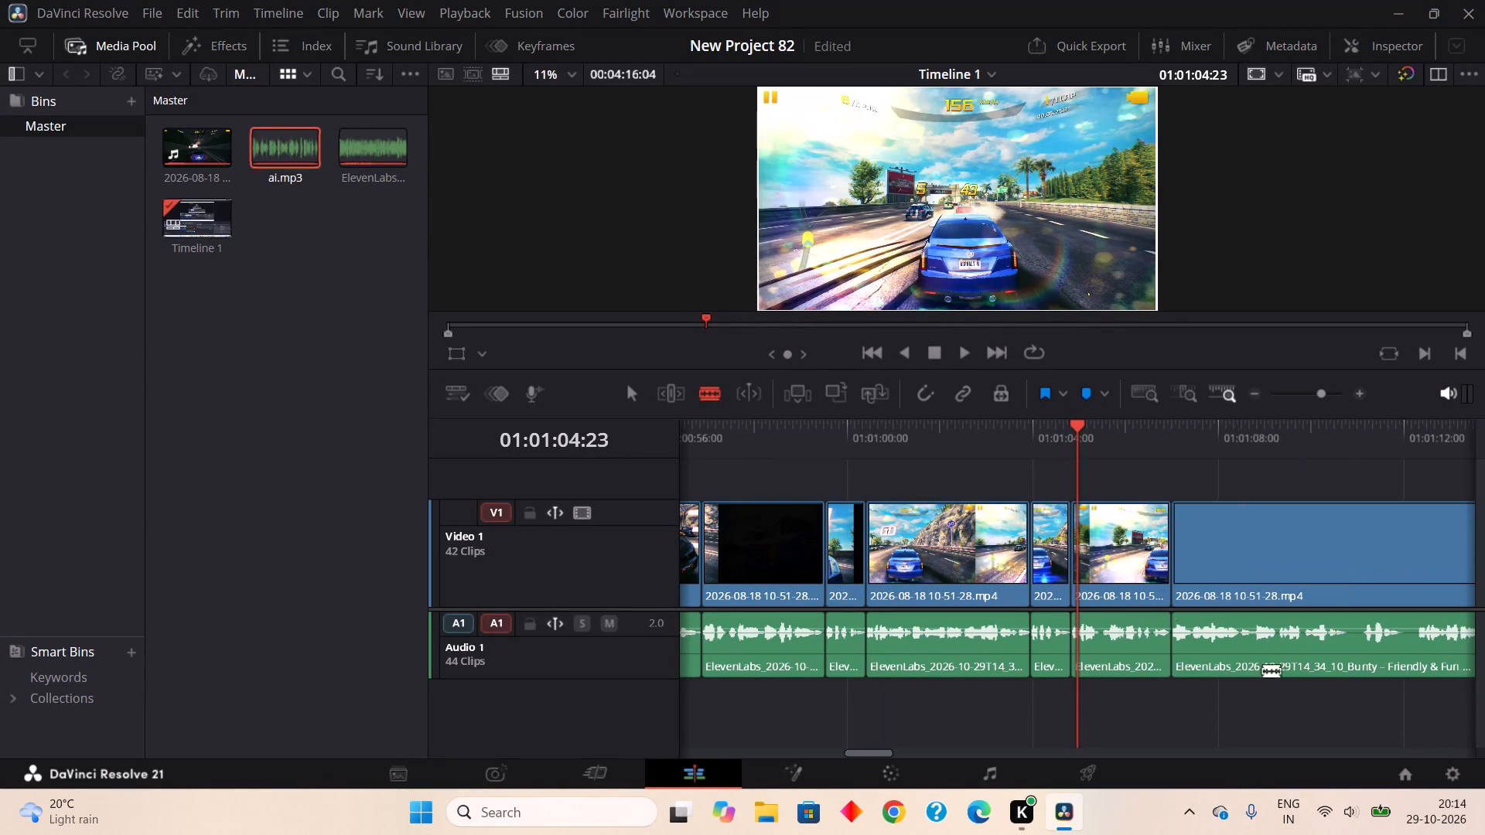
Blade out the pause in the ElevenLabs audio from about 01:01:10:20 to 01:01:11:04 and Ripple Cut it.
click(1351, 660)
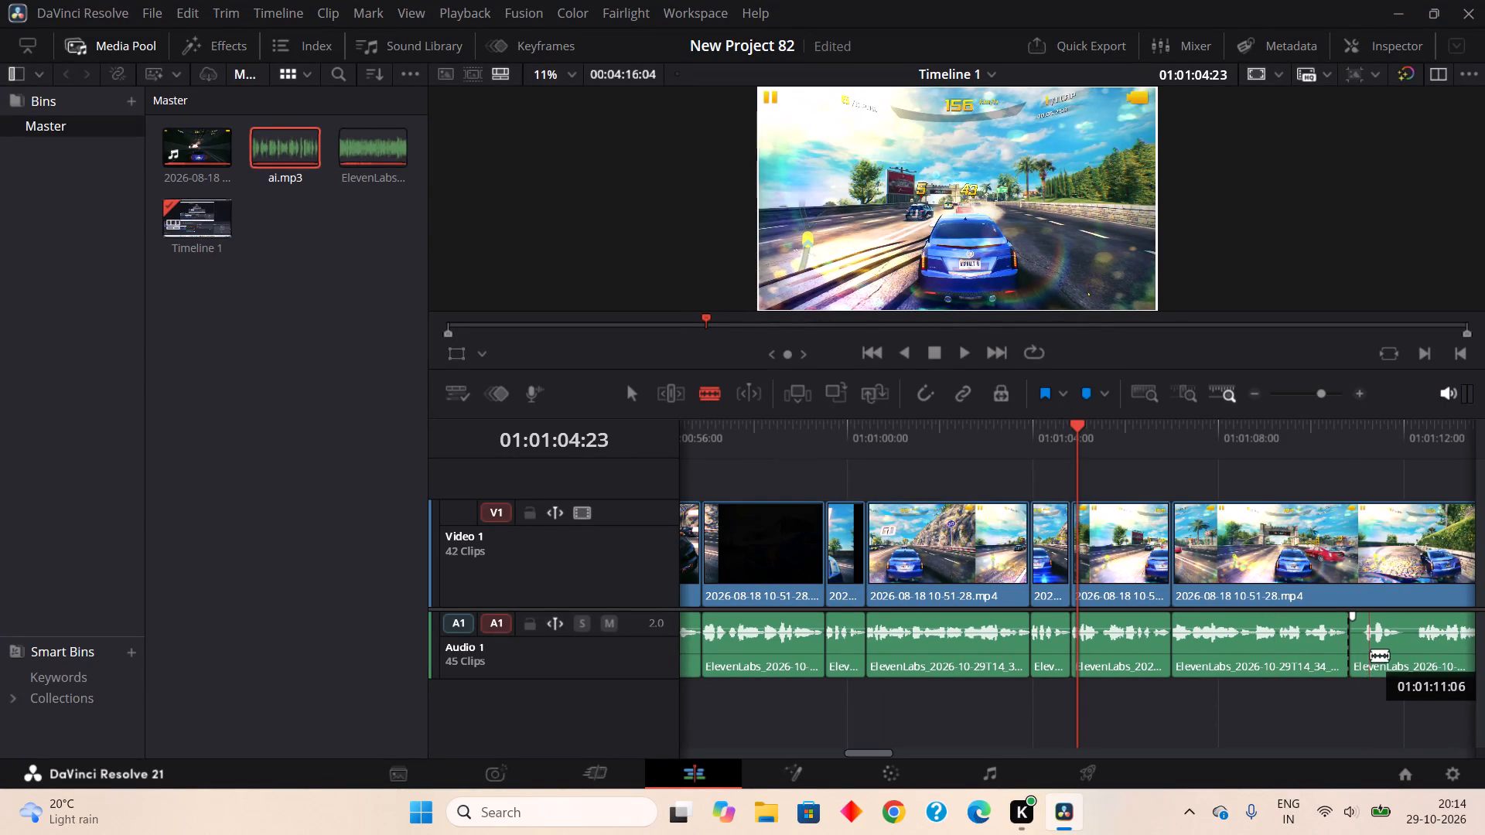
click(1366, 666)
right_click(1352, 659)
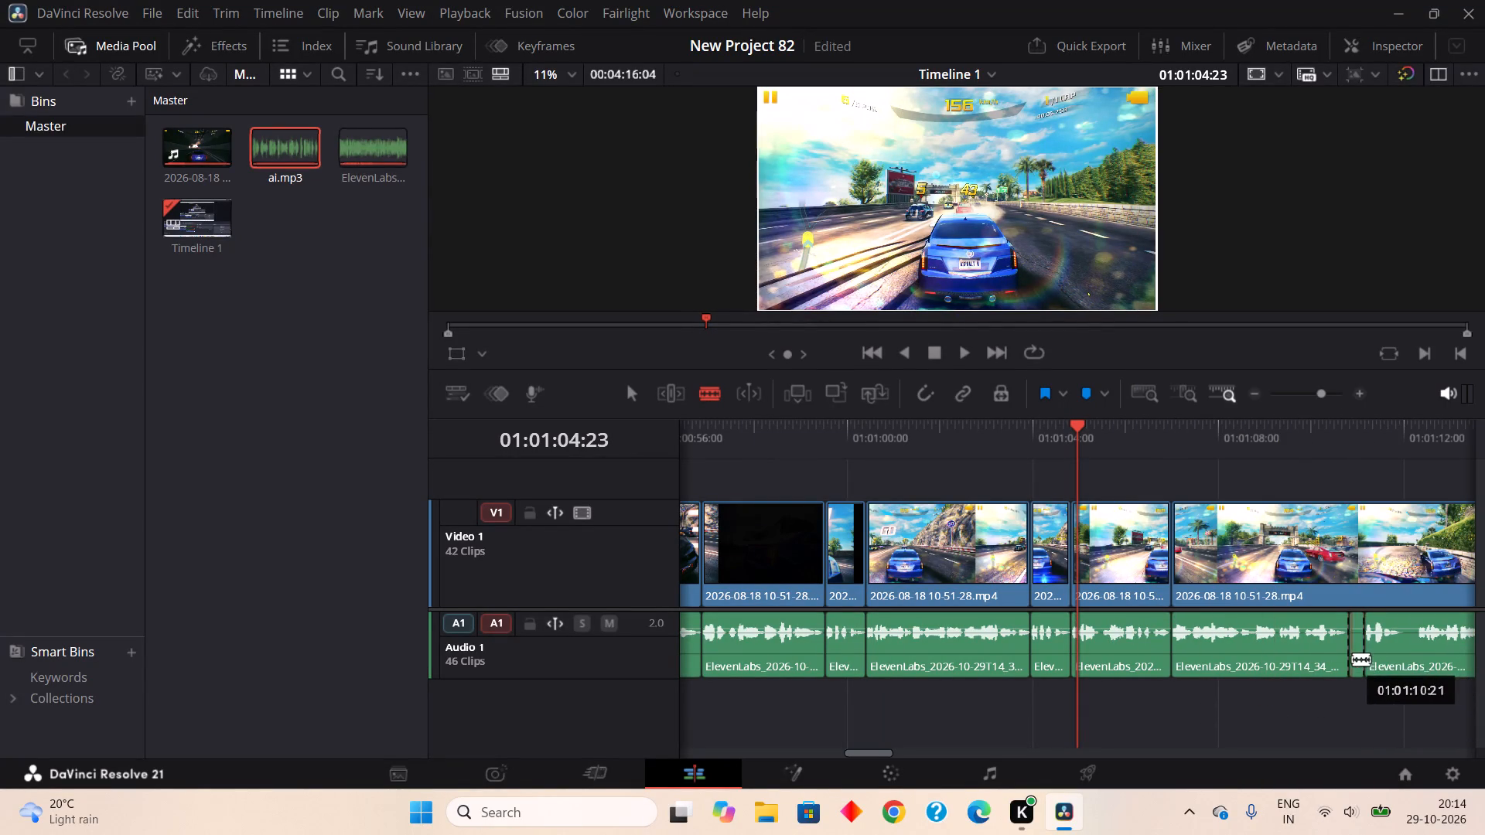
click(1156, 353)
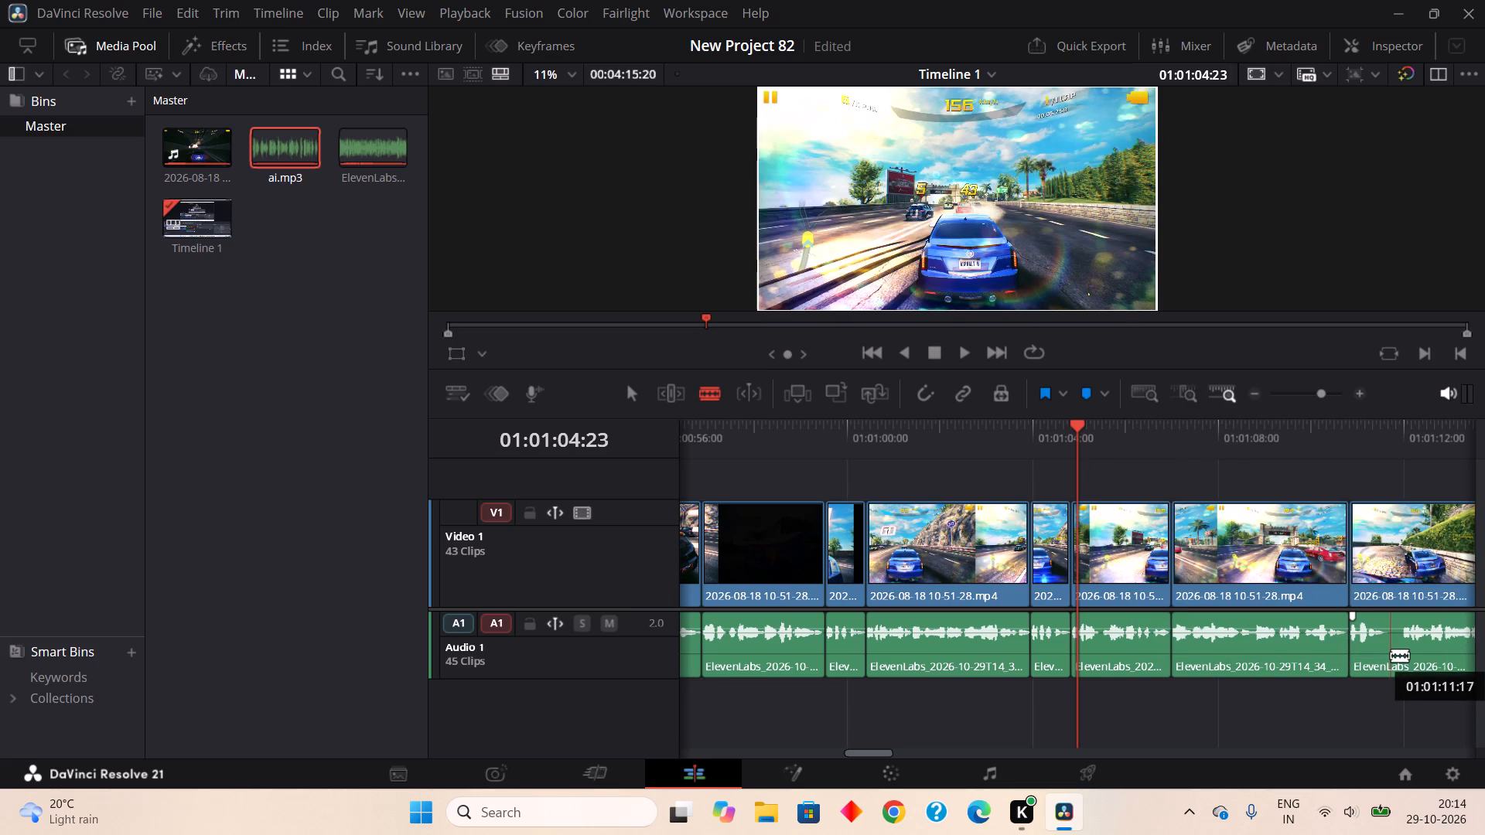
Blade out the pause in the ElevenLabs audio from about 01:01:11:16 to 01:01:12:01 and Ripple Cut it.
click(1388, 655)
click(1405, 653)
right_click(1401, 654)
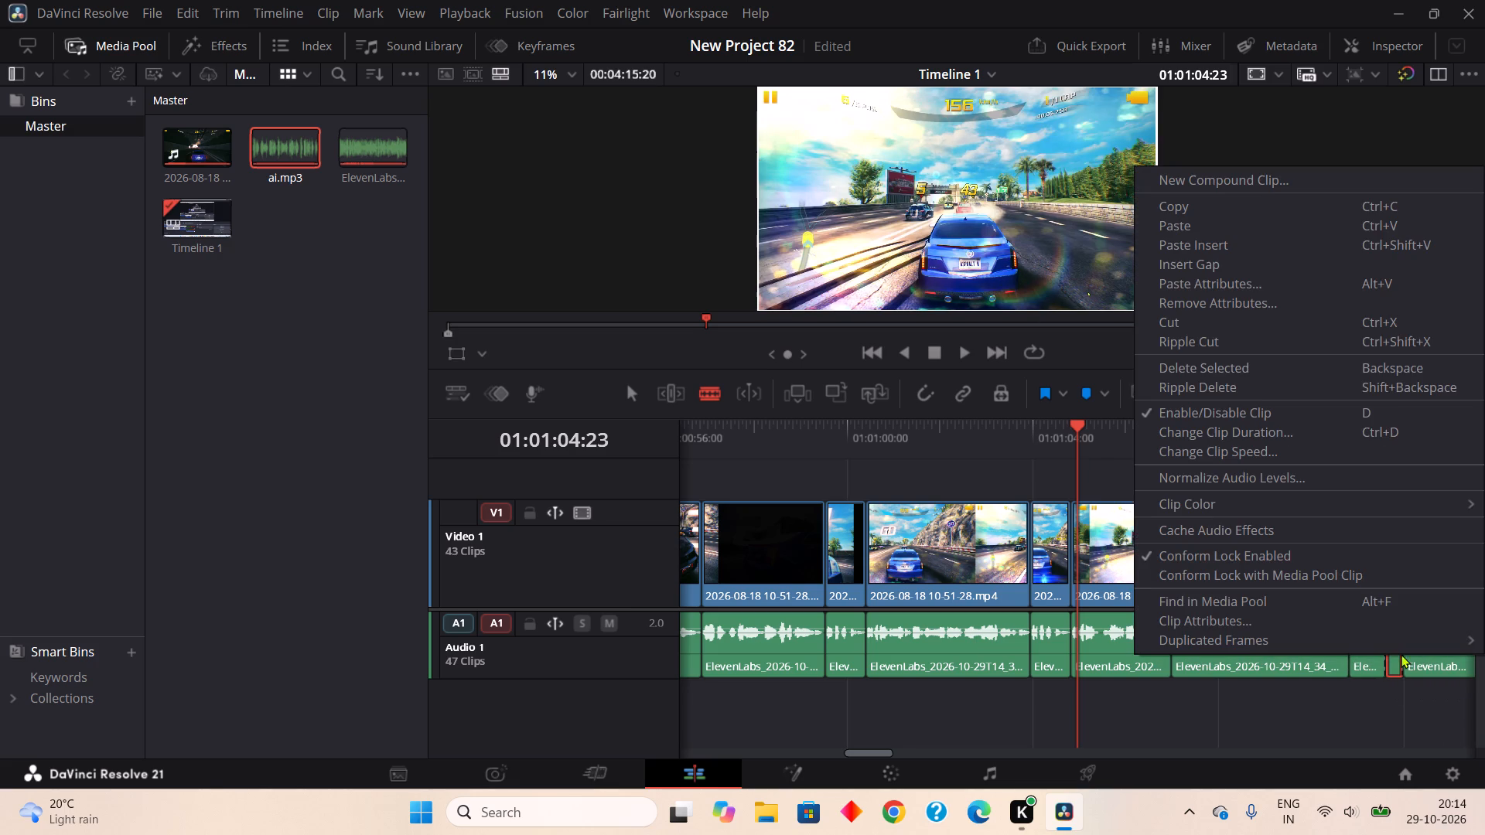
click(1200, 342)
Blade out the very short pause in the ElevenLabs audio from about 01:01:14:18 to 01:01:14:21 and Ripple Cut it.
drag(1076, 430, 1316, 434)
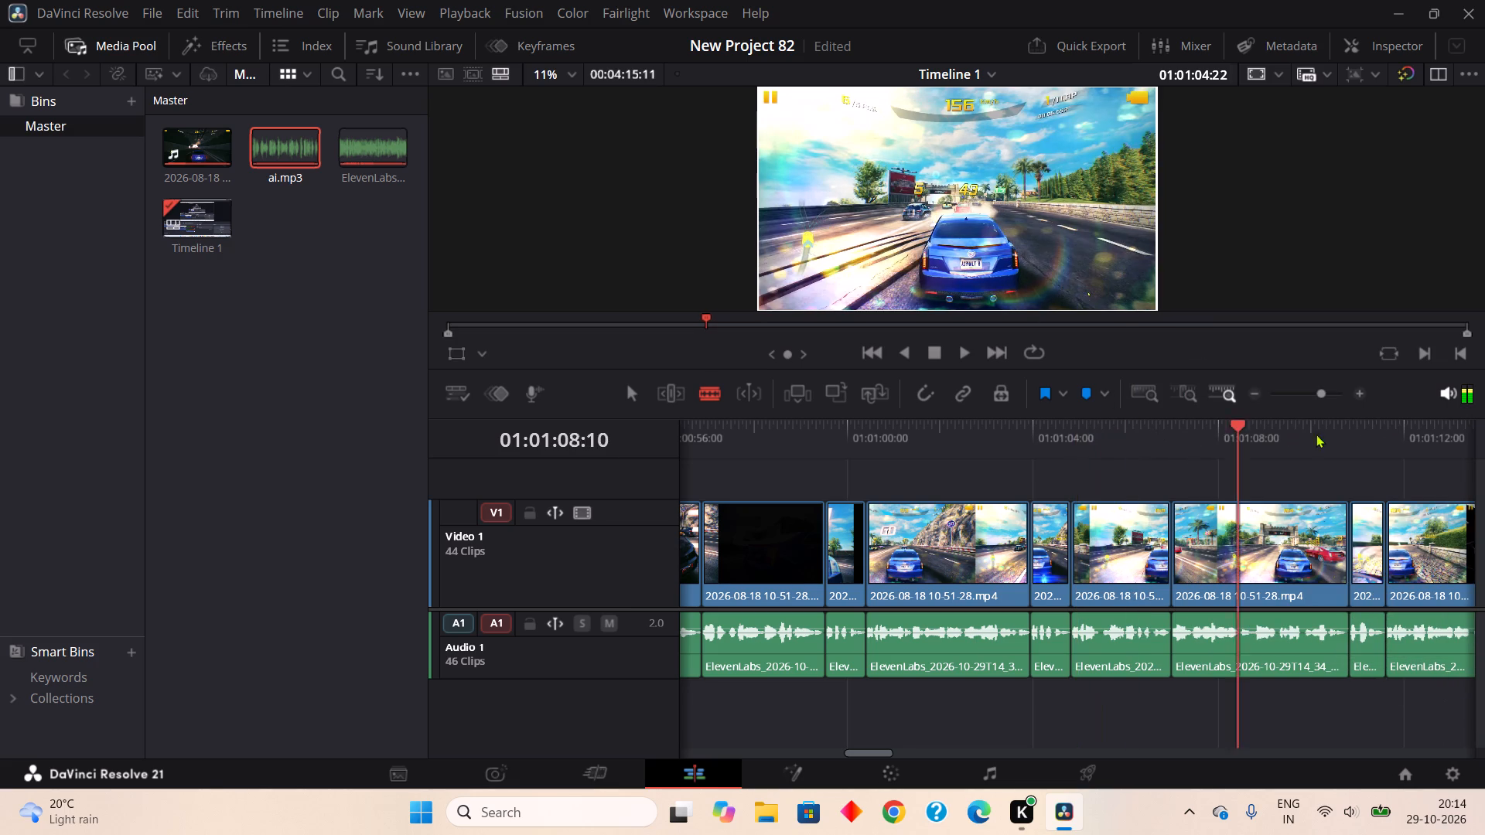
drag(1316, 434, 1461, 455)
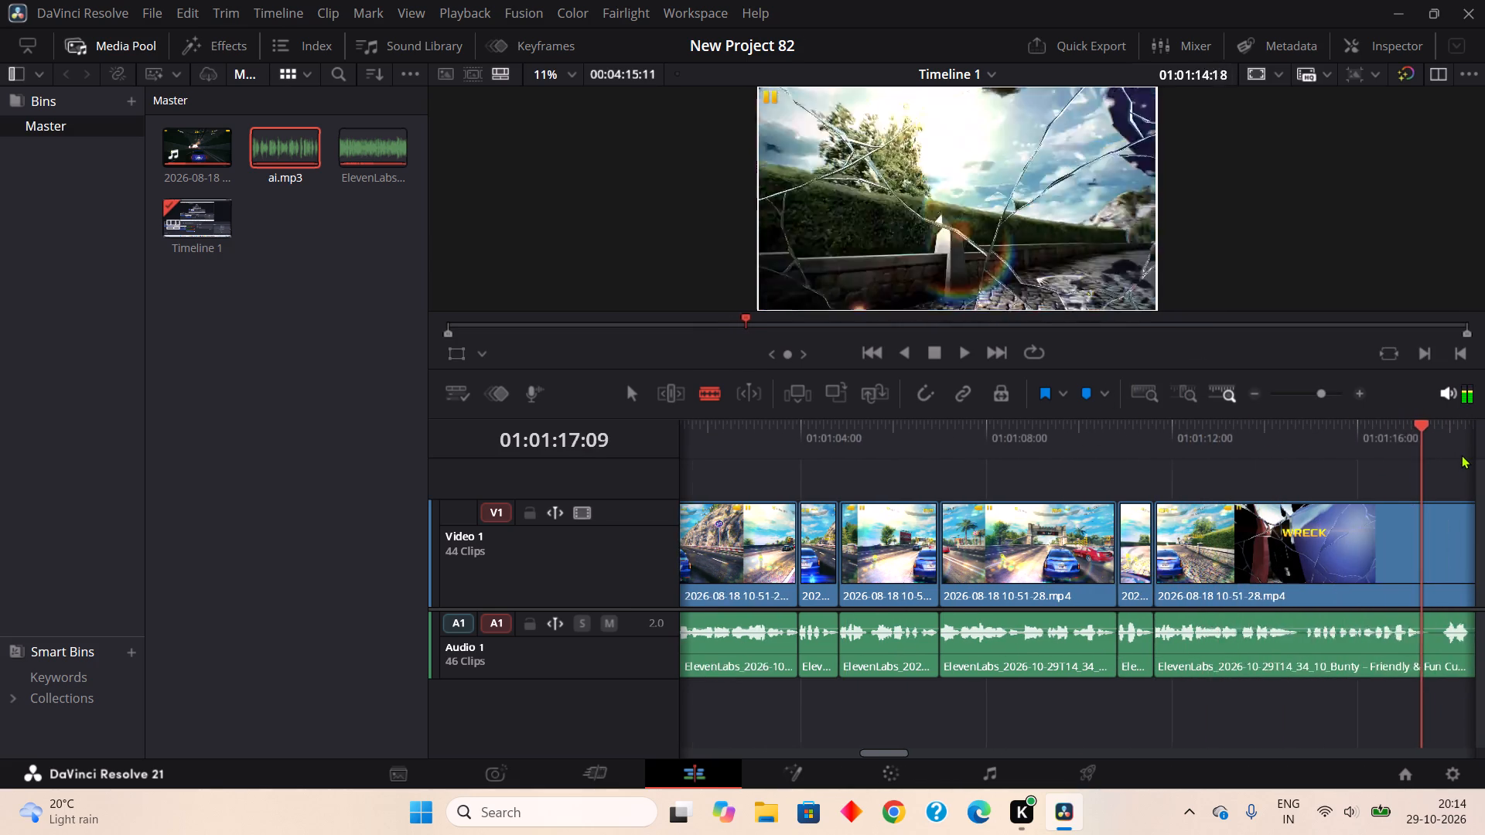
drag(1461, 455, 1463, 455)
double_click(1251, 393)
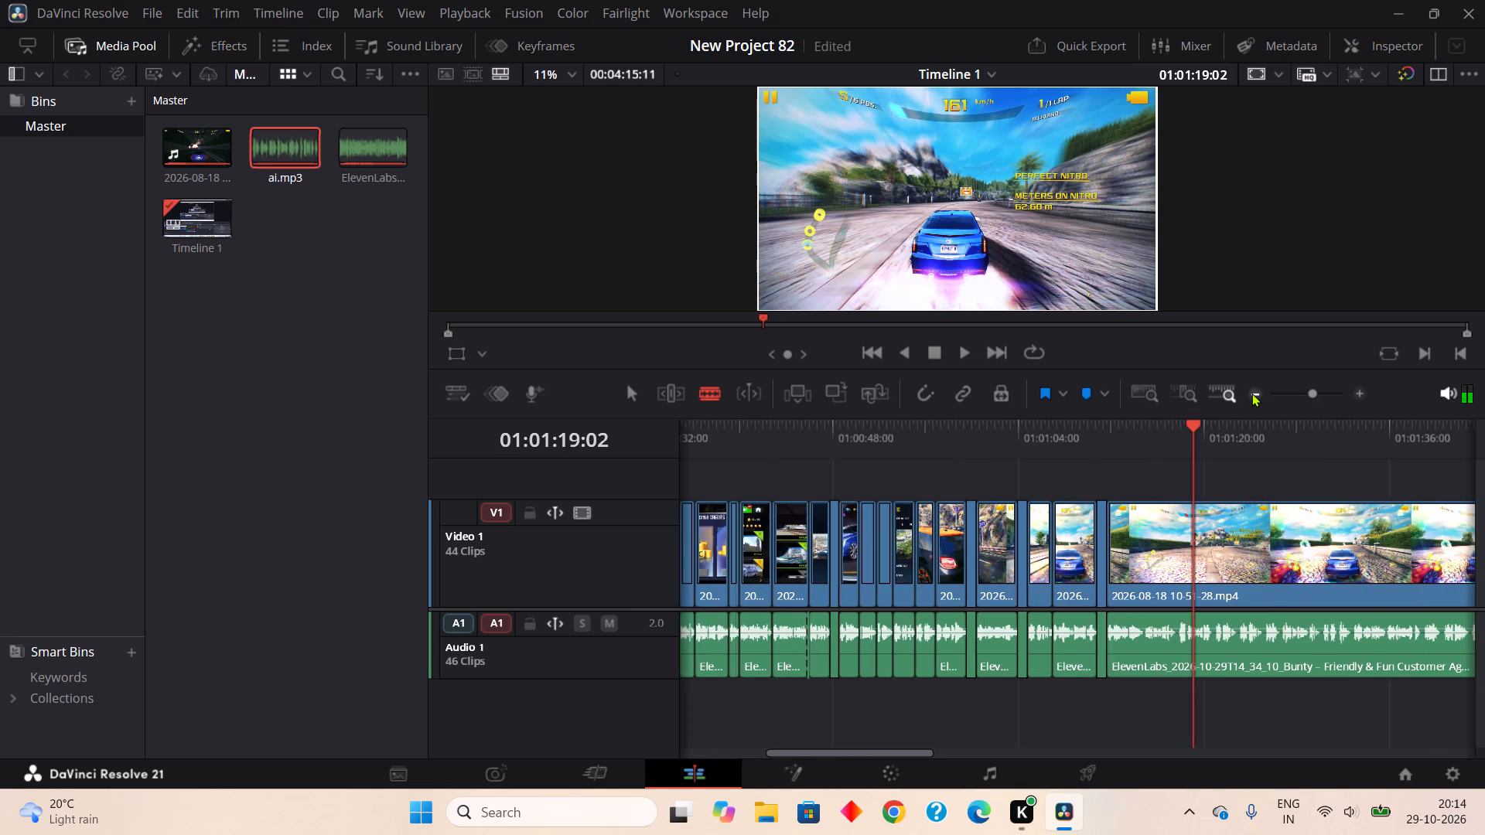
click(1251, 393)
click(1251, 393)
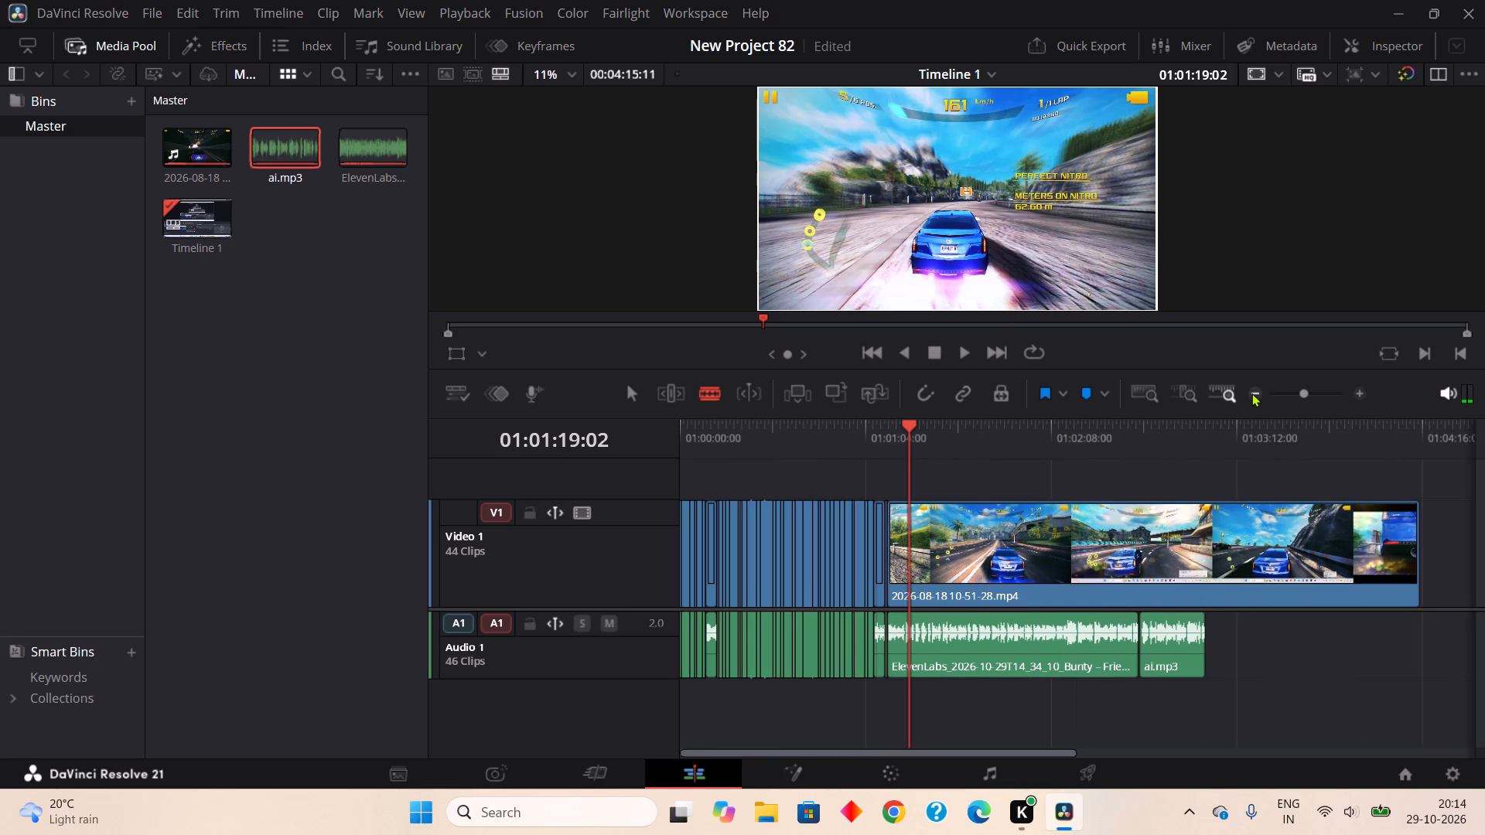
double_click(1354, 394)
click(1355, 394)
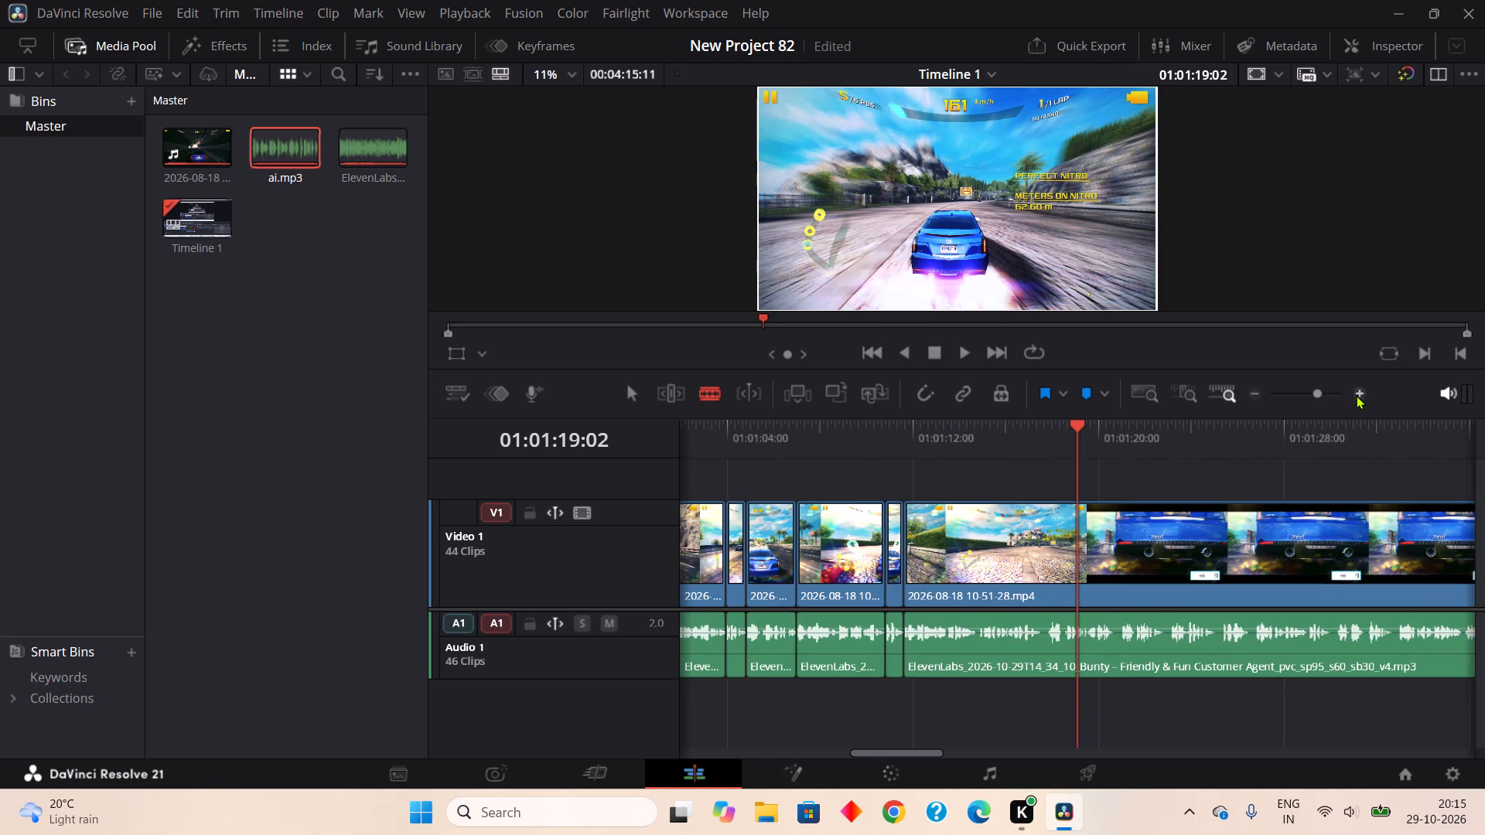
click(1356, 395)
click(876, 656)
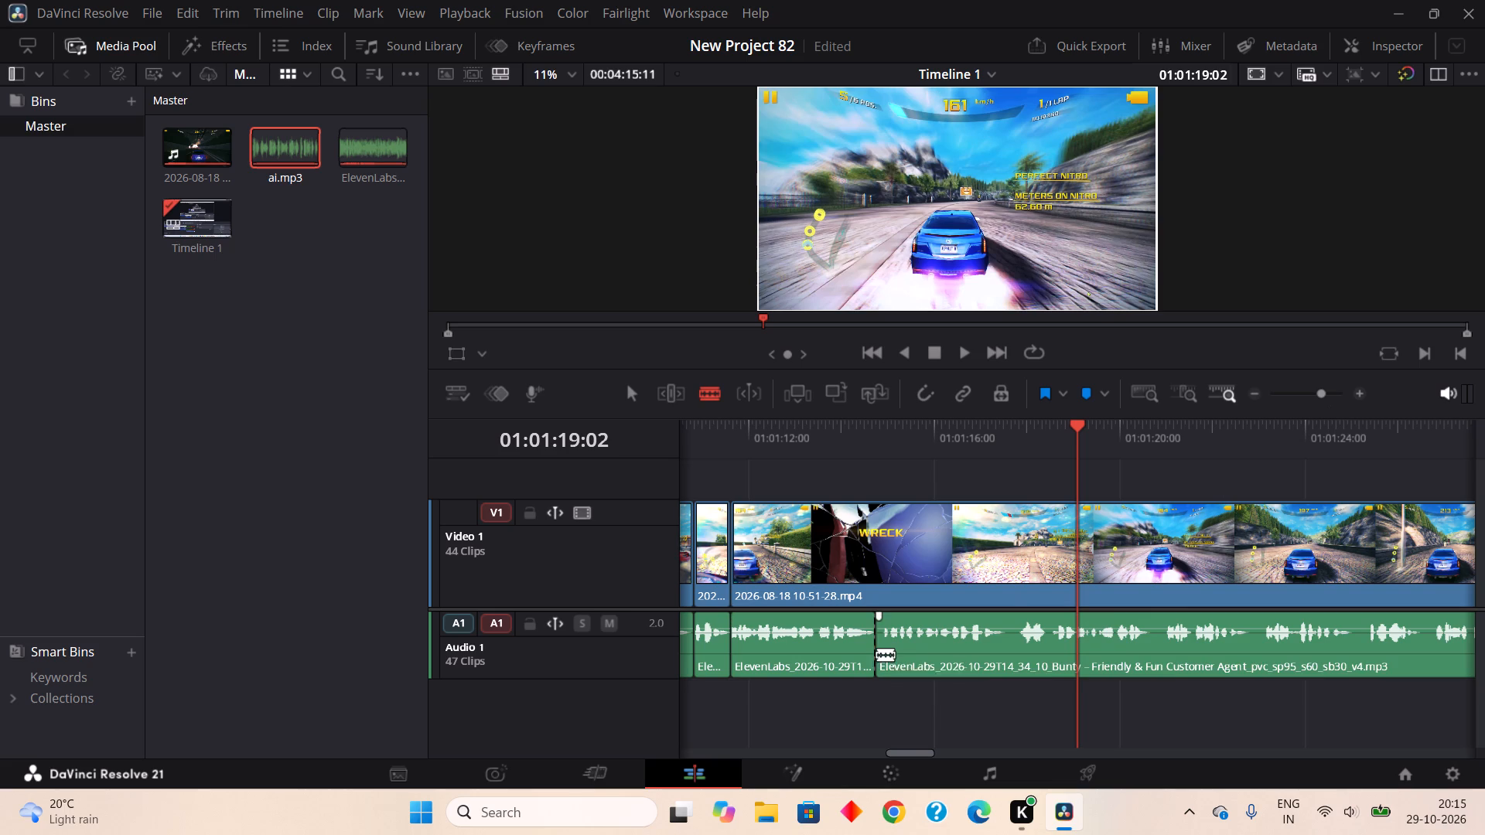
click(882, 653)
right_click(877, 653)
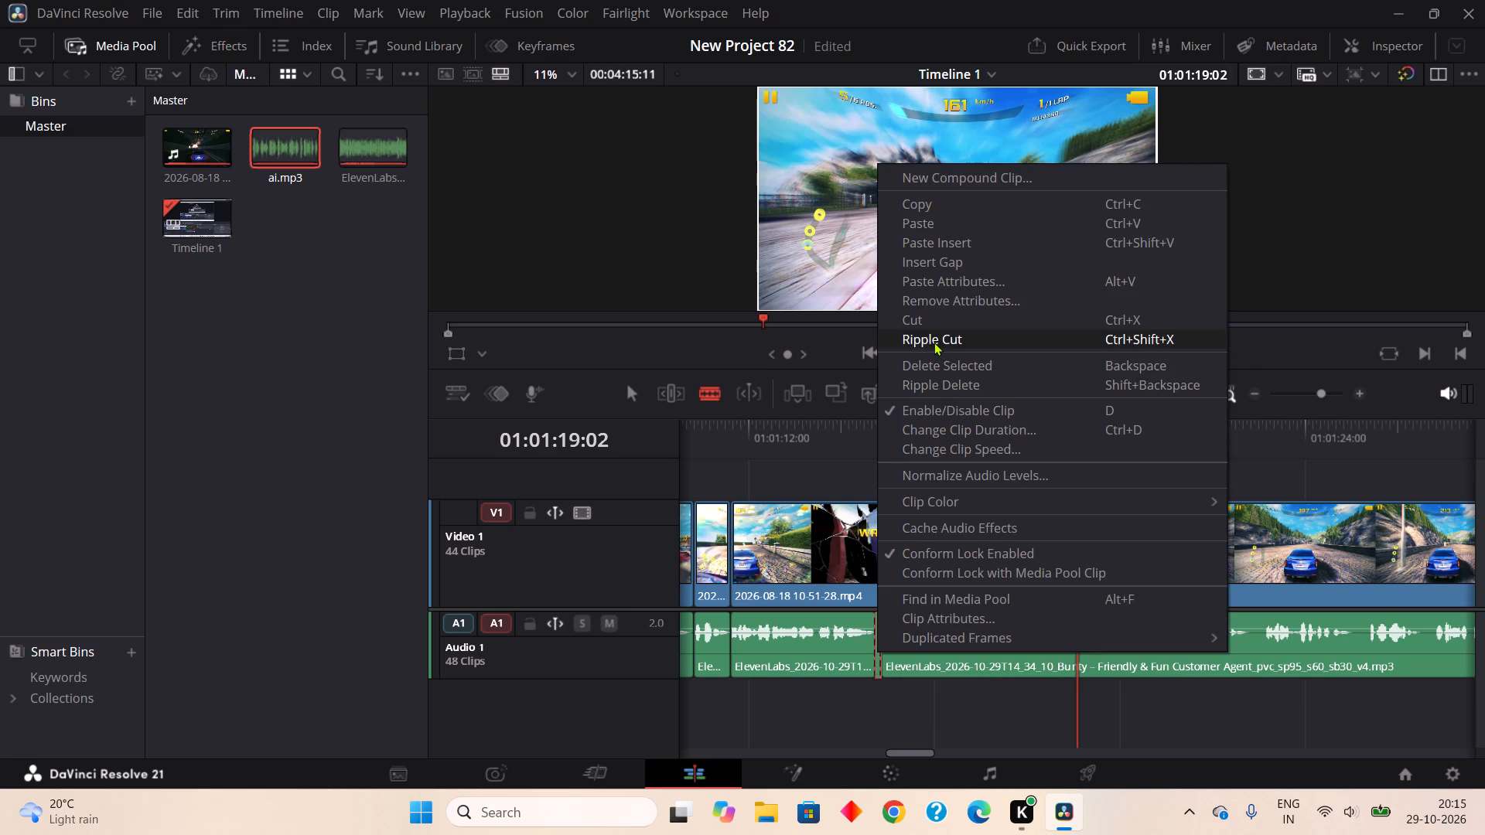
click(933, 342)
Blade out the pause in the ElevenLabs audio from about 01:01:17:09 to 01:01:17:17 and Ripple Cut it.
click(999, 667)
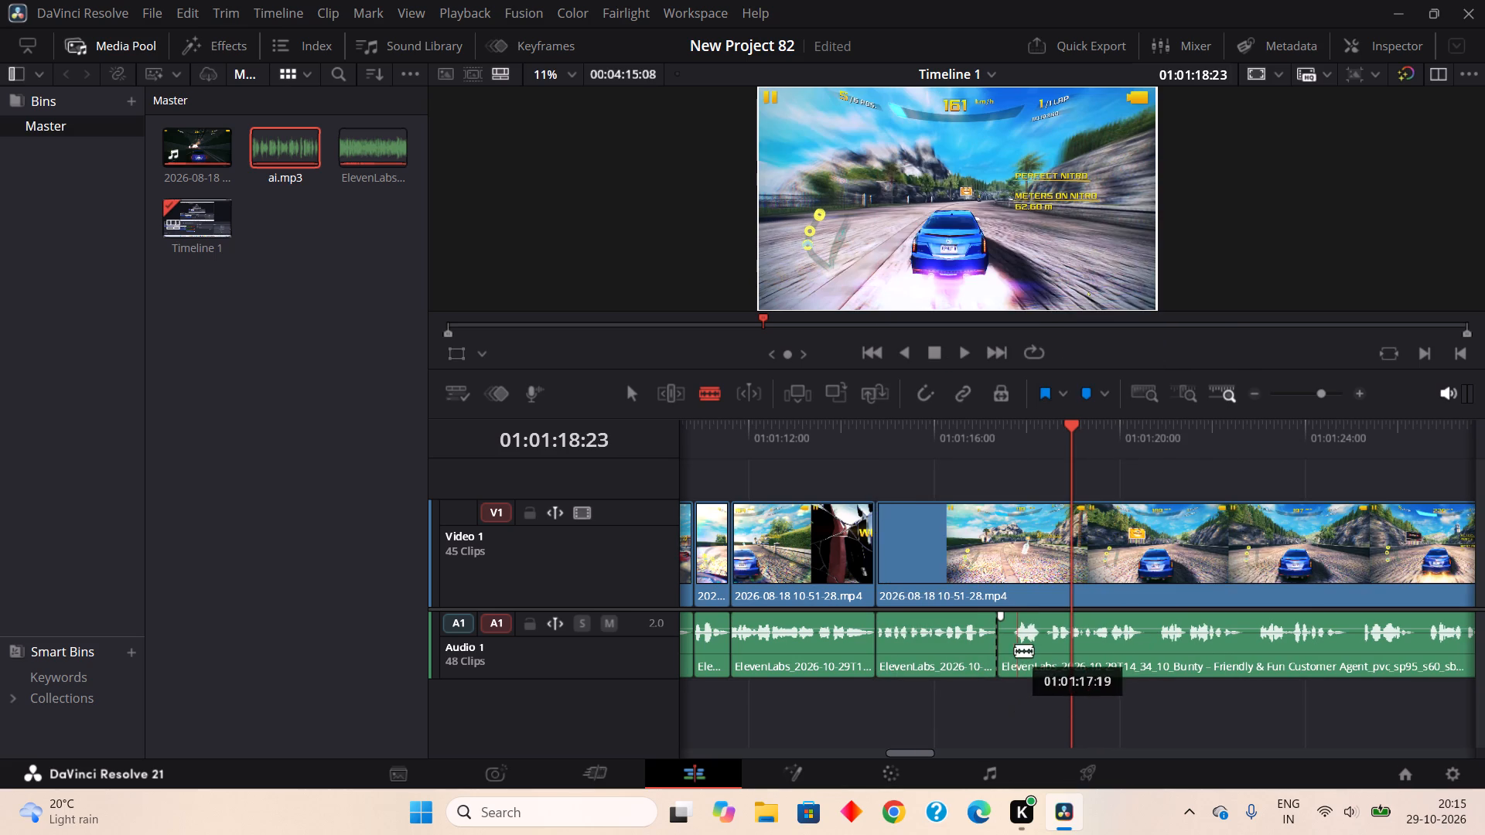
click(1013, 653)
right_click(1005, 654)
click(1051, 339)
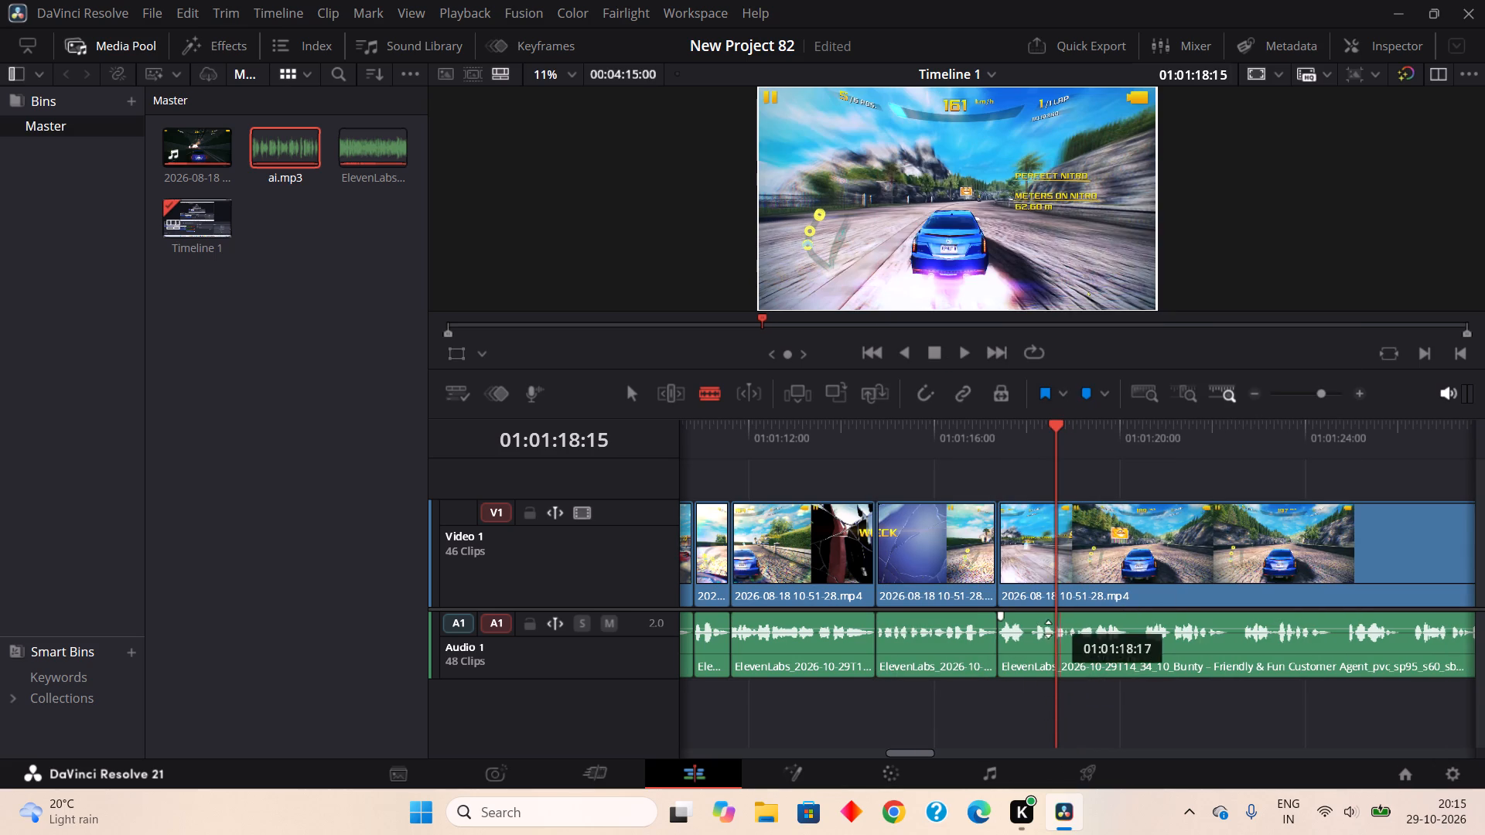
Blade out the short pause in the ElevenLabs audio from about 01:01:17:22 to 01:01:18:03 and Ripple Cut it.
click(1024, 663)
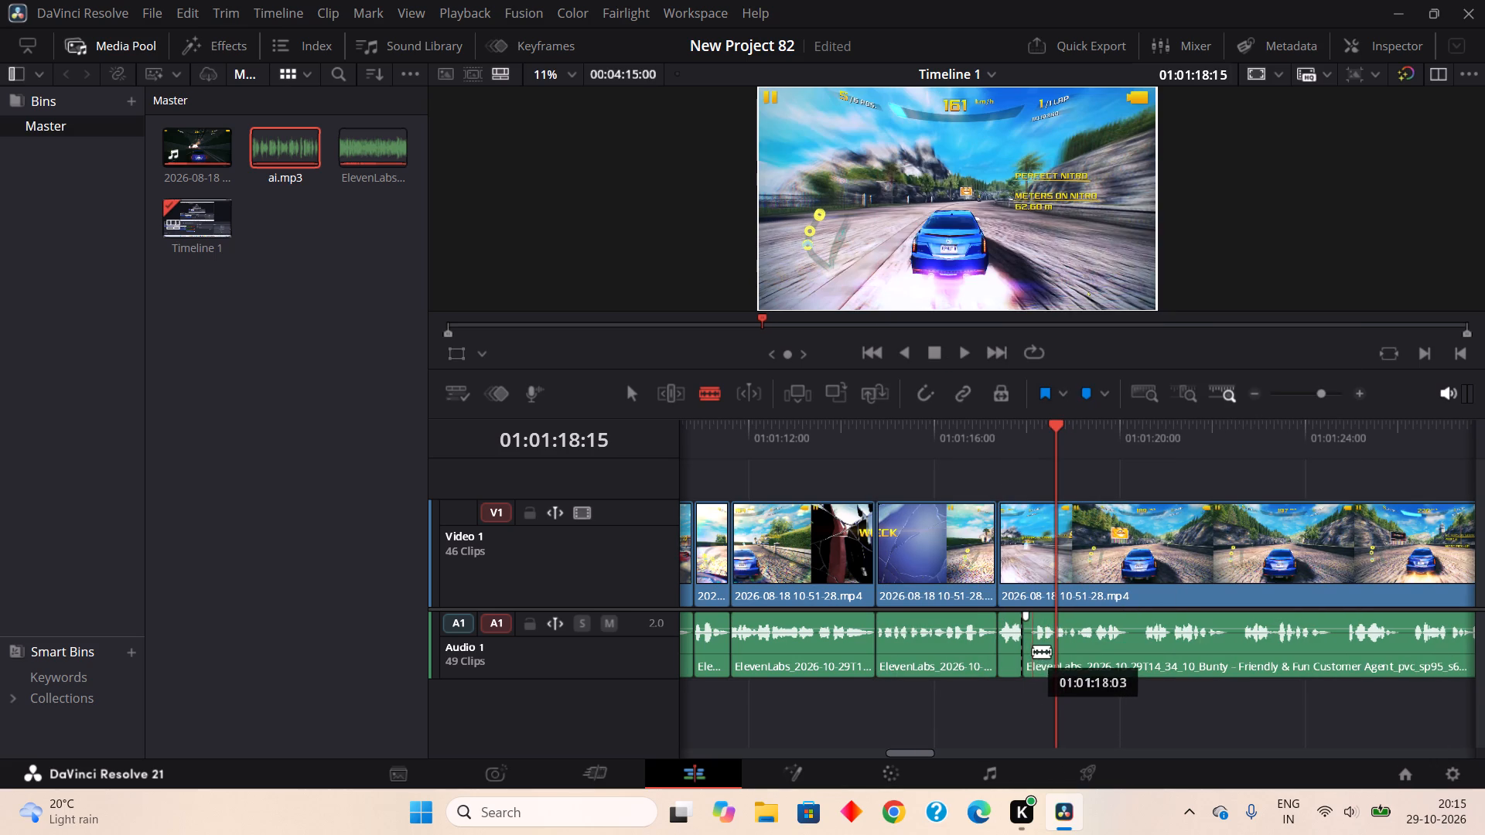
click(1033, 651)
right_click(1030, 649)
click(1079, 329)
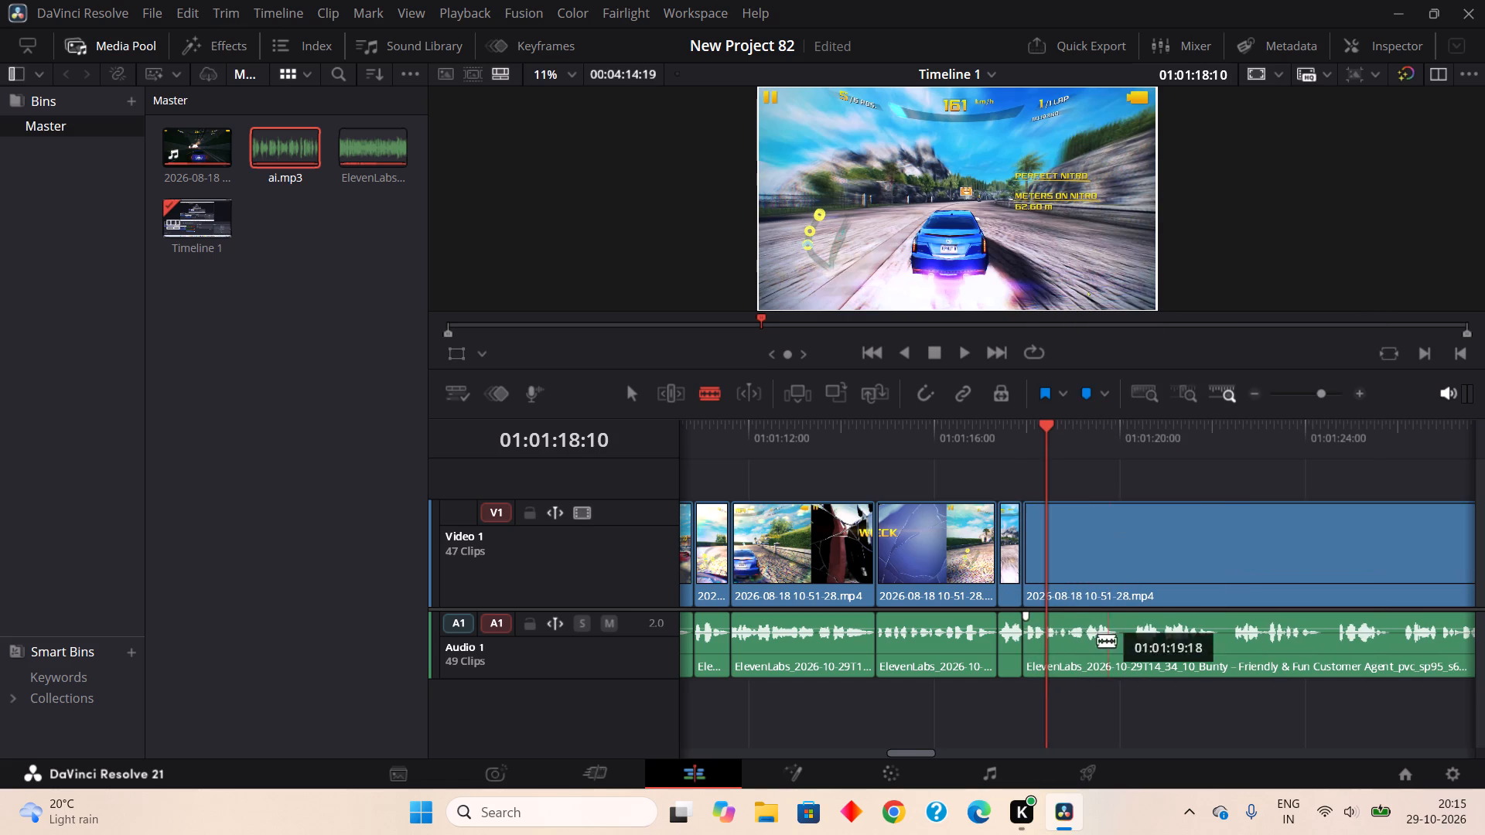
Blade out the pause in the ElevenLabs audio from about 01:01:19:22 to 01:01:20:08 and Ripple Cut it.
click(1116, 663)
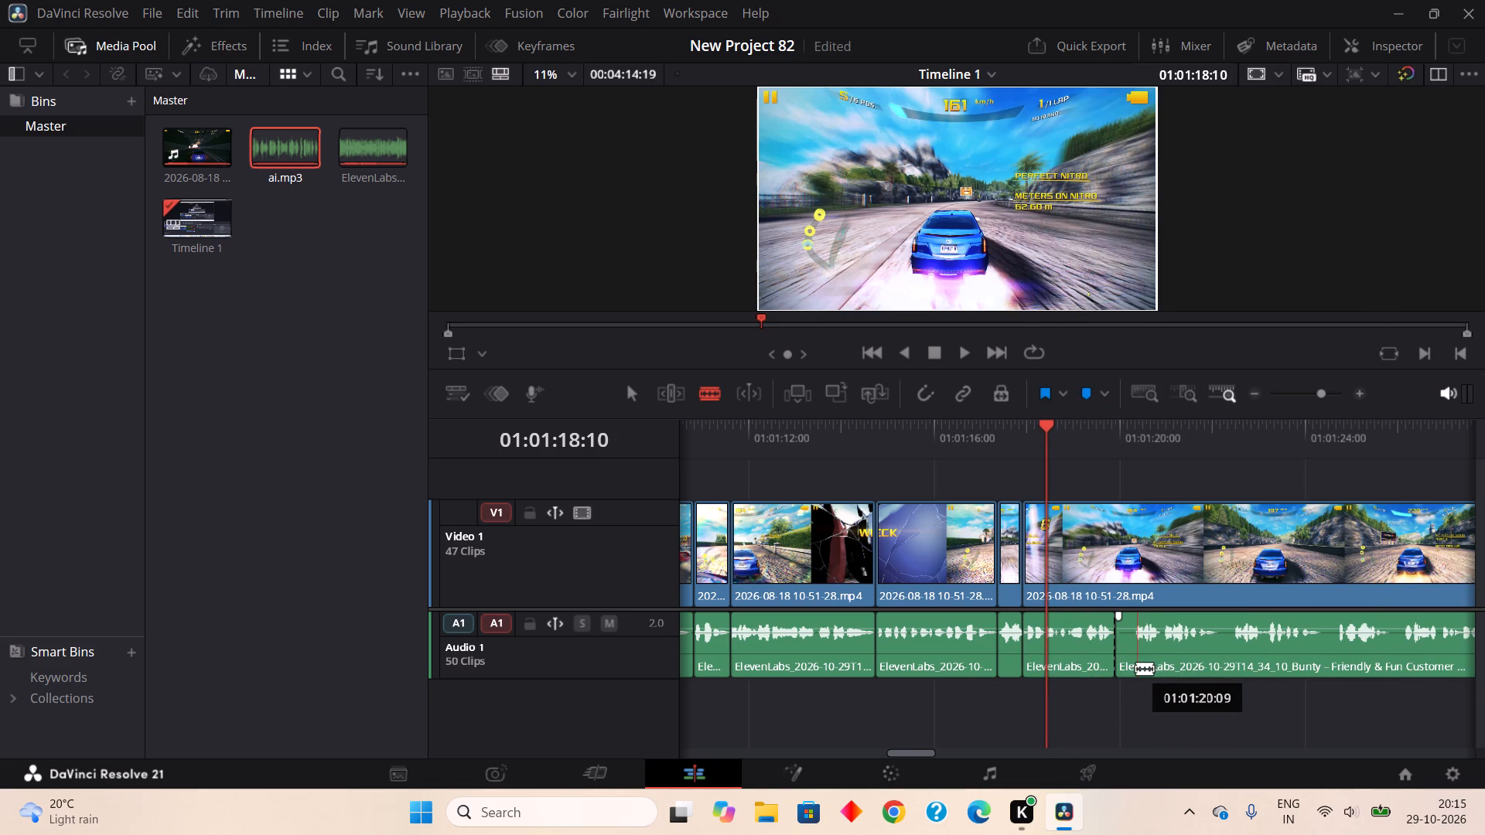
click(1135, 668)
right_click(1128, 661)
click(1207, 341)
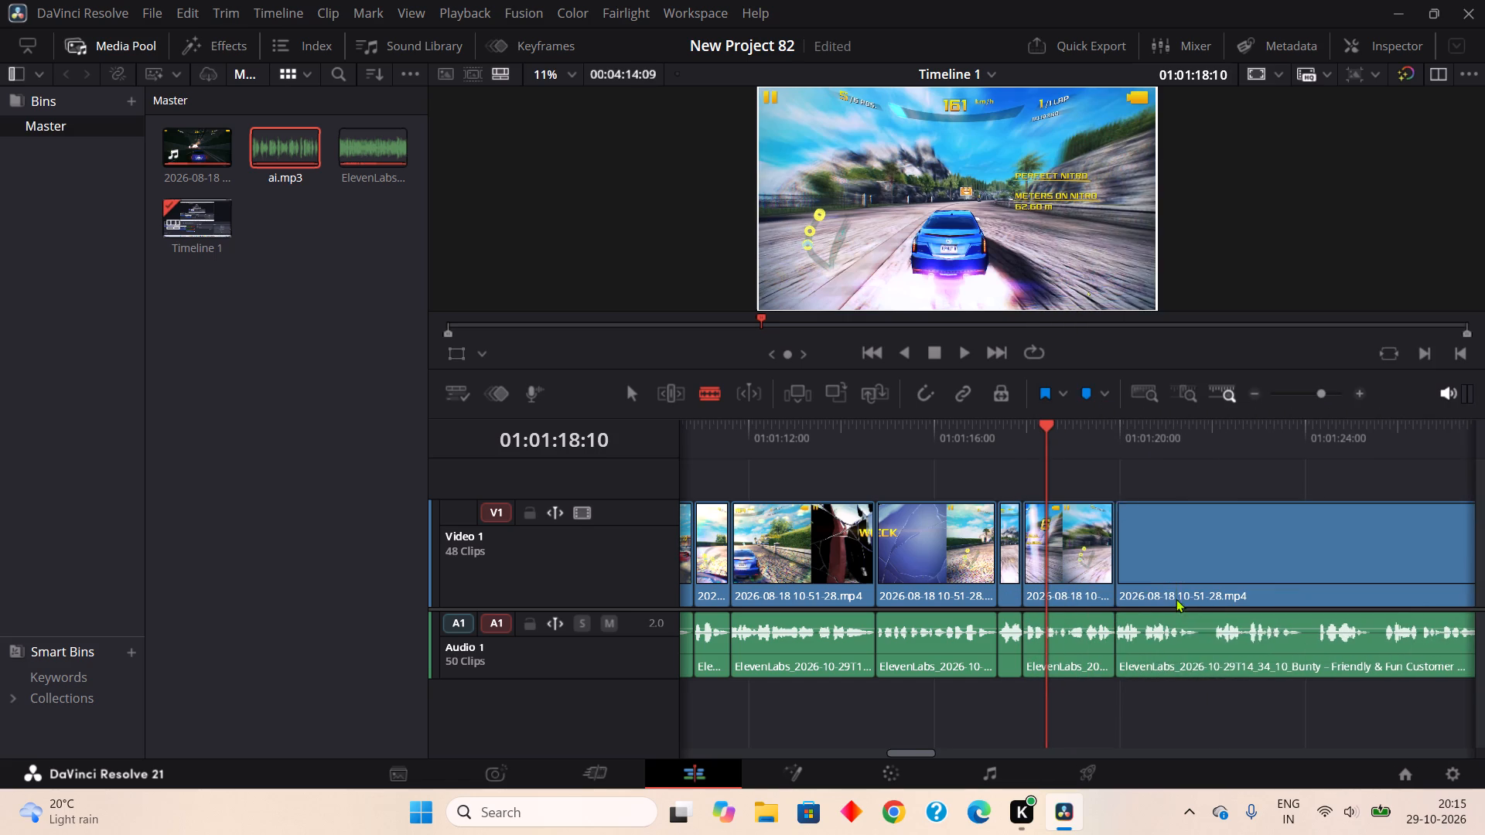
Blade out the pause in the ElevenLabs audio from about 01:01:21:16 to 01:01:22:01 and Ripple Cut it.
click(1197, 655)
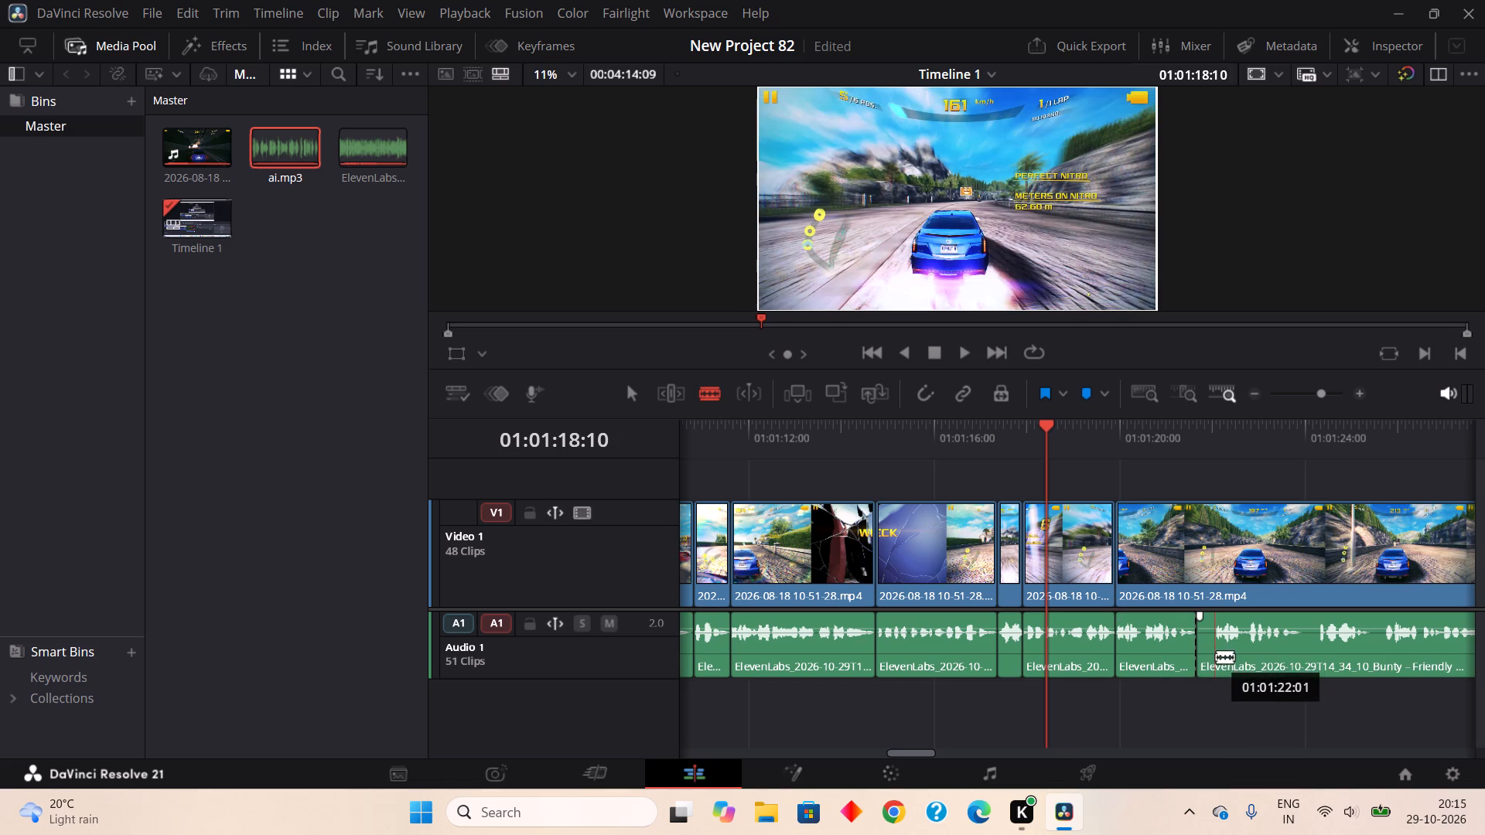
click(1216, 656)
right_click(1203, 657)
click(1200, 343)
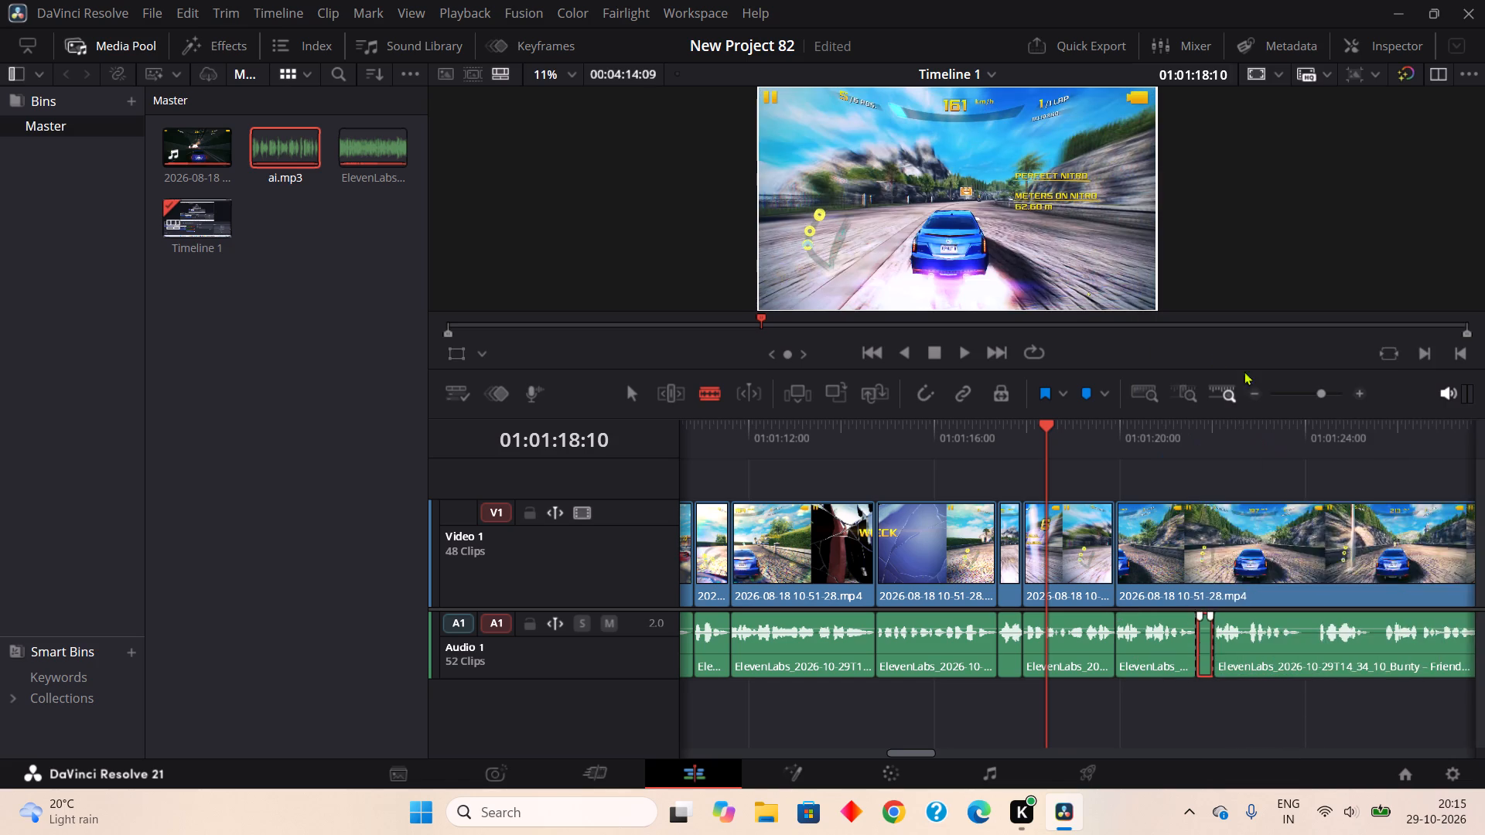
Blade out the pause in the ElevenLabs audio from about 01:01:23:12 to 01:01:23:22 and Ripple Cut it.
click(1283, 651)
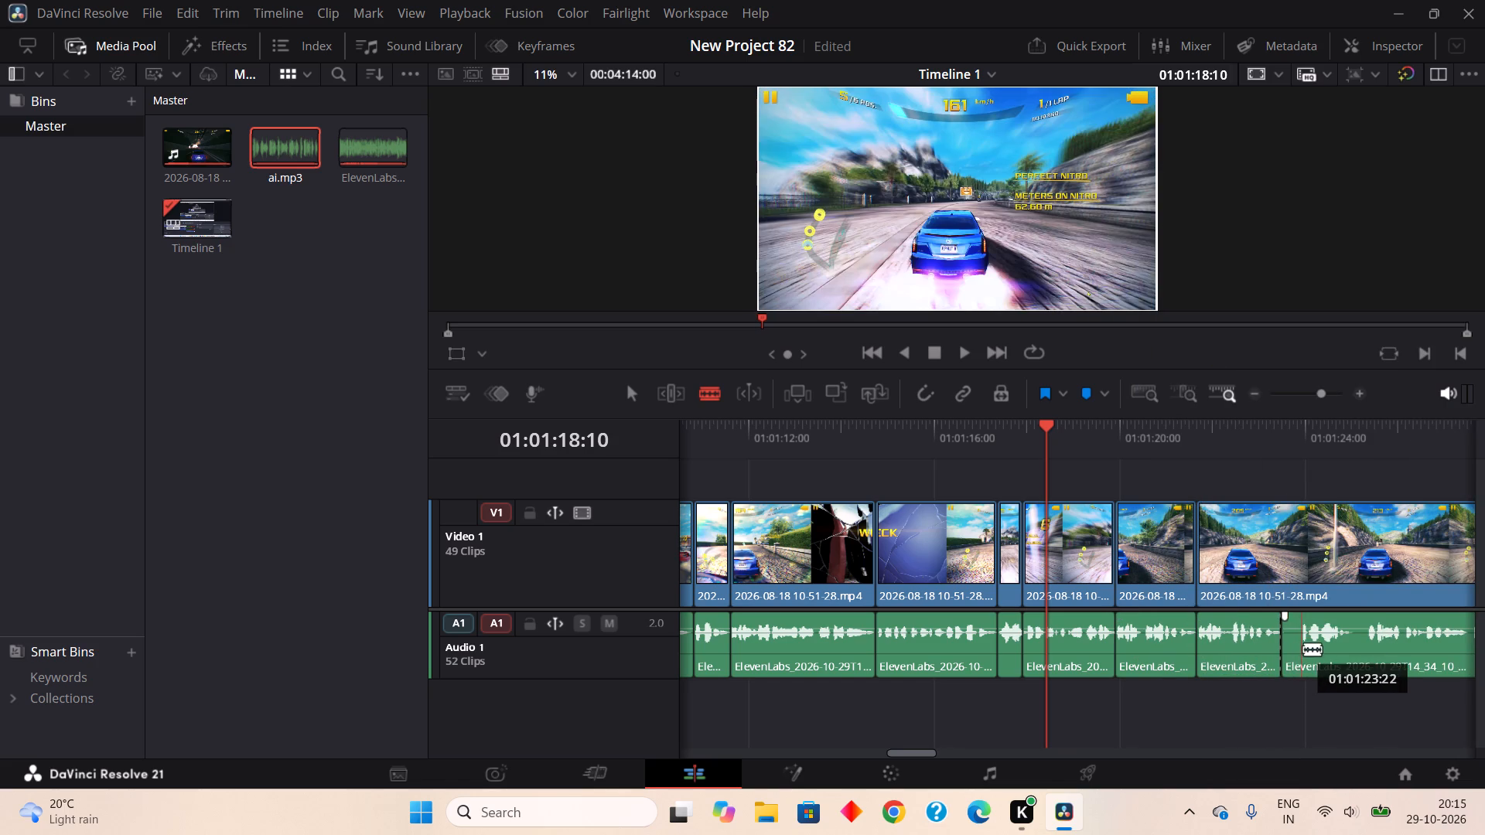
click(1302, 651)
right_click(1276, 649)
right_click(1289, 632)
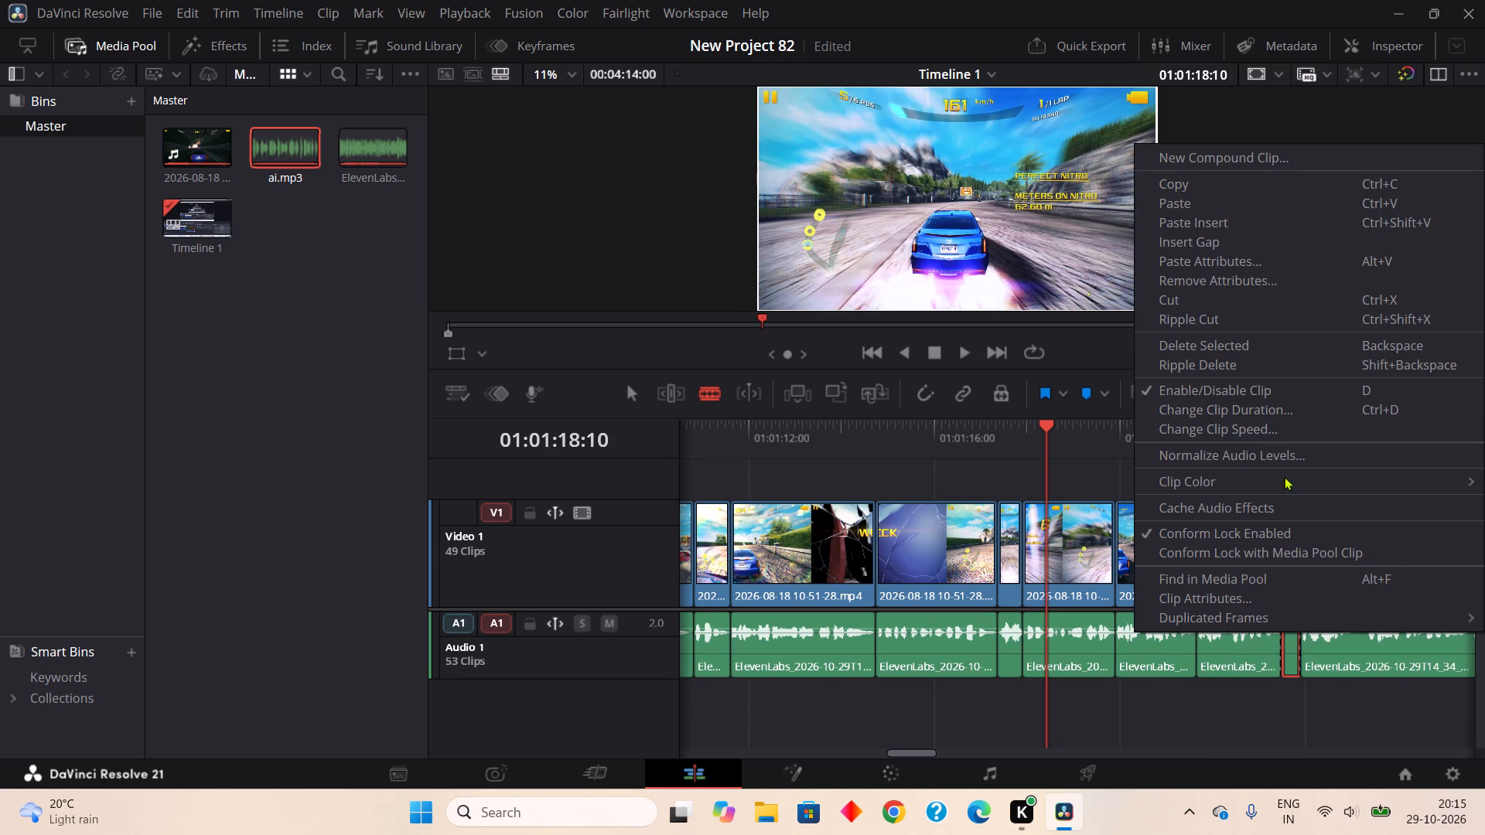
click(1215, 322)
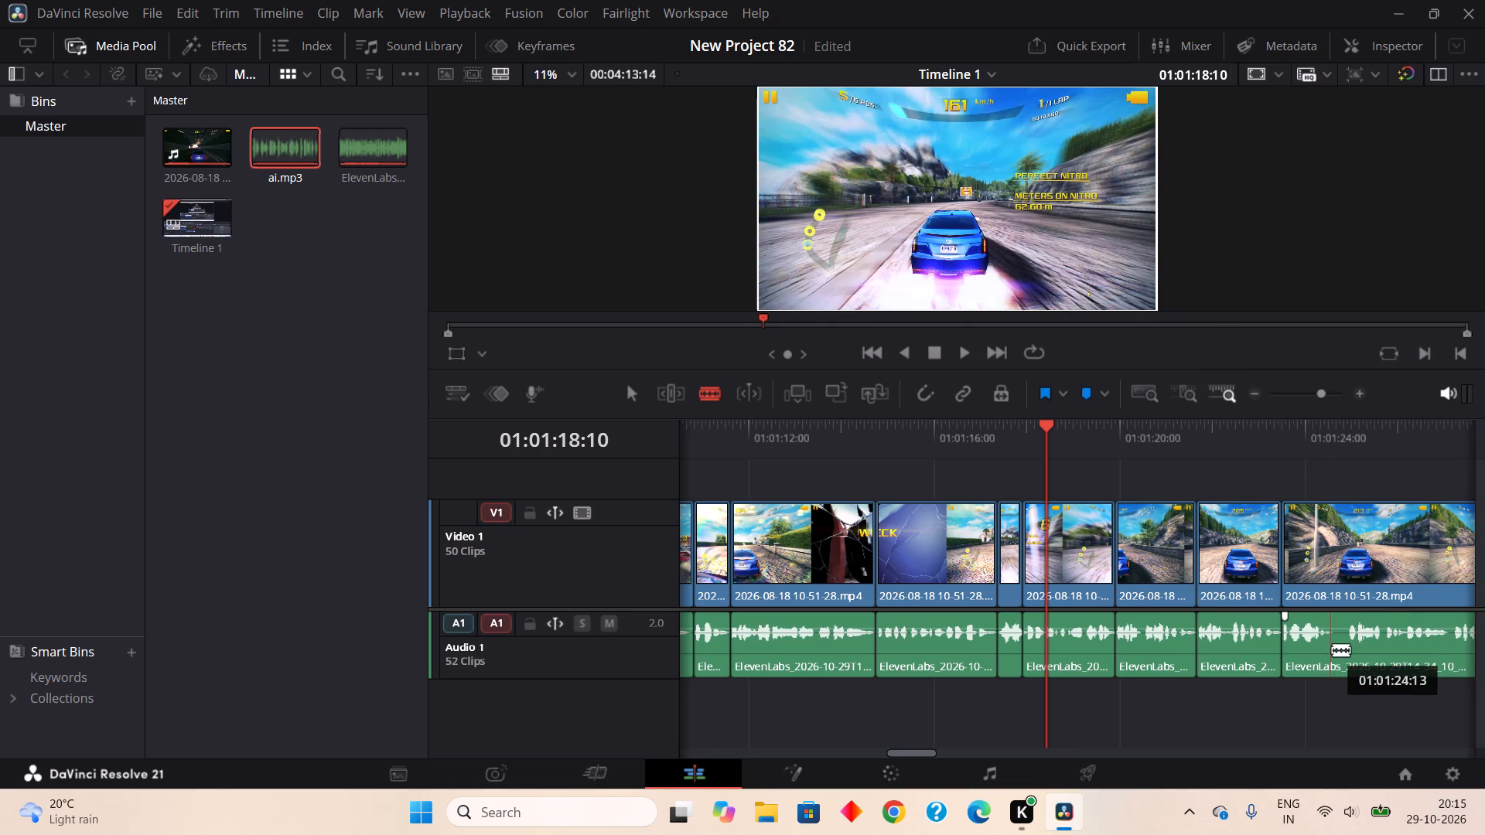
Blade out the pause in the ElevenLabs audio from about 01:01:24:15 to 01:01:24:23 and Ripple Cut it.
click(1336, 653)
click(1351, 658)
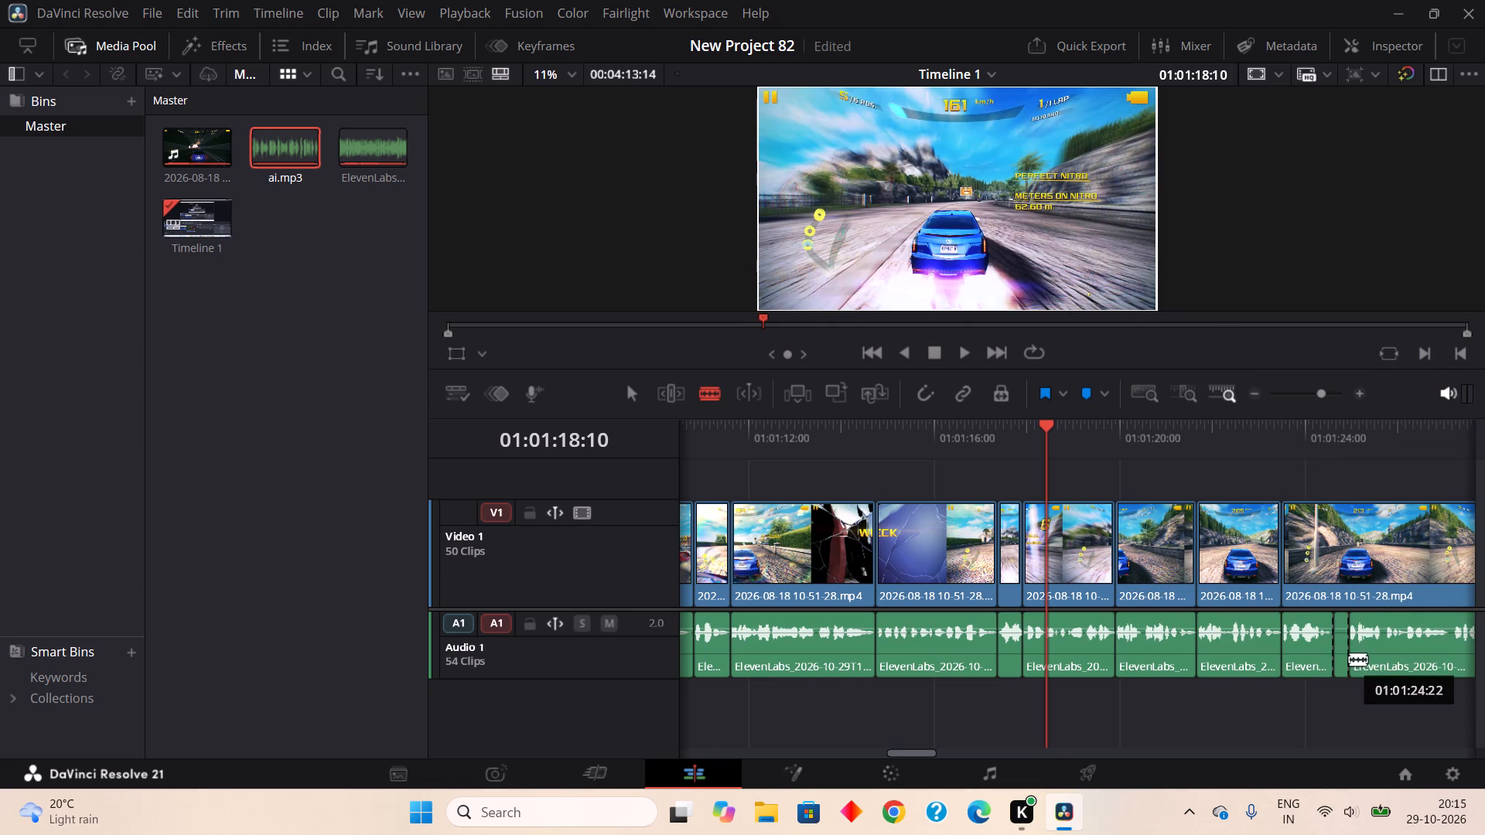
right_click(1345, 660)
click(1234, 343)
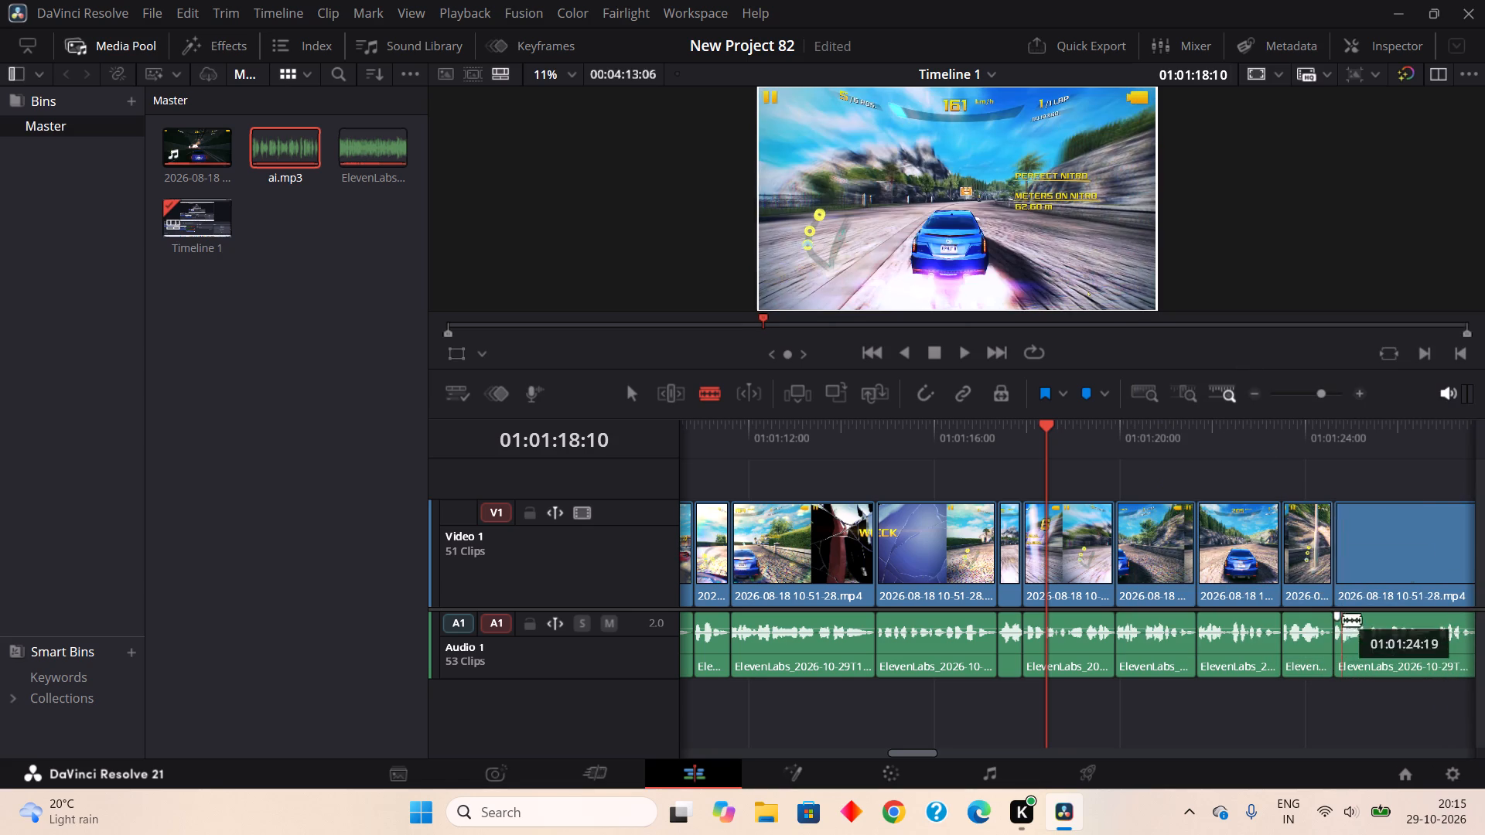
Blade out the very short pause in the ElevenLabs audio from about 01:01:25:07 to 01:01:25:10 and Ripple Cut it.
click(1367, 653)
click(1372, 650)
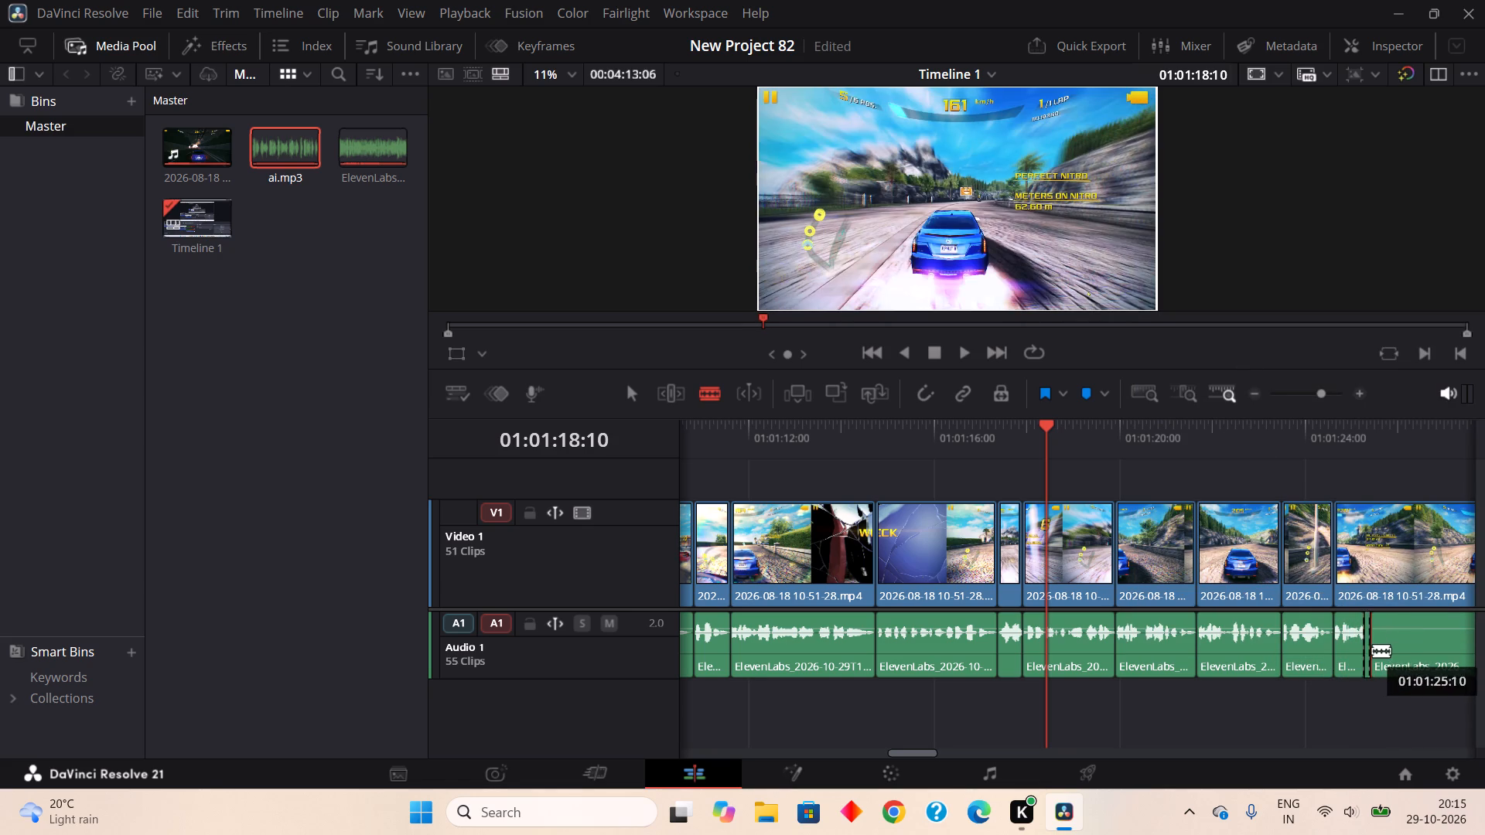
right_click(1367, 653)
click(1190, 334)
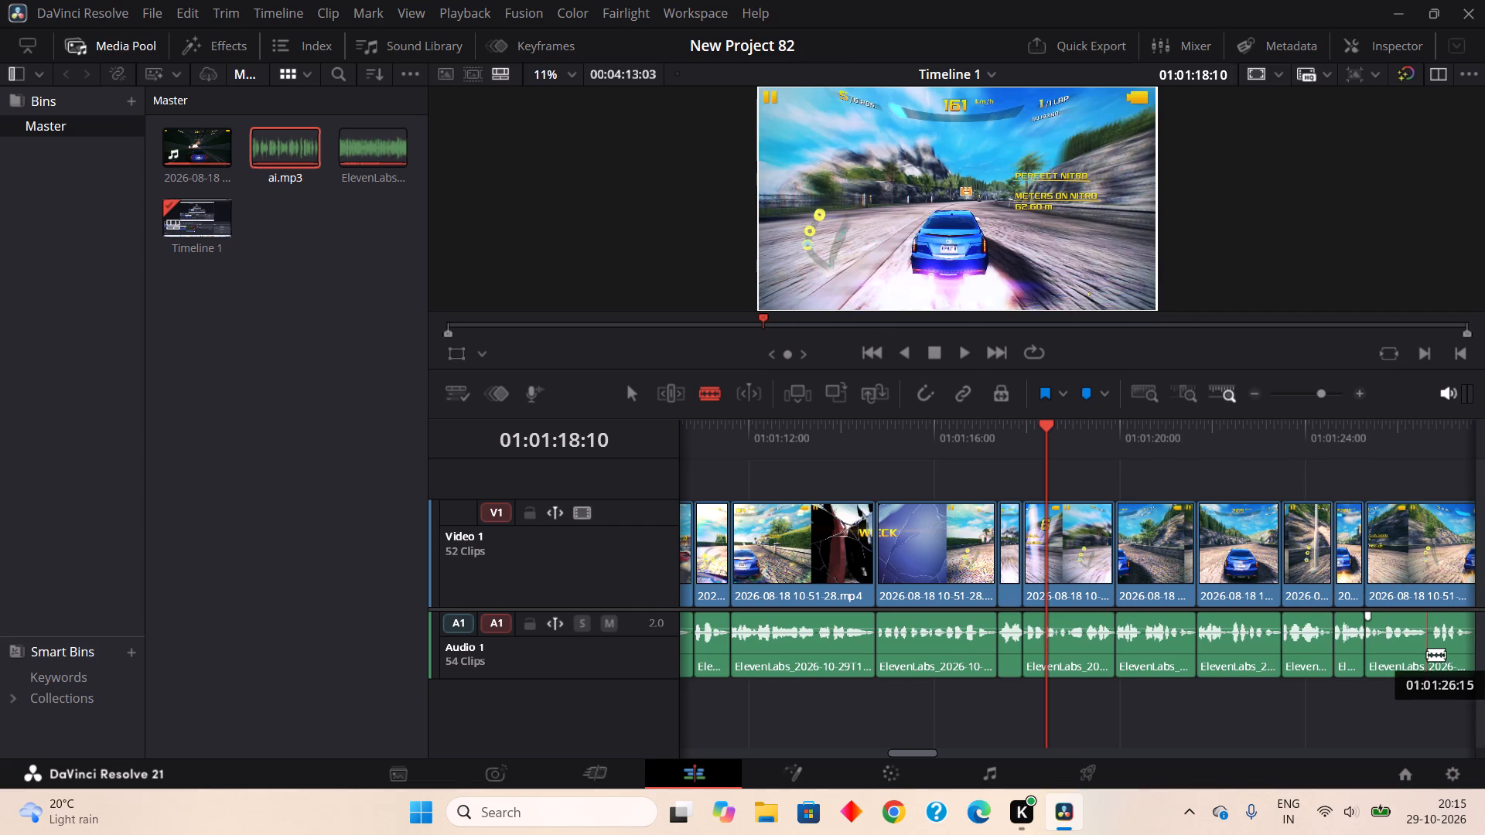
Blade out the very short pause in the ElevenLabs audio from about 01:01:26:15 to 01:01:26:18 and Ripple Cut it.
click(1427, 654)
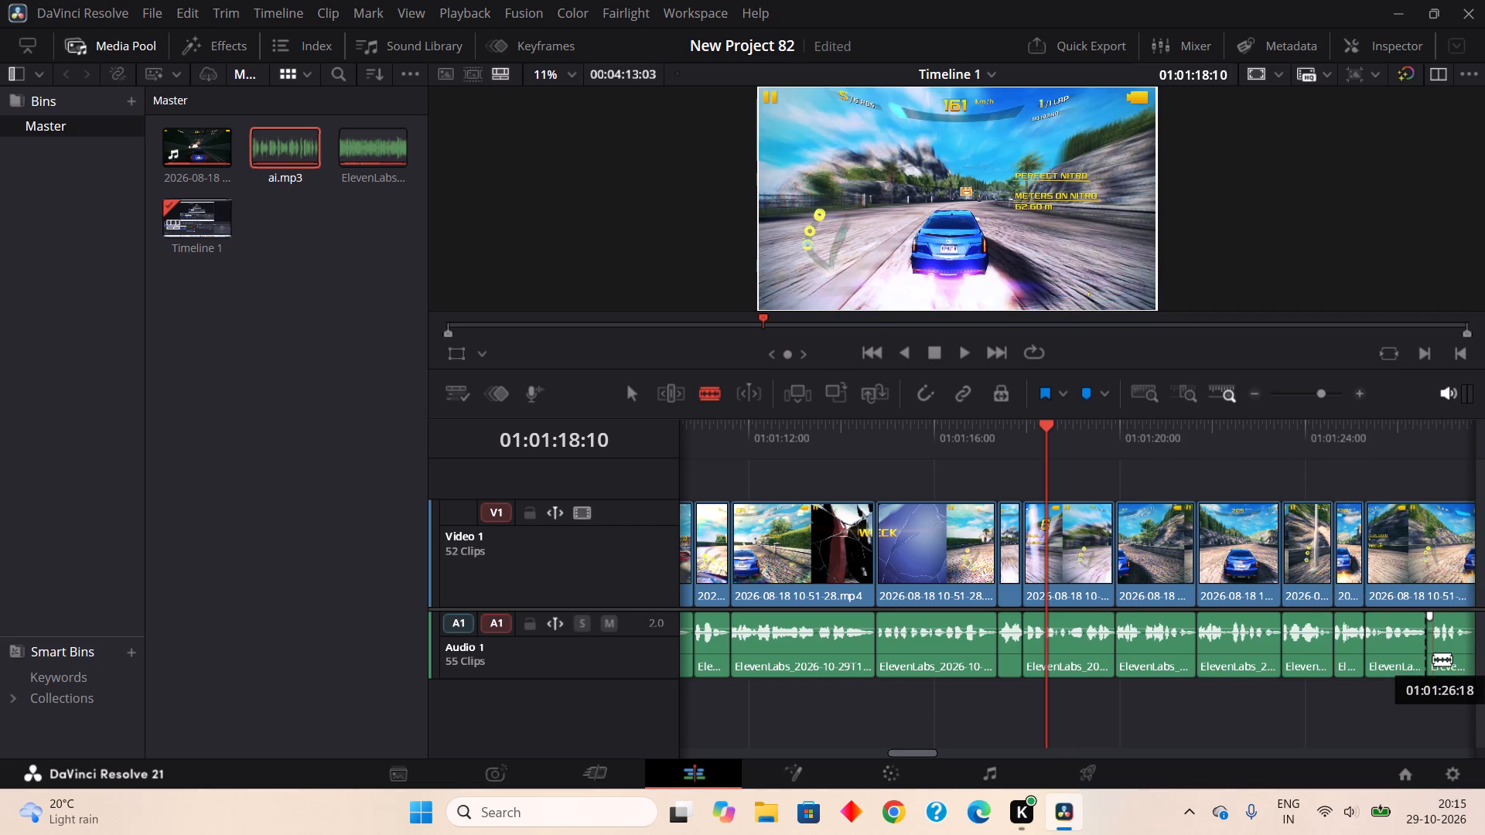
click(1433, 659)
right_click(1429, 659)
click(1216, 346)
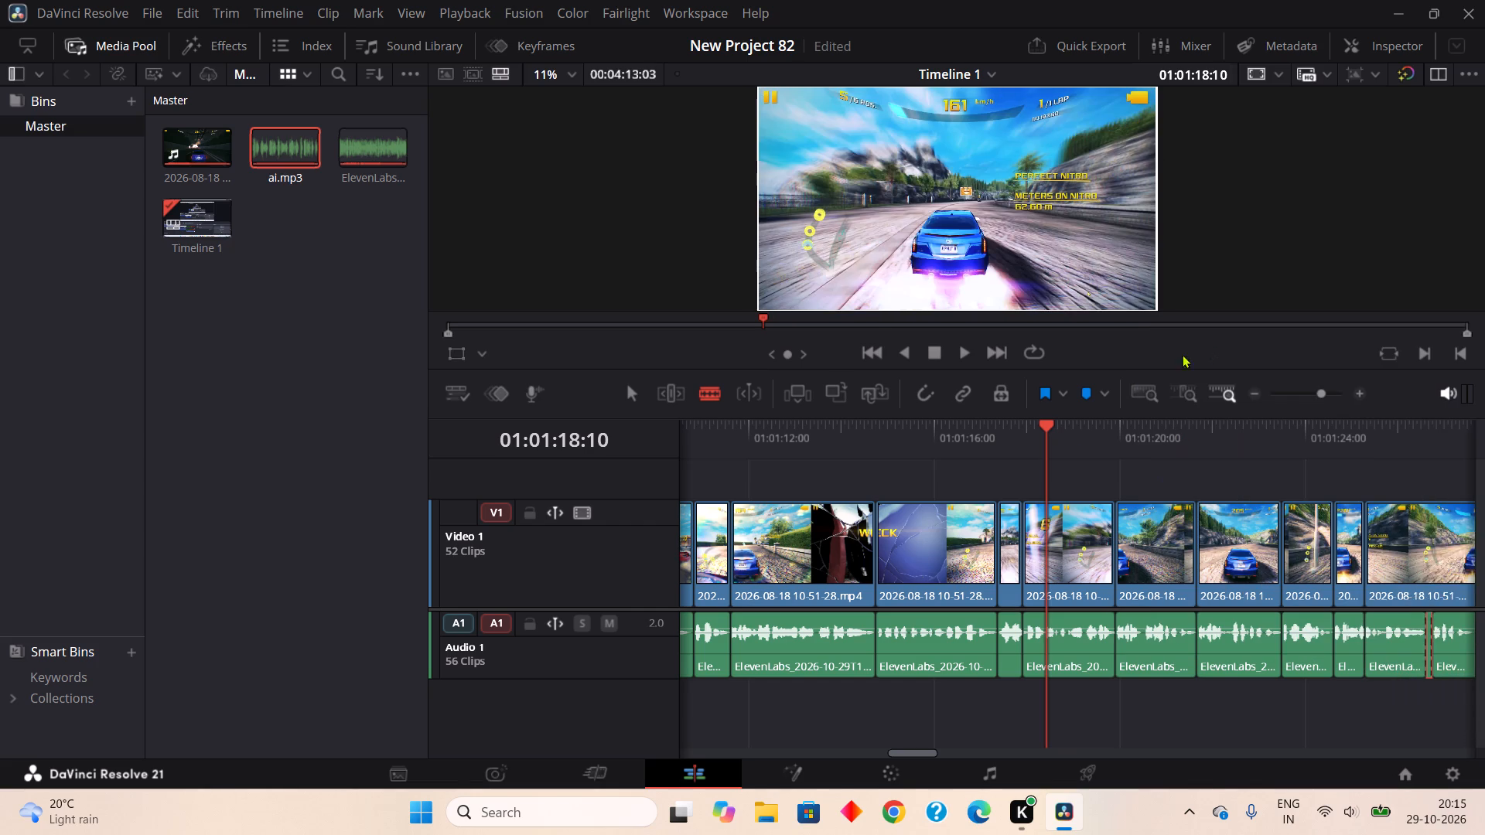
Blade out the pause in the ElevenLabs audio from about 01:01:27:10 to 01:01:27:20 and Ripple Cut it.
click(957, 355)
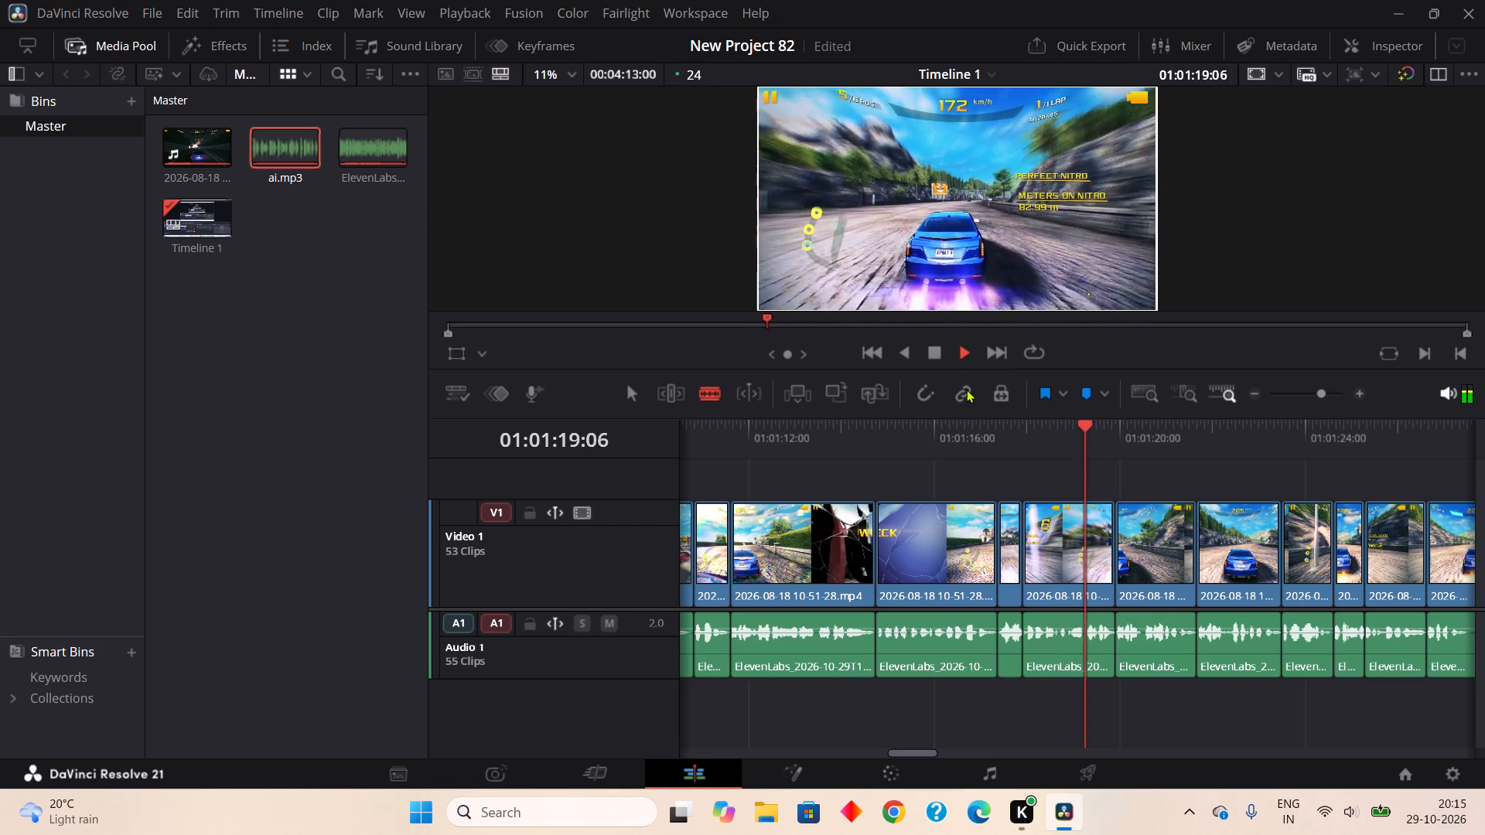
drag(1122, 446, 1398, 452)
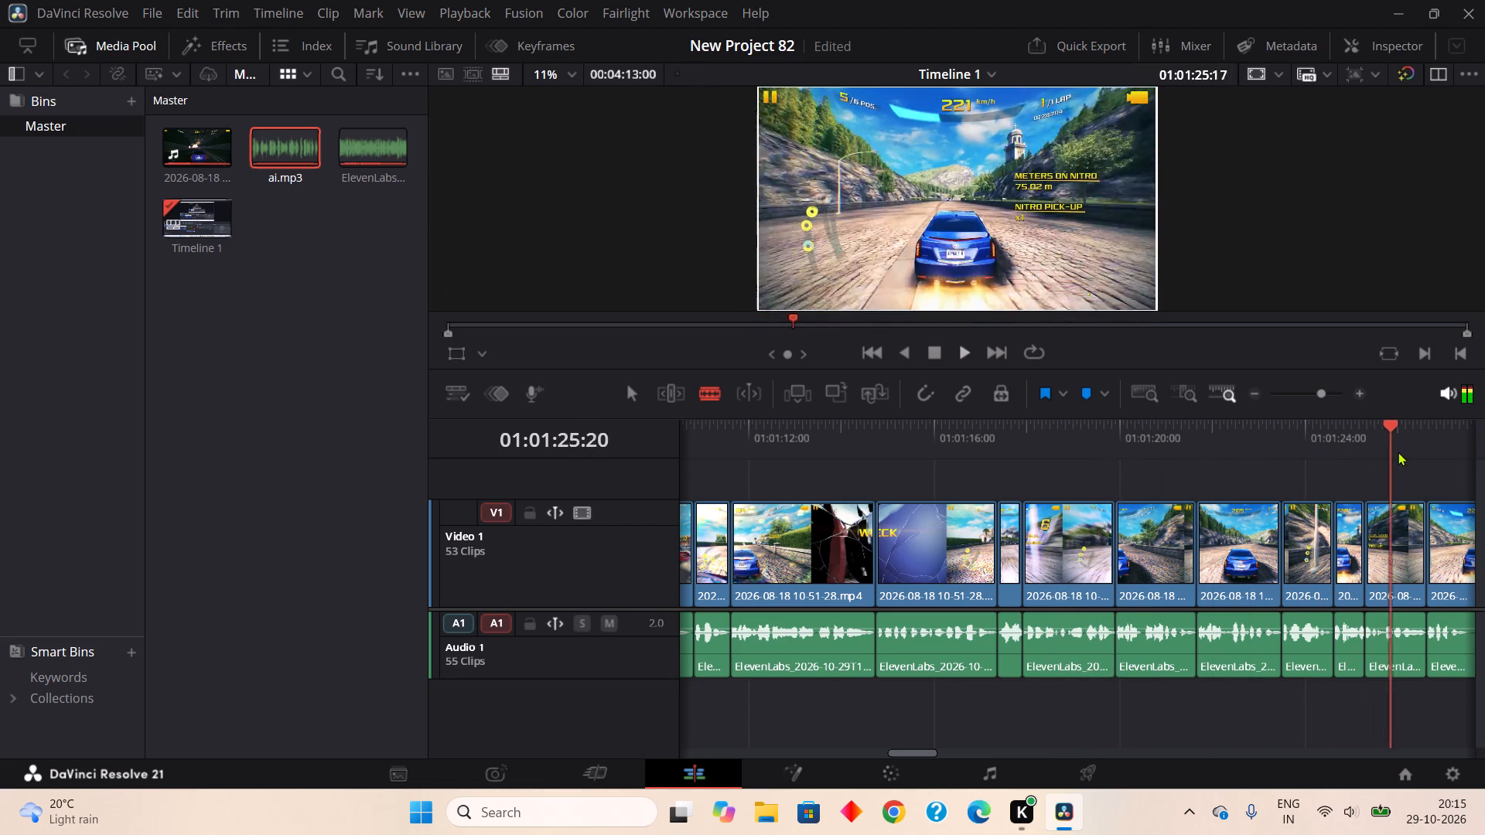
drag(1398, 452, 1456, 459)
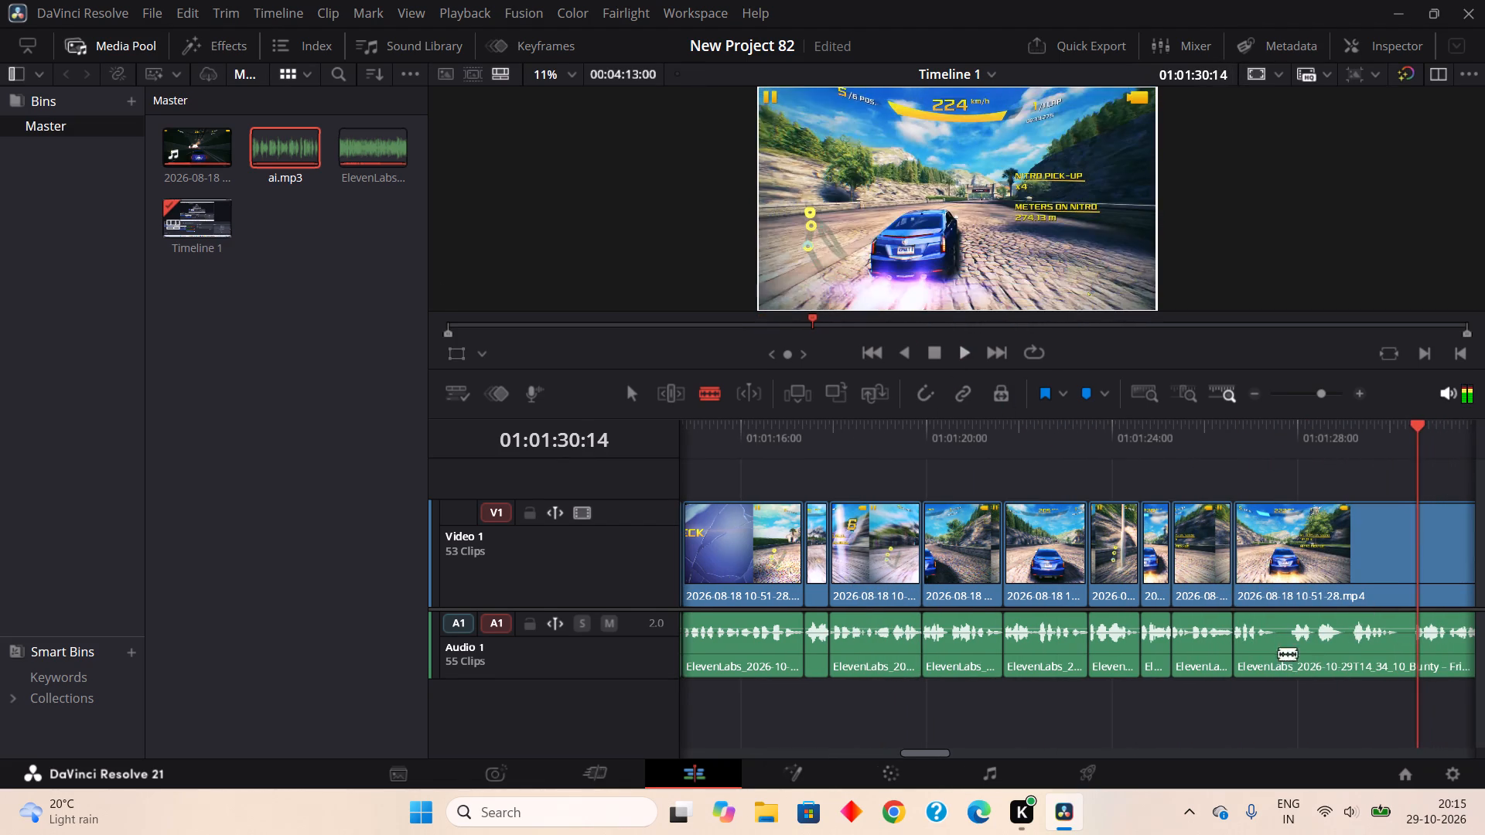
click(1271, 663)
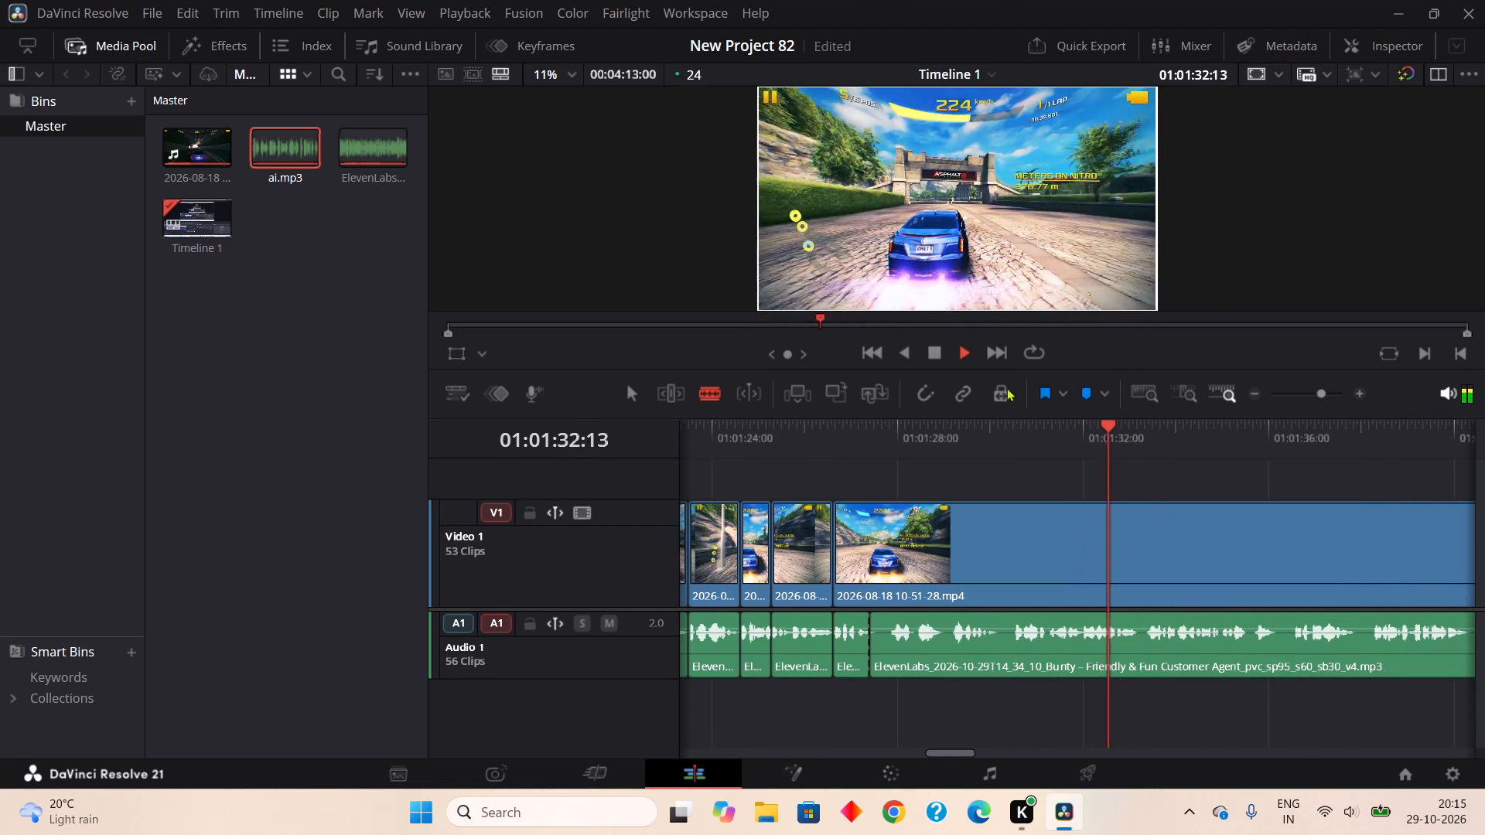
click(937, 360)
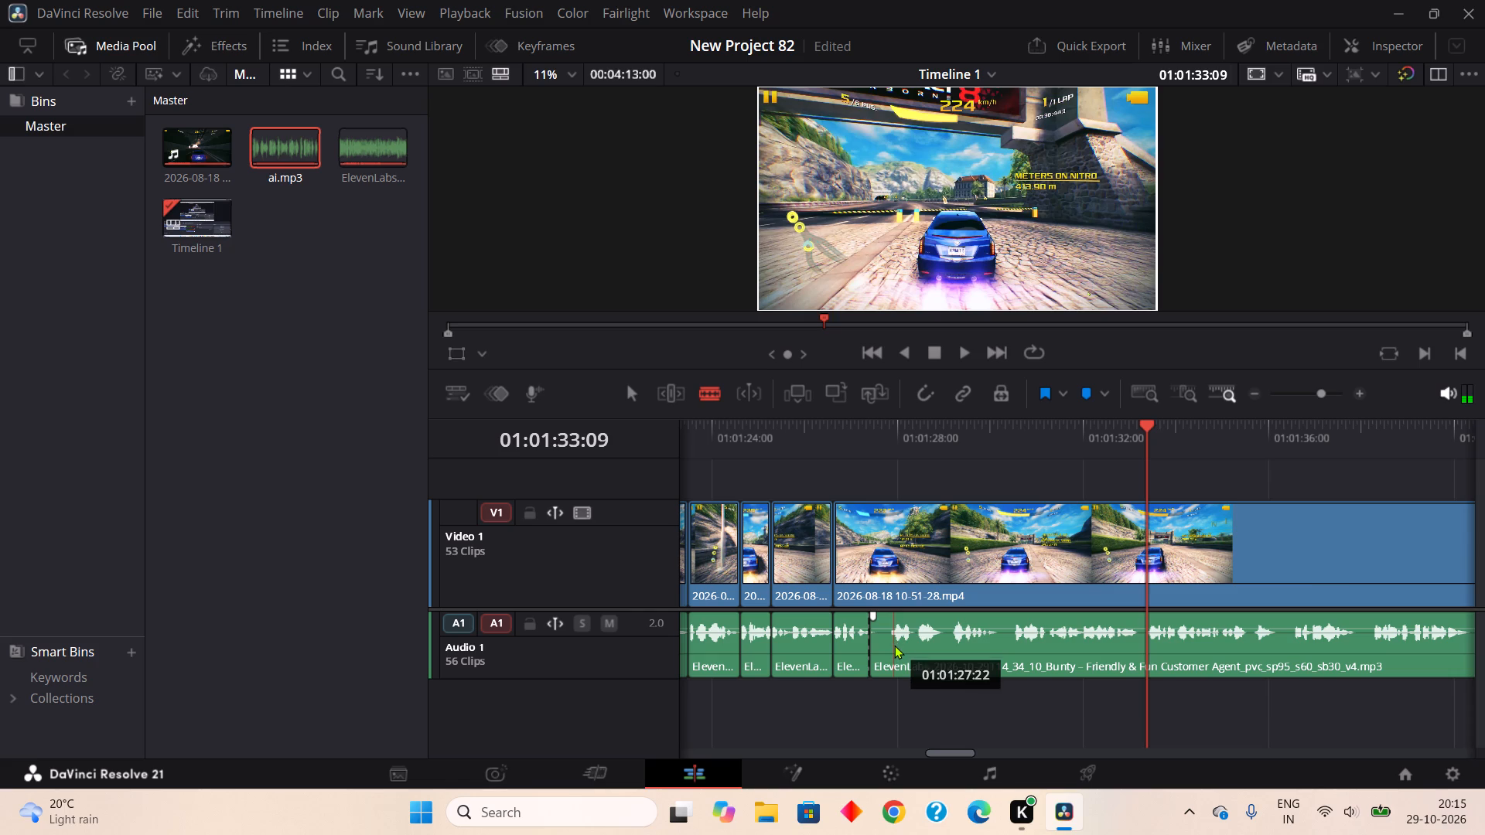
click(891, 653)
right_click(883, 647)
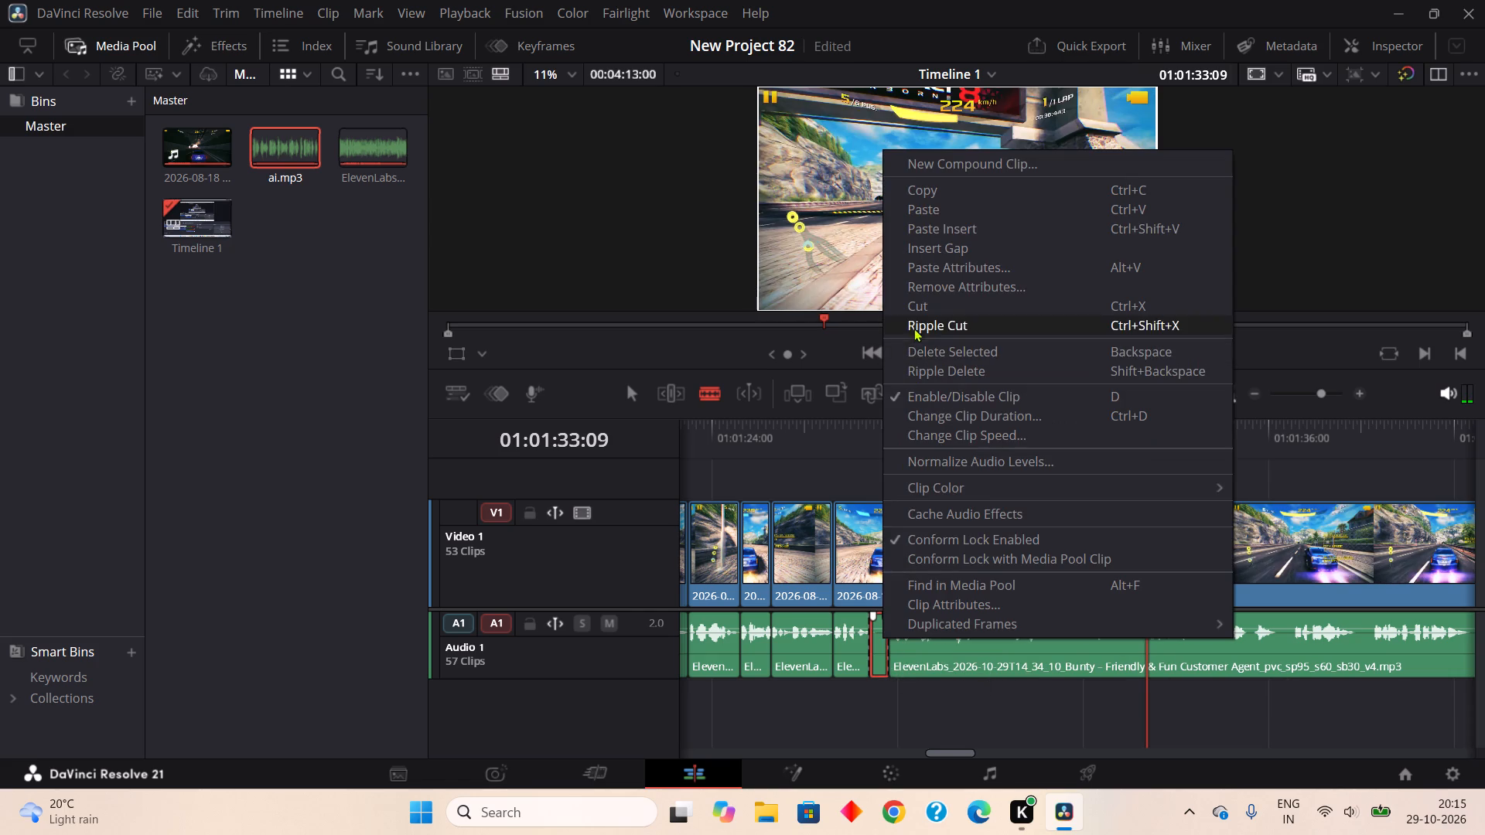
click(914, 323)
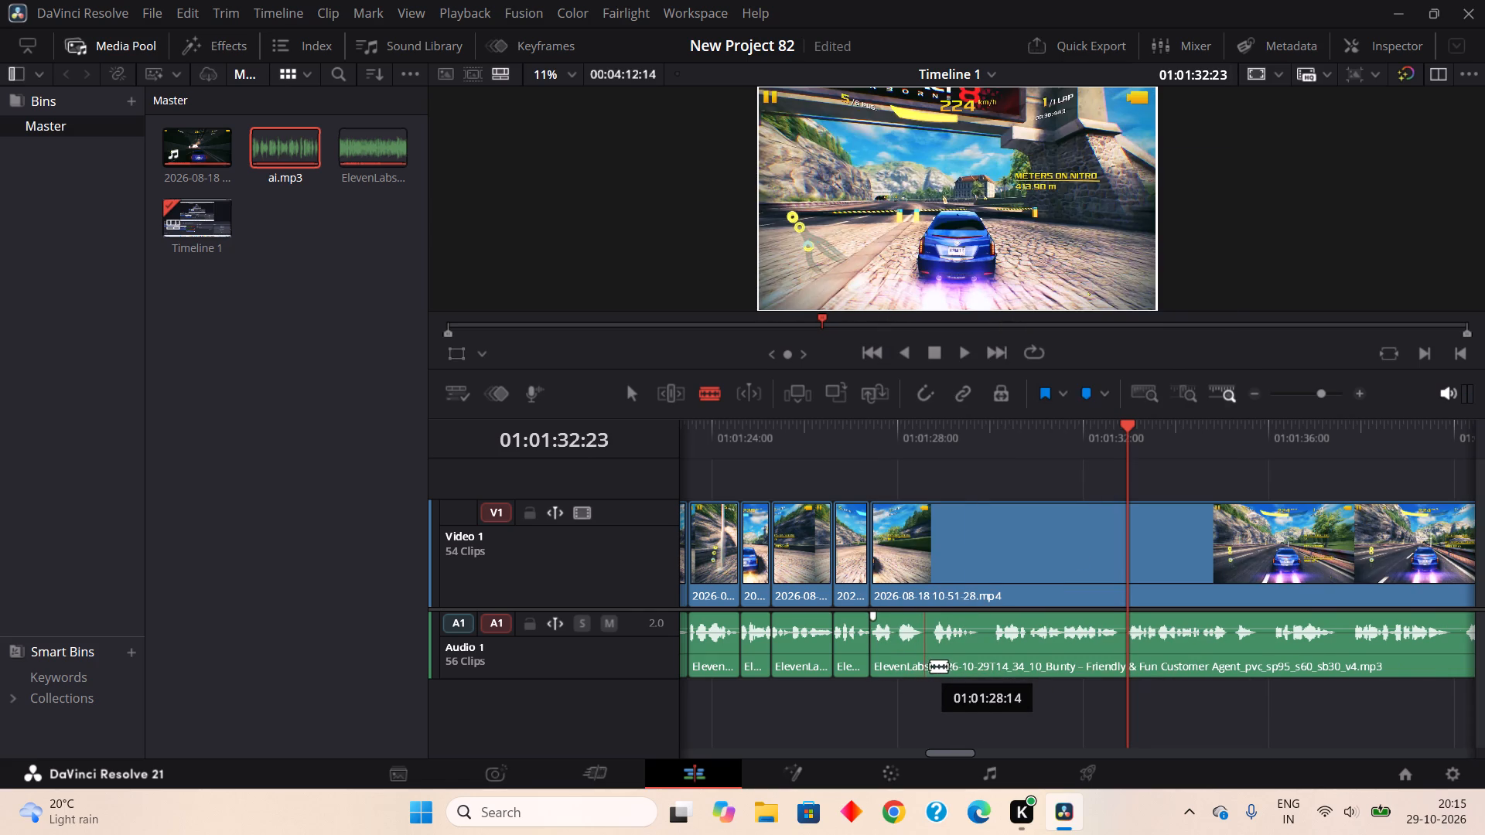
Blade out the very short pause in the ElevenLabs audio from about 01:01:28:14 to 01:01:28:17 and Ripple Cut it.
click(930, 666)
click(926, 668)
right_click(926, 668)
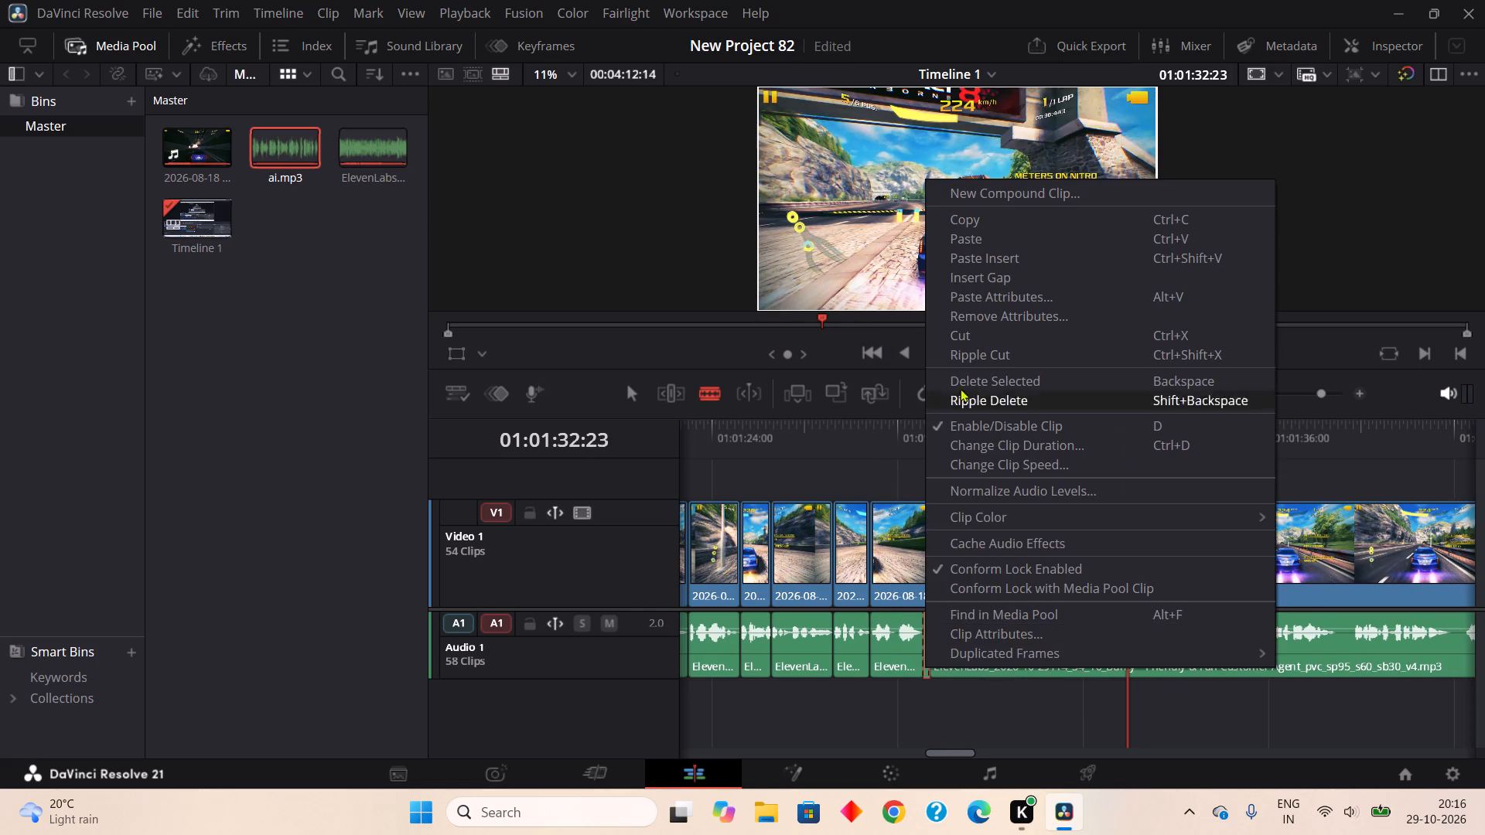
click(964, 355)
Blade out the pause in the ElevenLabs audio from about 01:01:29:15 to 01:01:29:23 and Ripple Cut it.
click(973, 670)
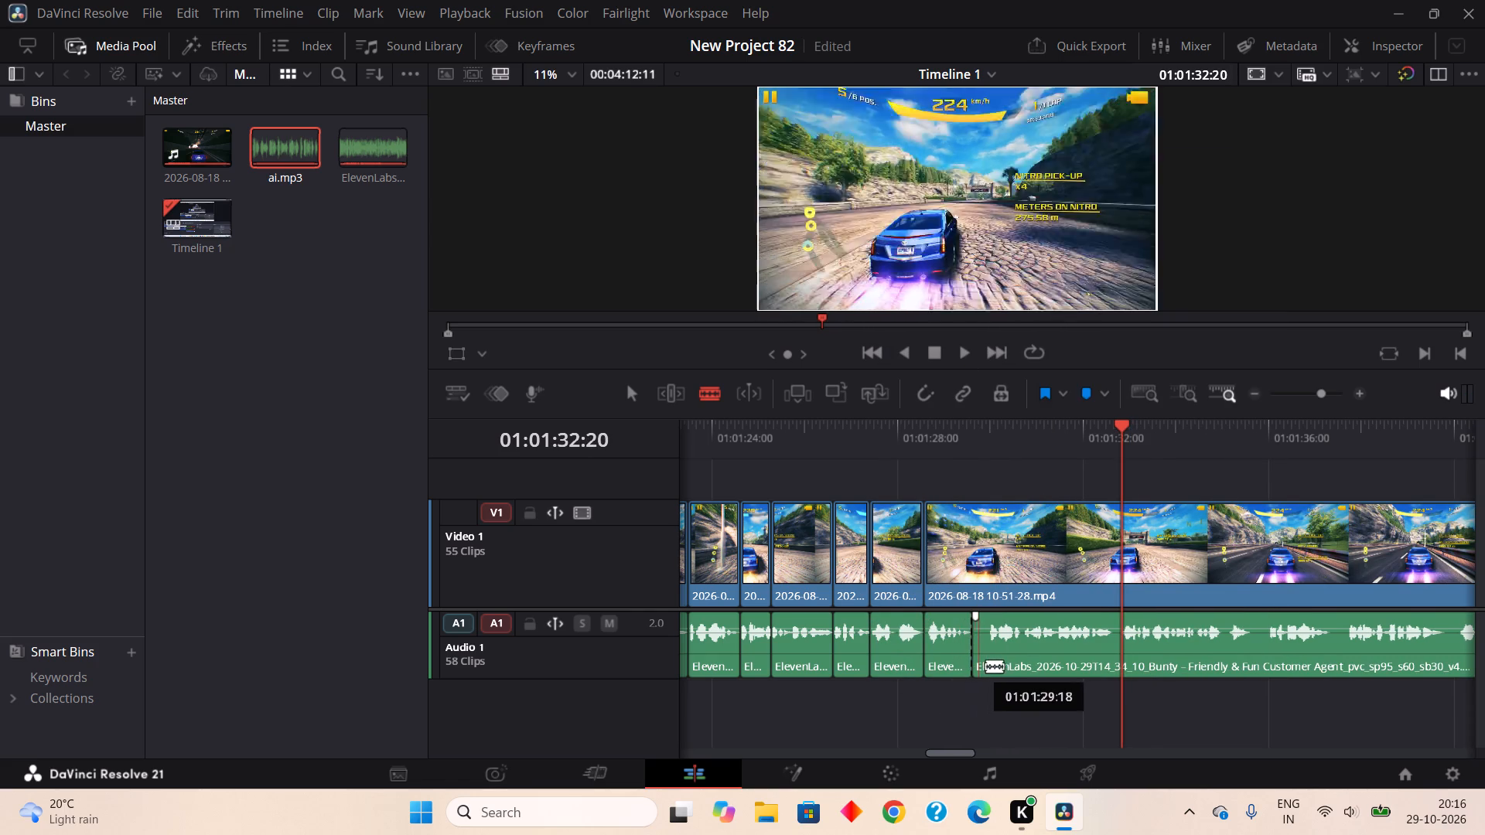
click(988, 666)
right_click(978, 666)
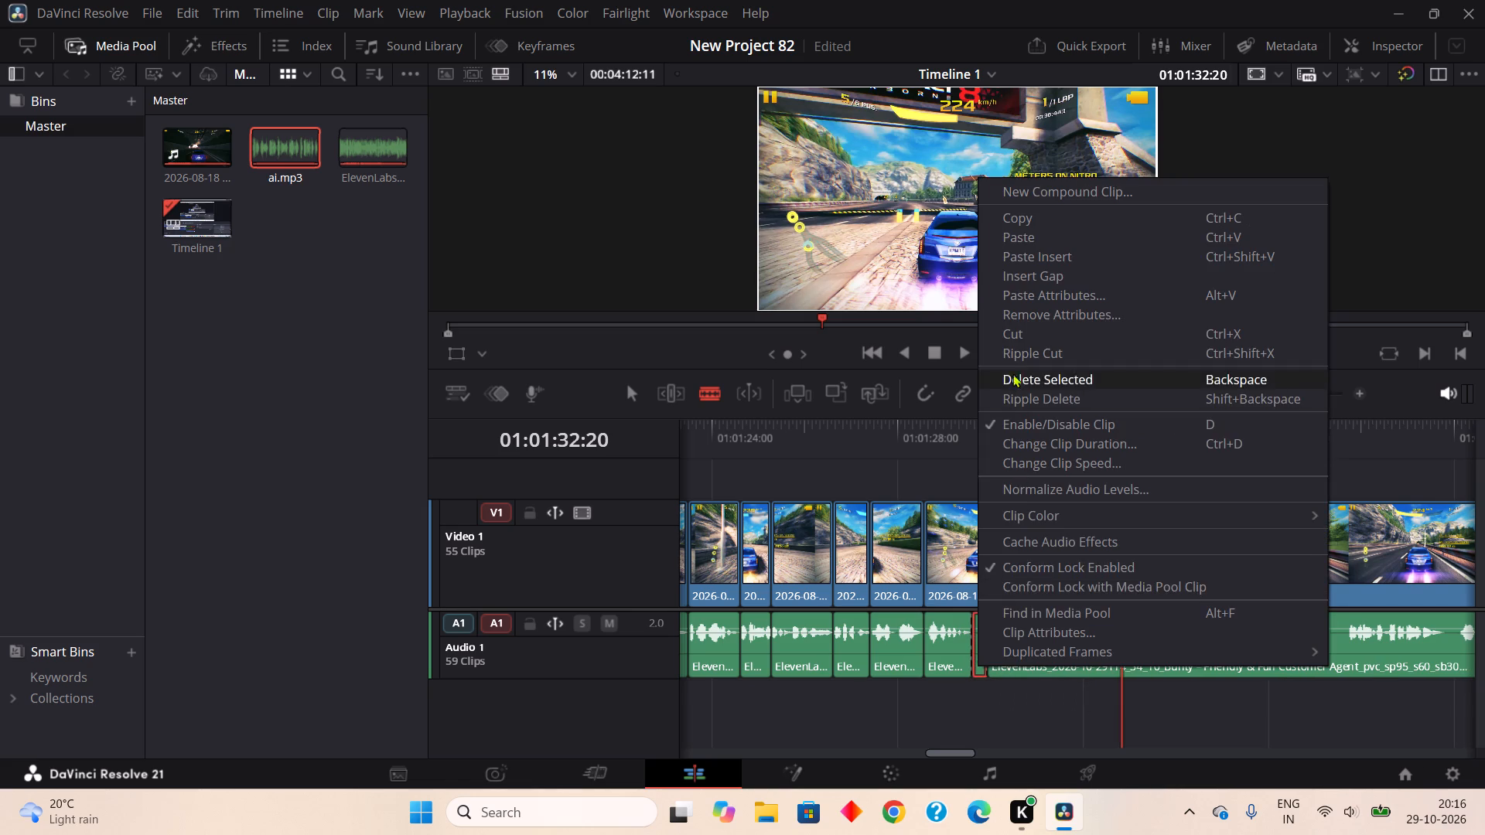
click(1012, 356)
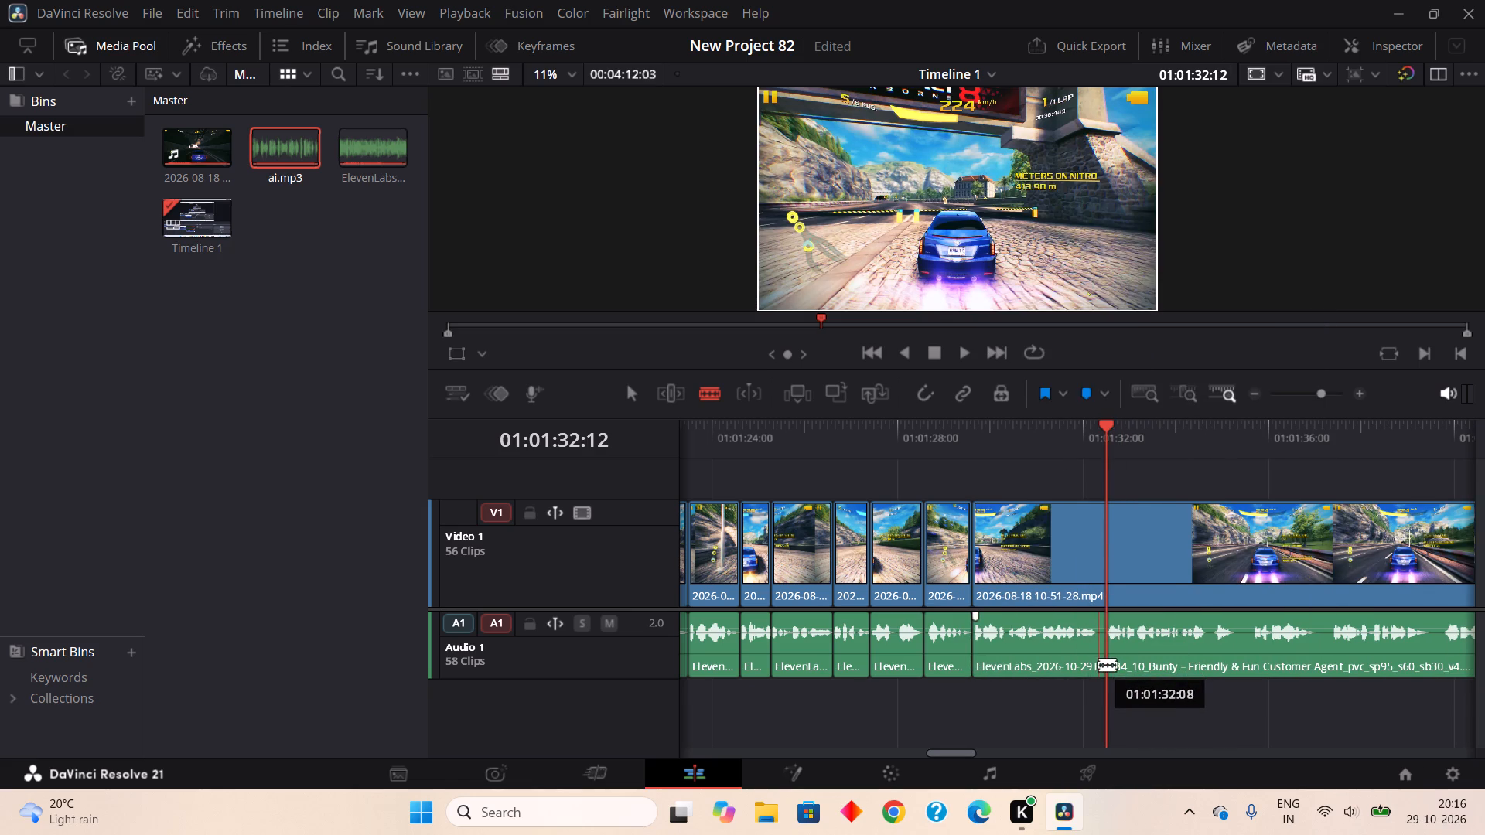
Blade out the very short pause in the ElevenLabs audio from about 01:01:32:06 to 01:01:32:11 and Ripple Cut it.
click(1096, 667)
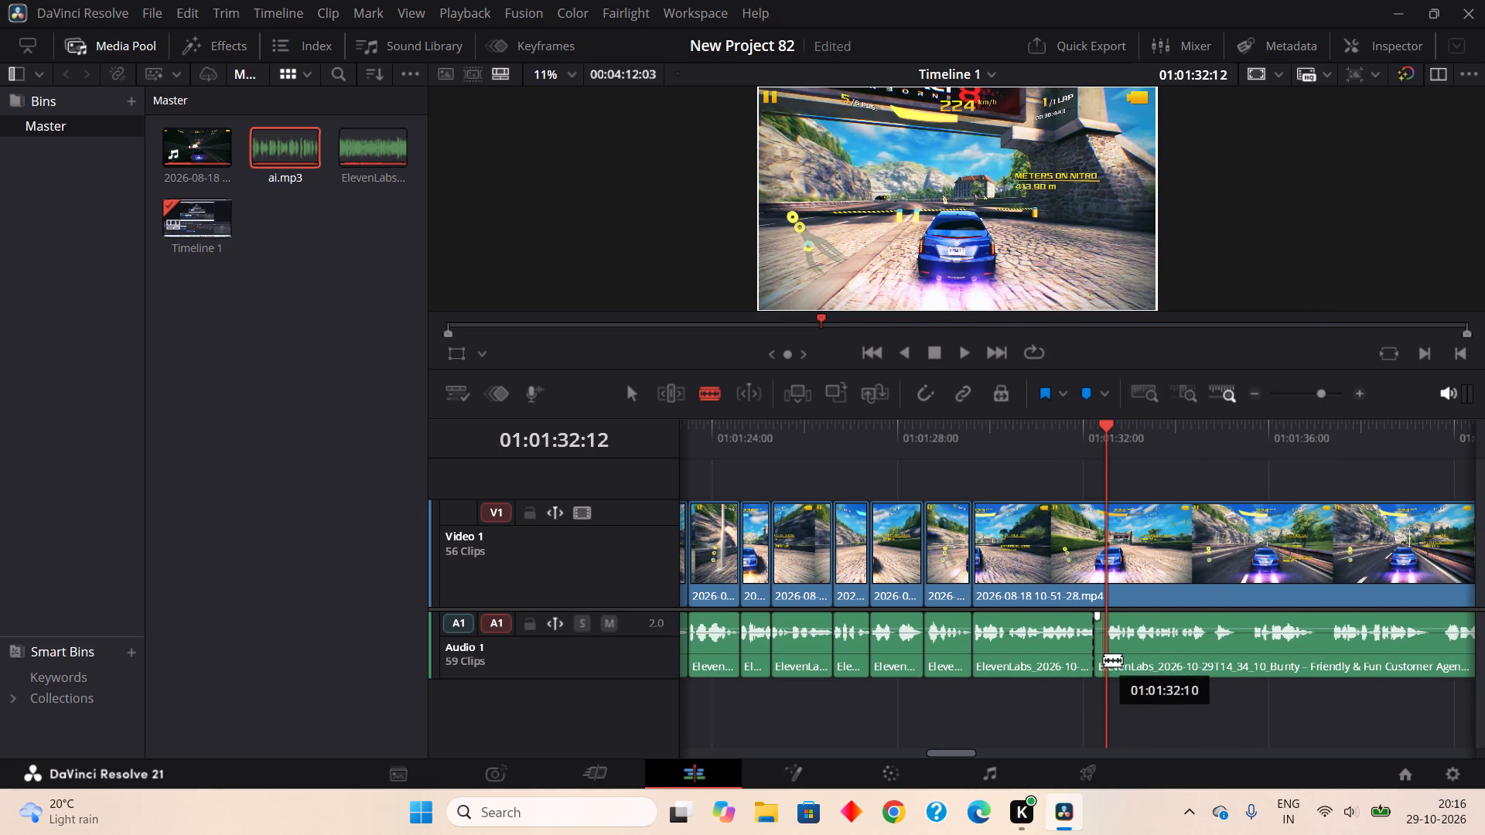
click(1105, 661)
right_click(1100, 658)
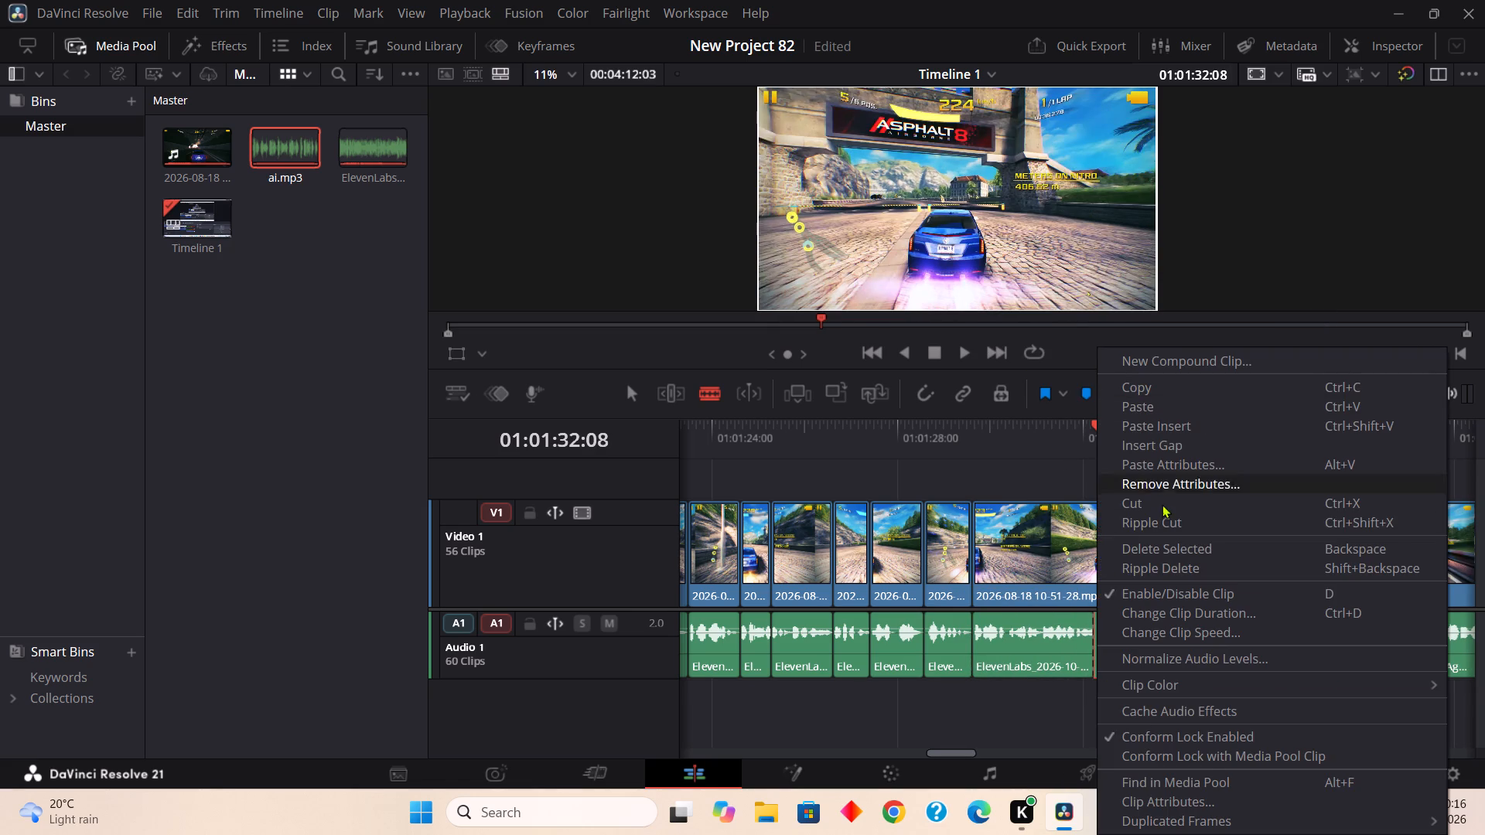
click(1159, 523)
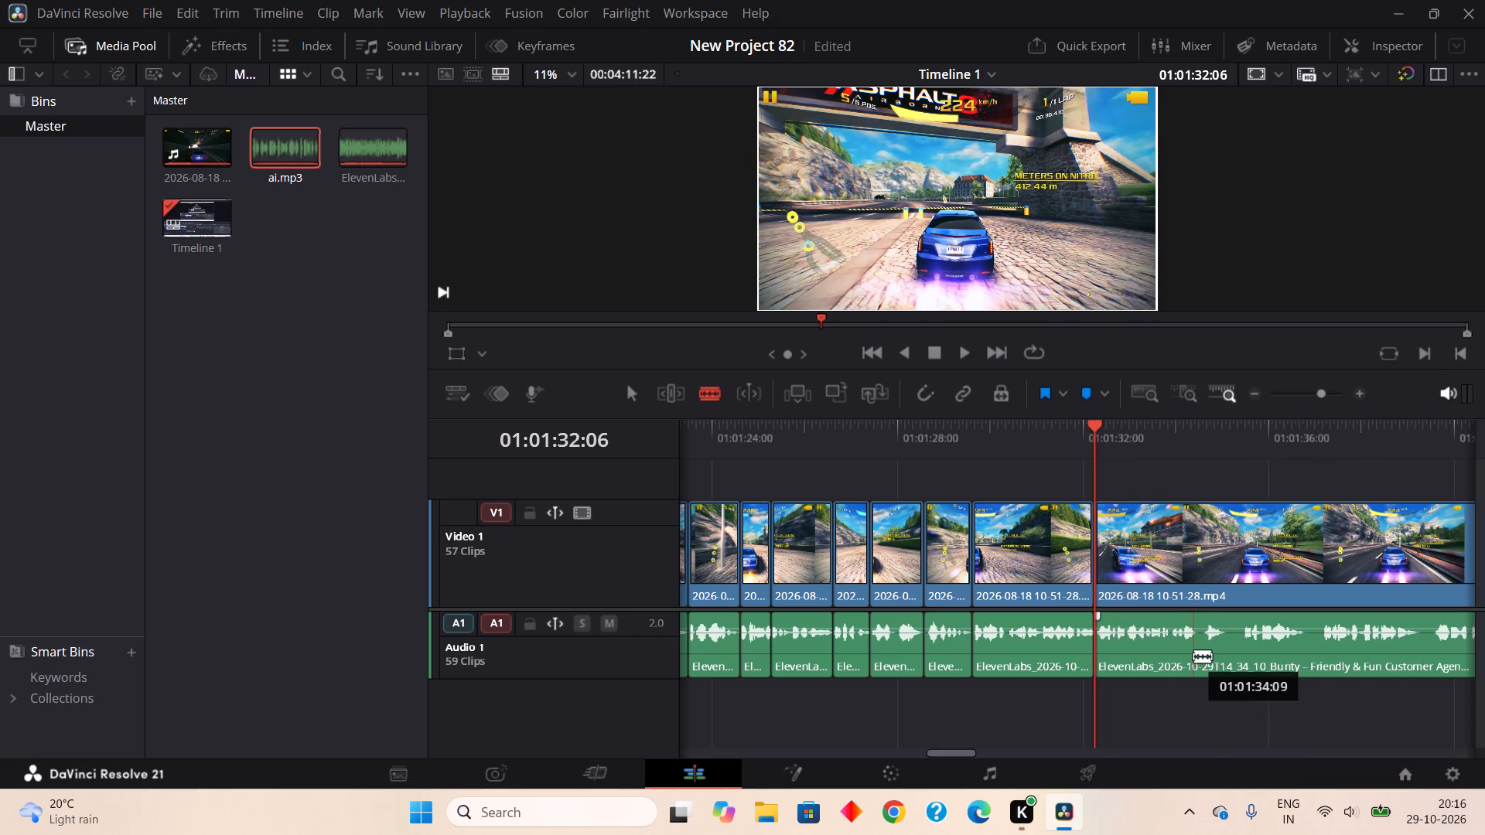
Blade out the very short pause in the ElevenLabs audio from about 01:01:34:10 to 01:01:34:14 and Ripple Cut it.
click(1196, 657)
click(1204, 651)
right_click(1198, 653)
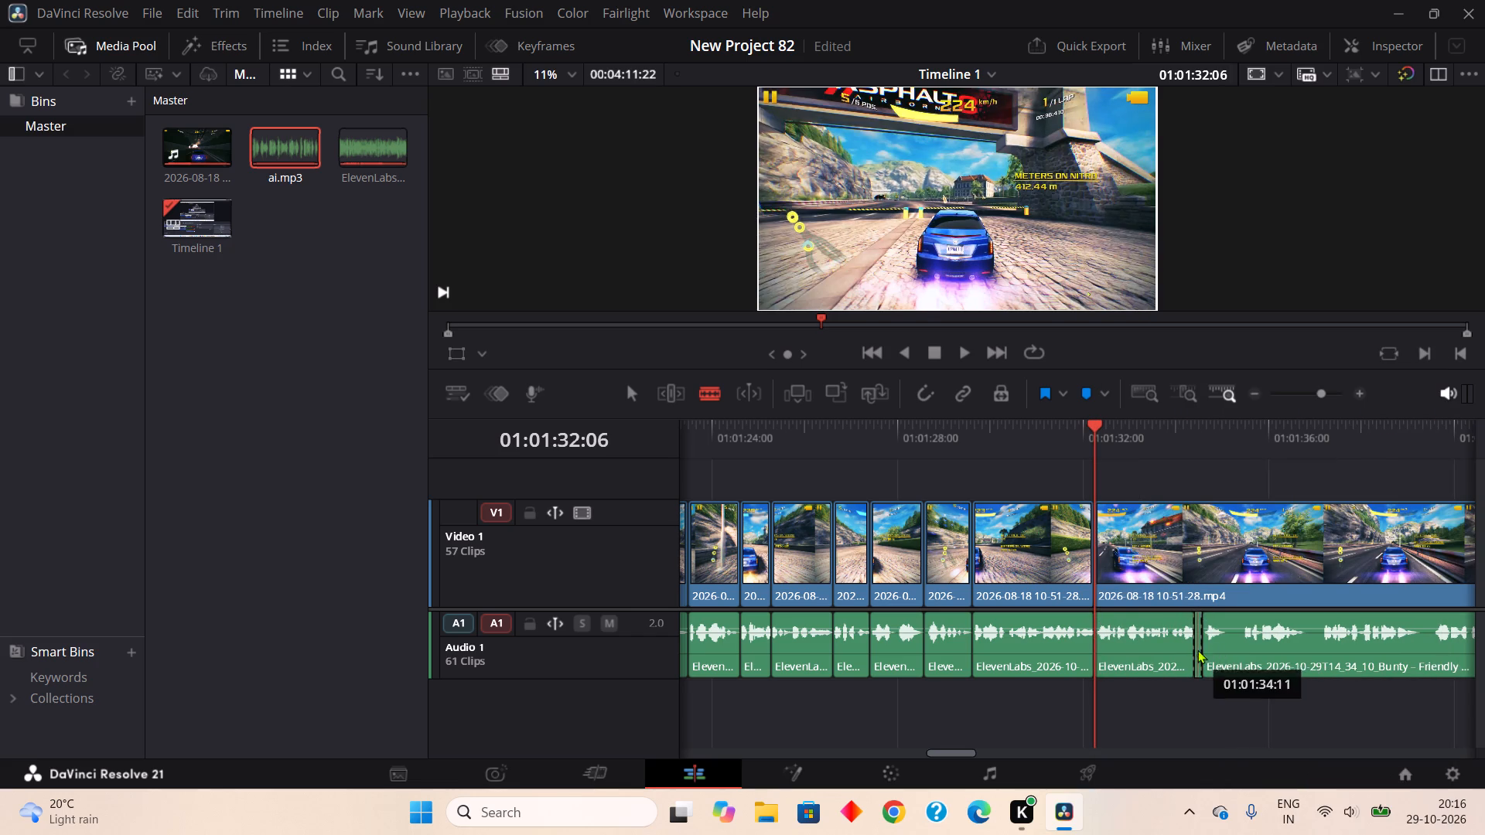
click(1172, 335)
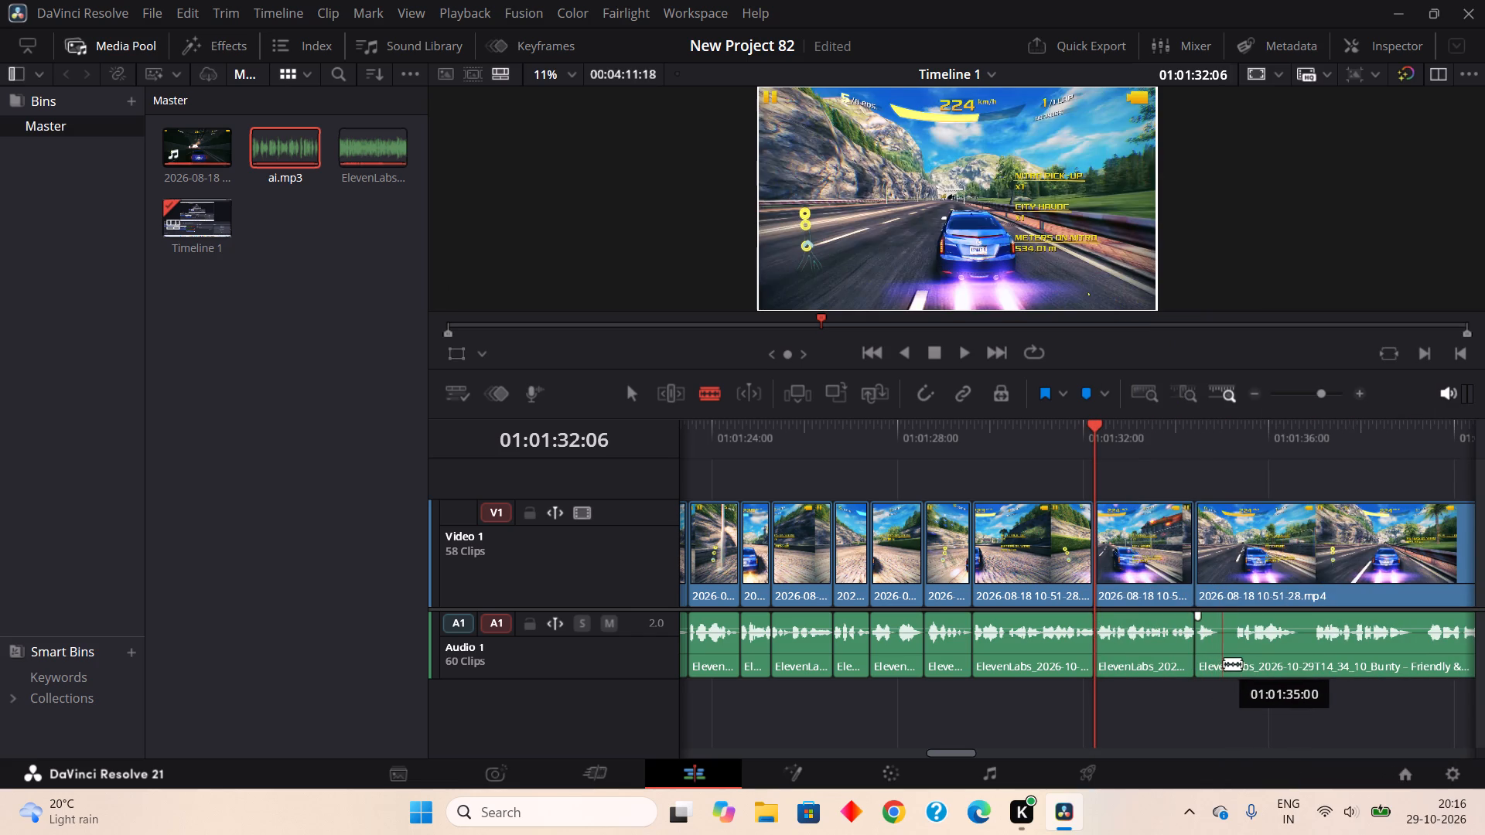
Blade out the pause in the ElevenLabs audio from about 01:01:34:22 to 01:01:35:06 and Ripple Cut it.
click(1219, 666)
click(1234, 660)
right_click(1229, 660)
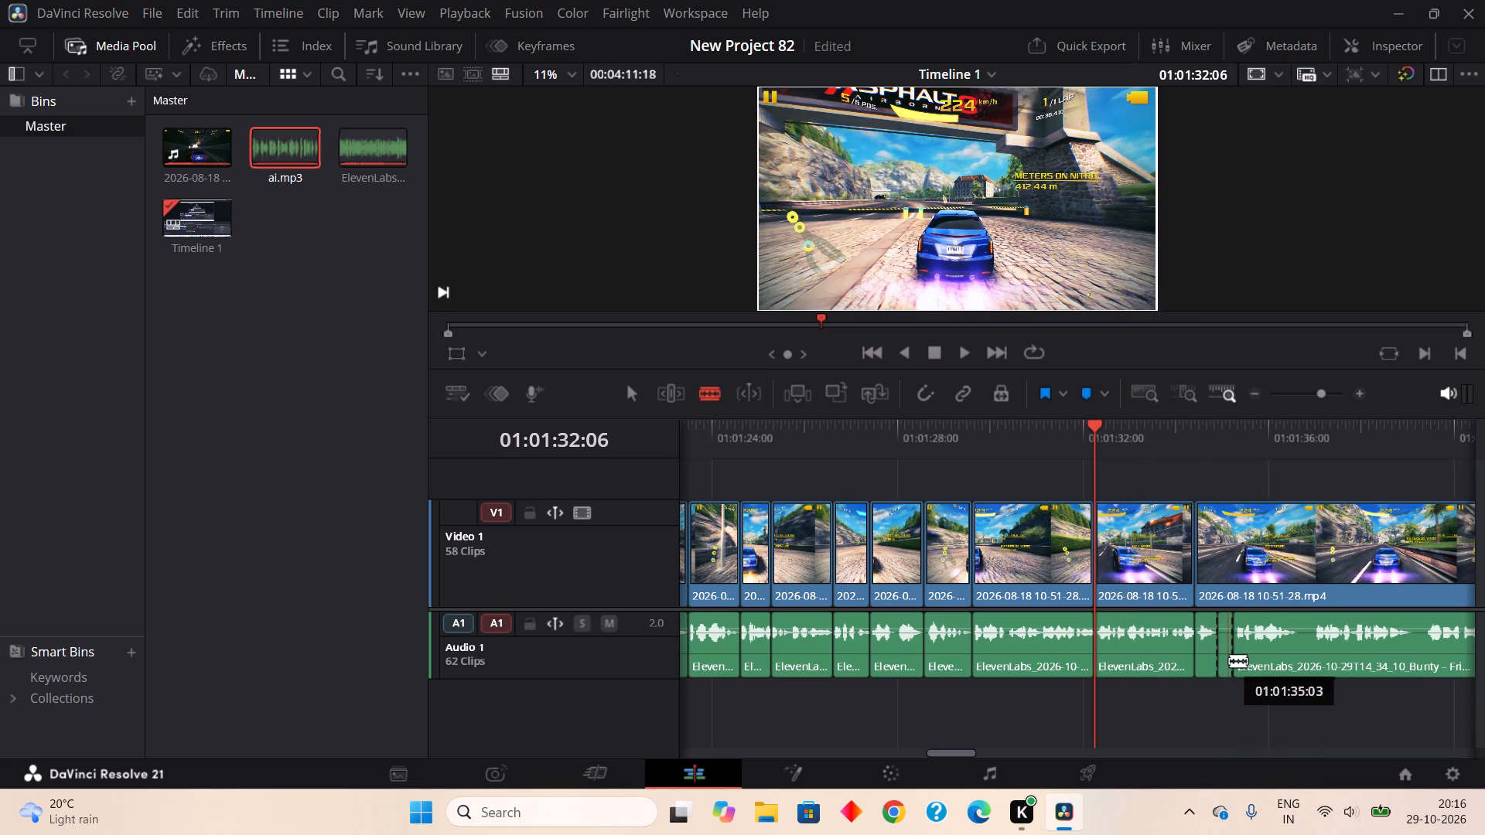
click(1188, 337)
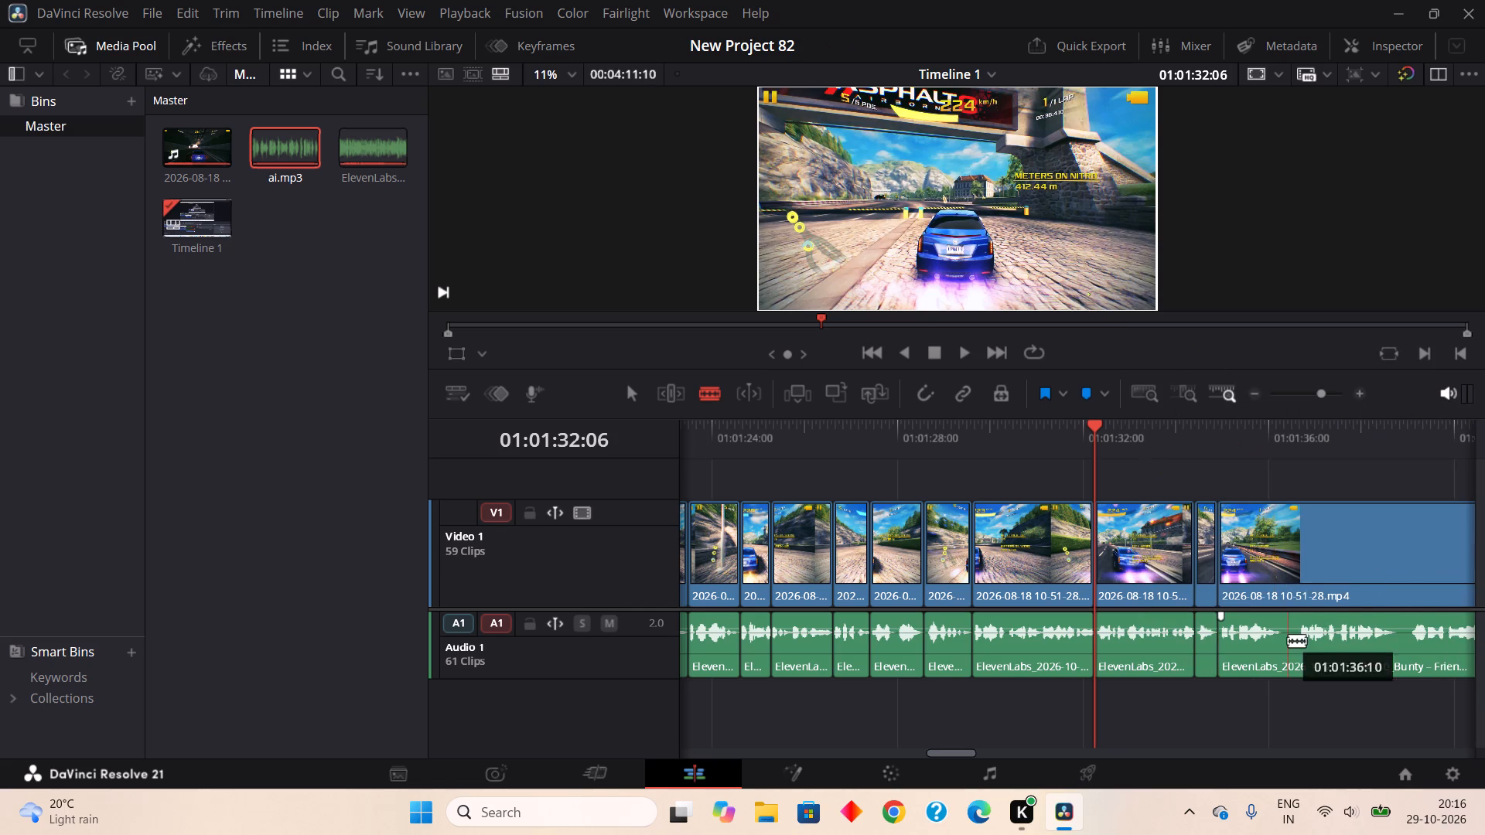
Blade out the pause in the ElevenLabs audio from about 01:01:36:05 to 01:01:36:16 and Ripple Cut it.
click(1279, 650)
click(1301, 660)
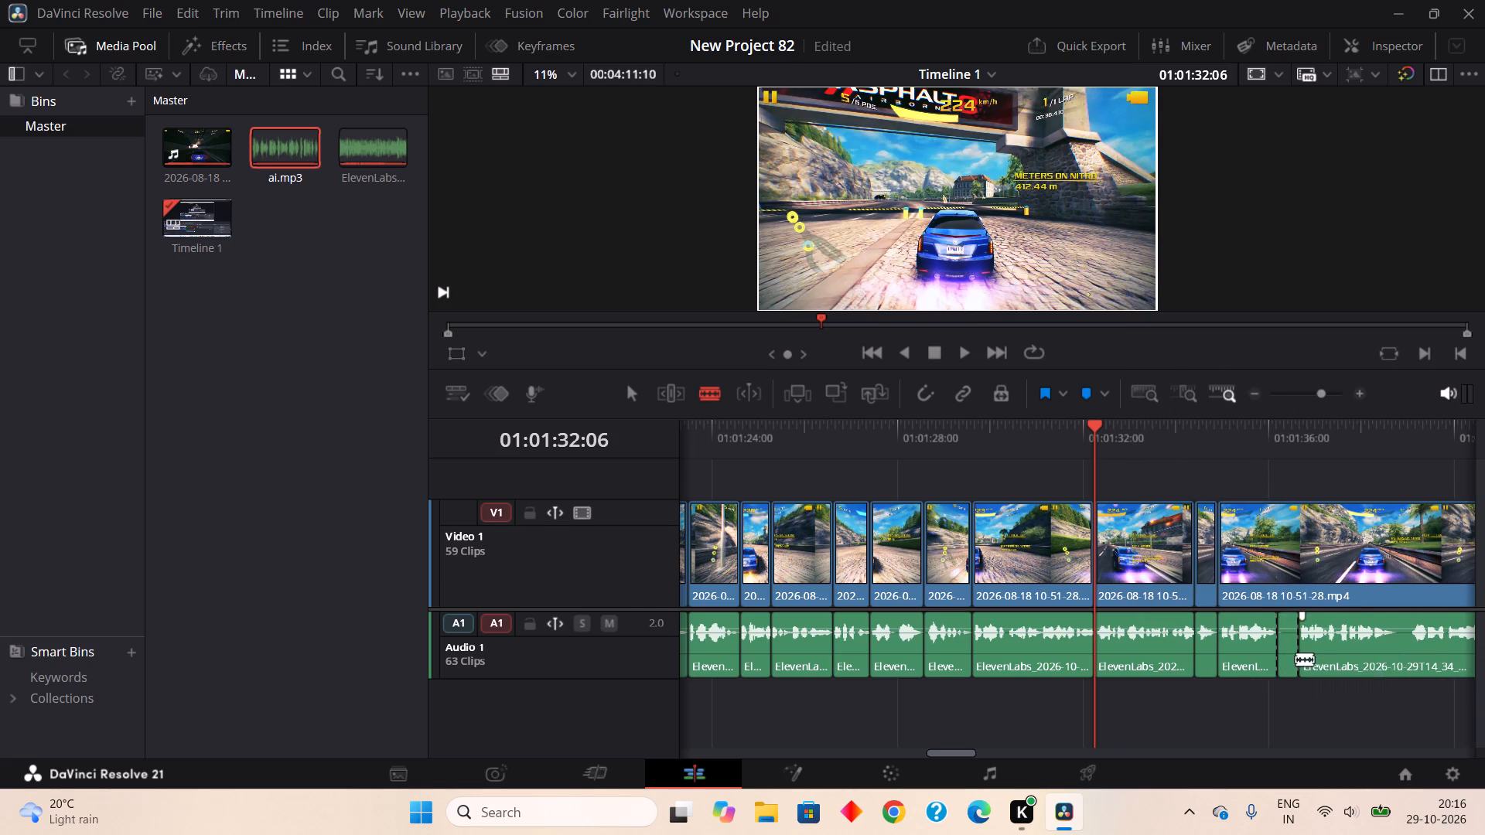
right_click(1293, 659)
click(1193, 344)
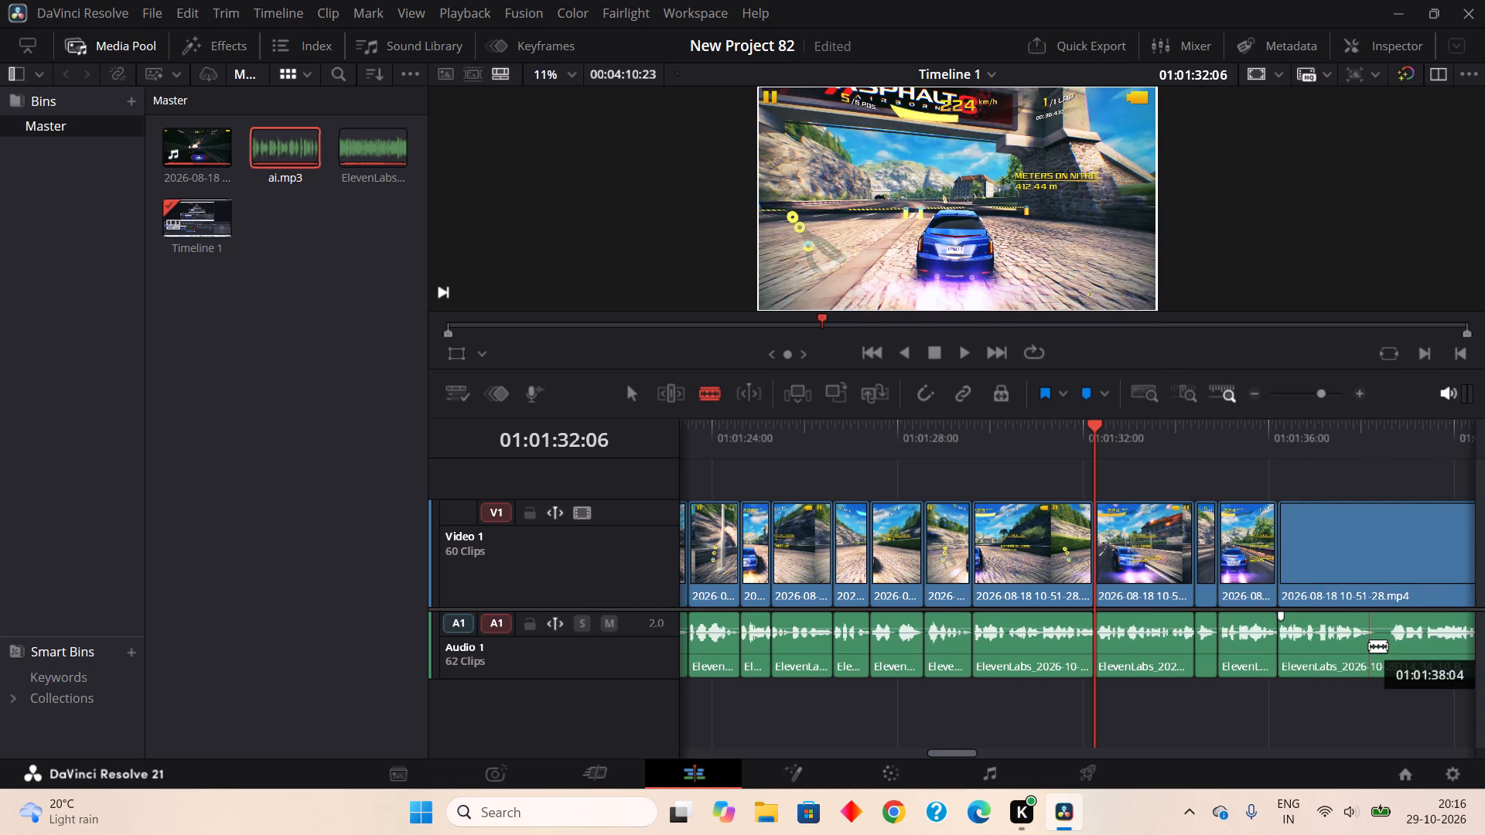
Blade out the pause in the ElevenLabs audio from about 01:01:38:07 to 01:01:38:15 and Ripple Cut it.
click(1375, 659)
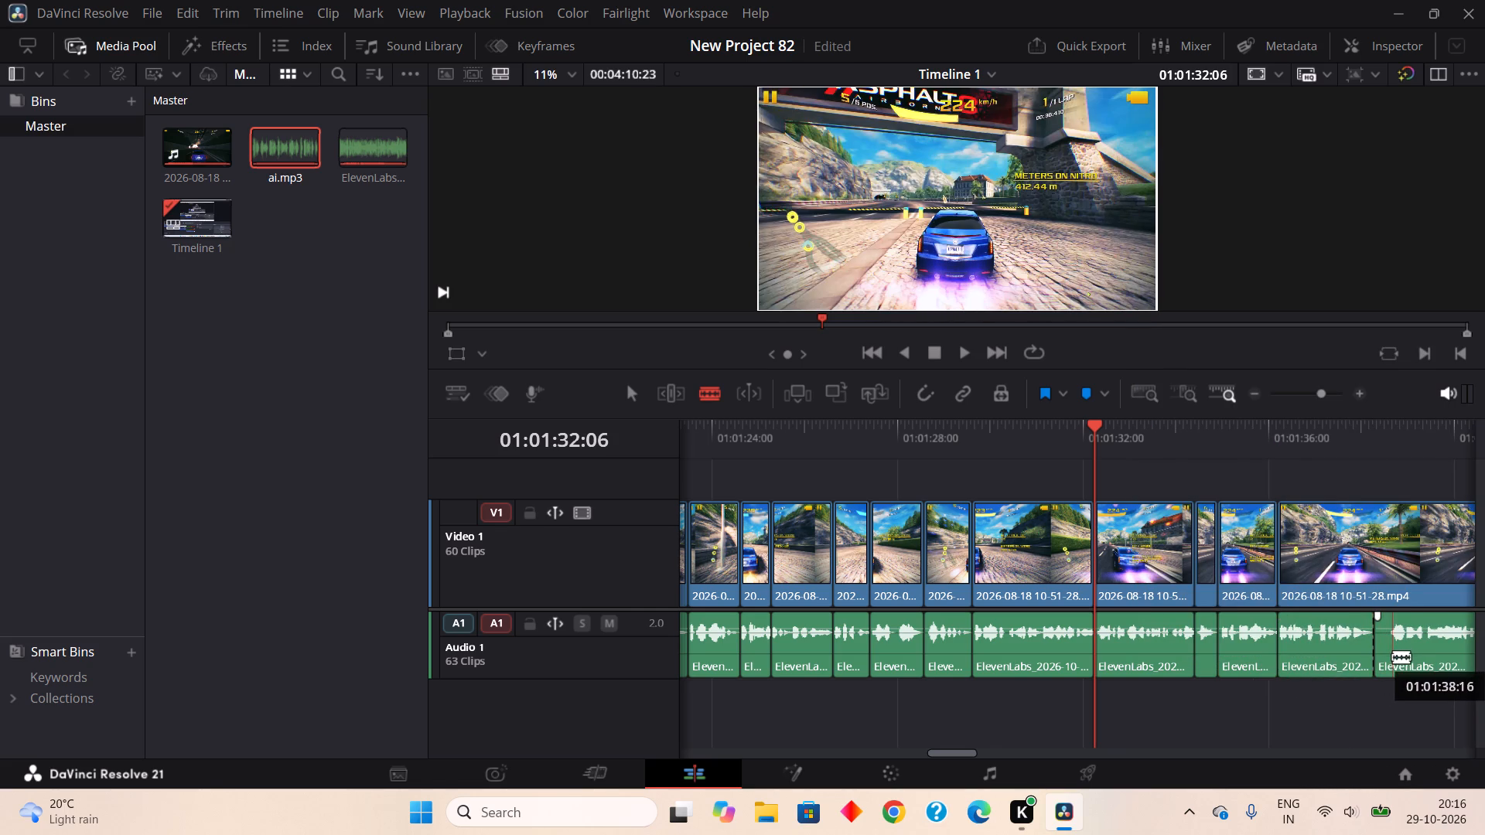
click(1391, 660)
right_click(1385, 655)
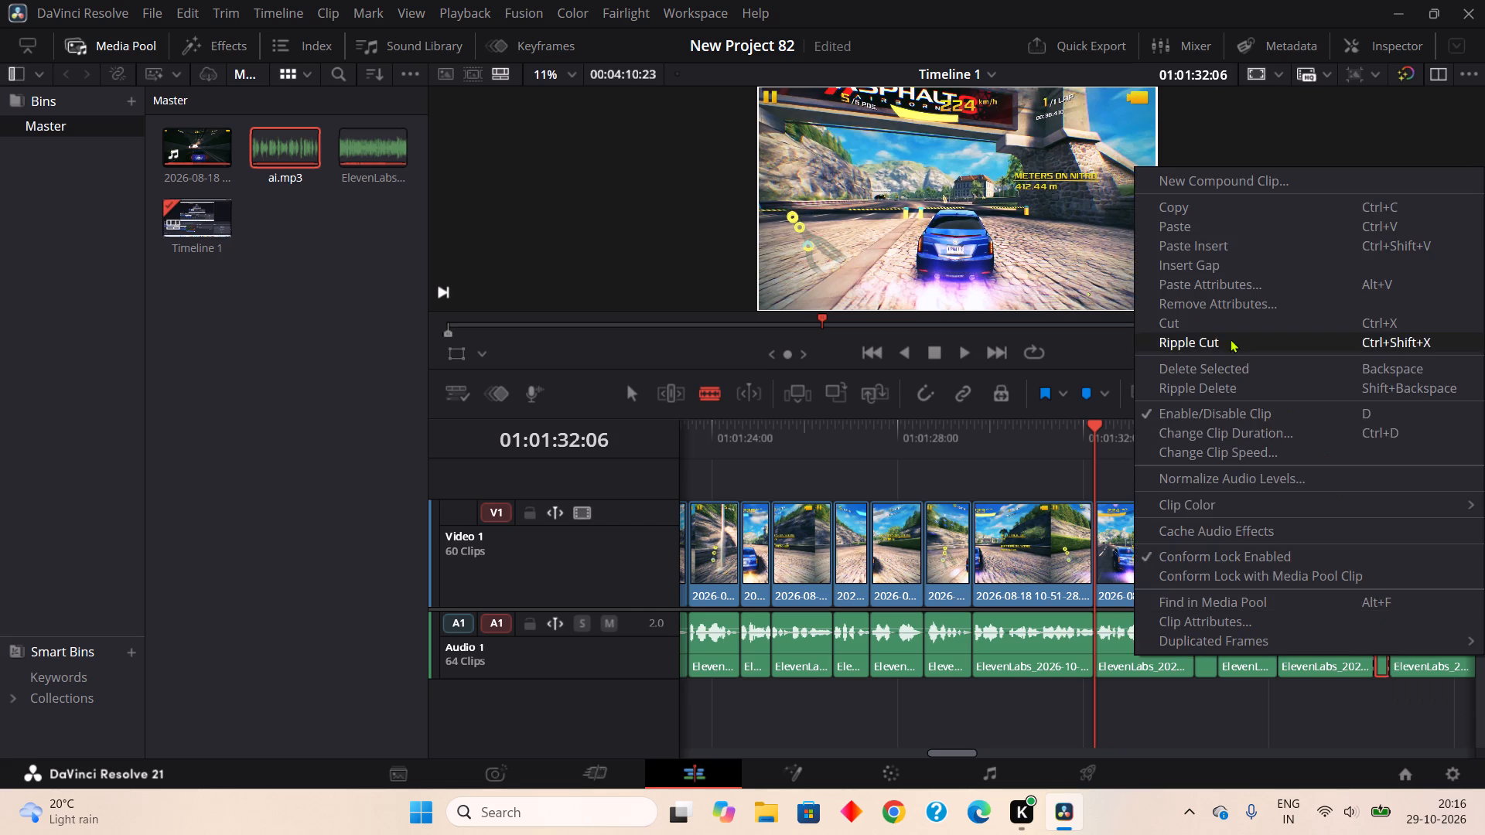
click(1230, 339)
Blade out the very short pause in the ElevenLabs audio from about 01:01:41:06 to 01:01:41:08 and Ripple Cut it.
drag(1108, 436, 1435, 445)
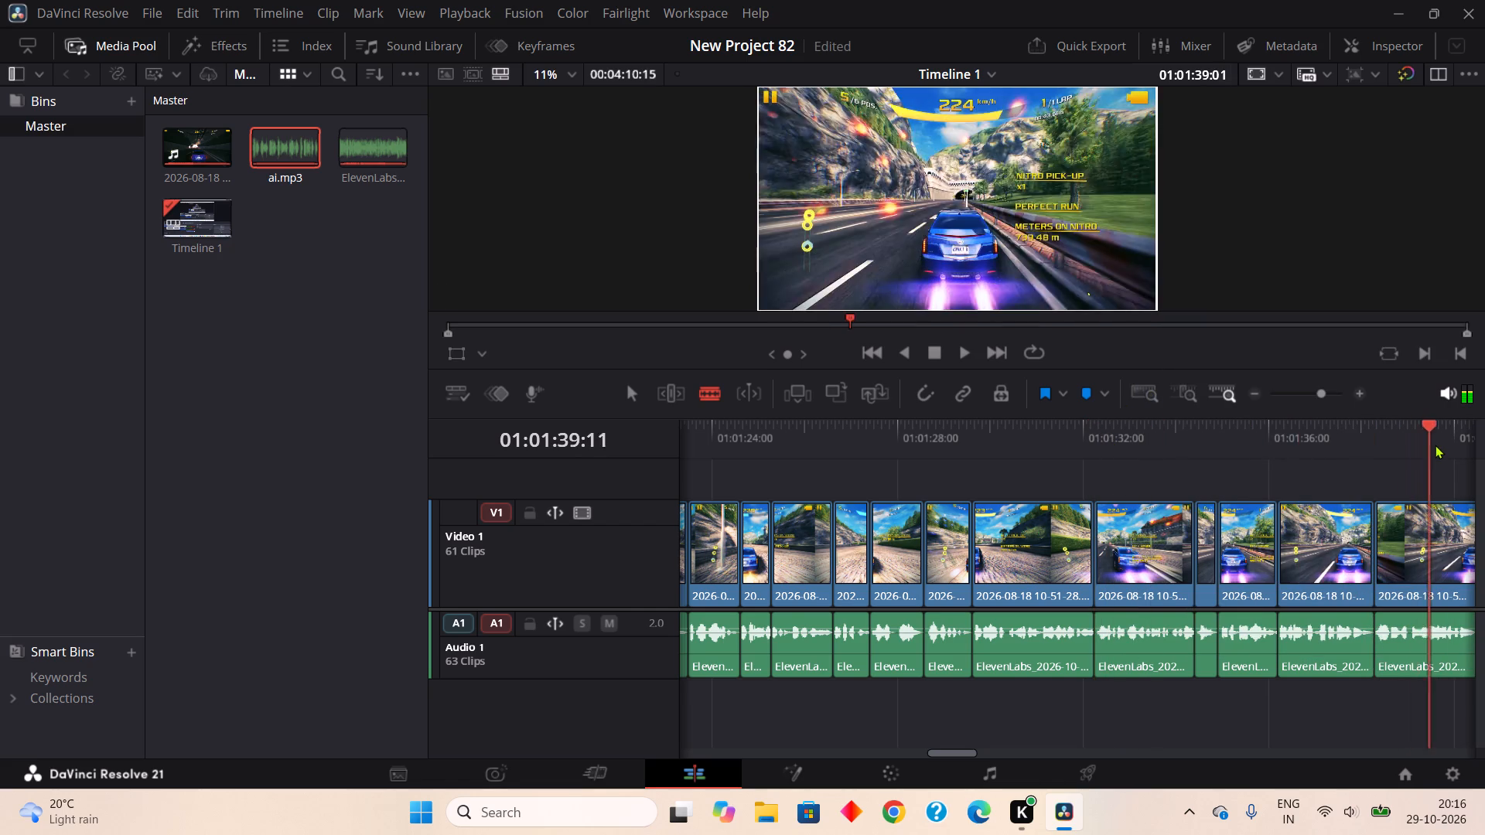
drag(1435, 445, 1465, 455)
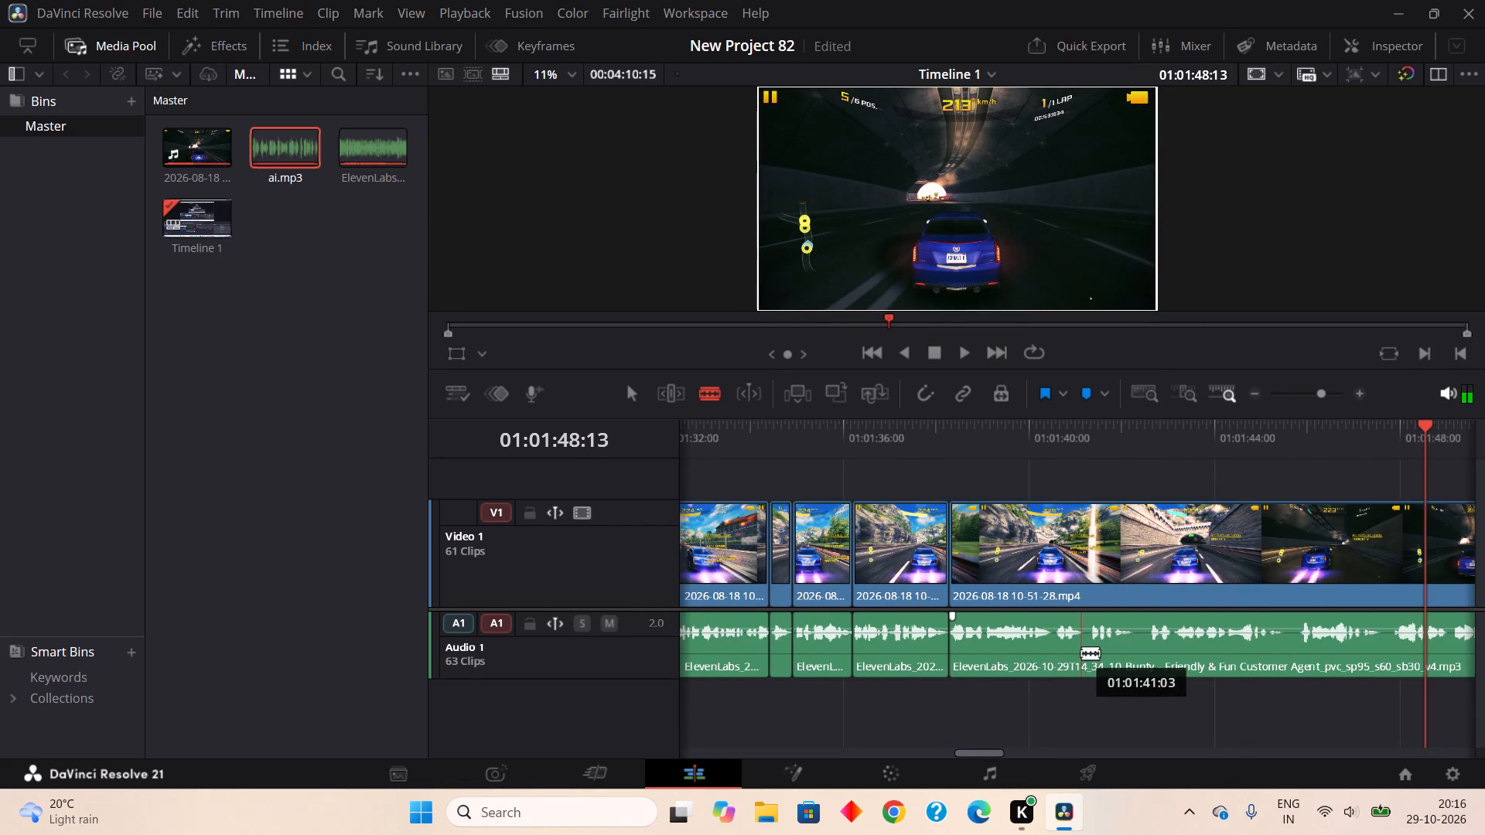
click(1087, 659)
click(1091, 656)
right_click(1091, 656)
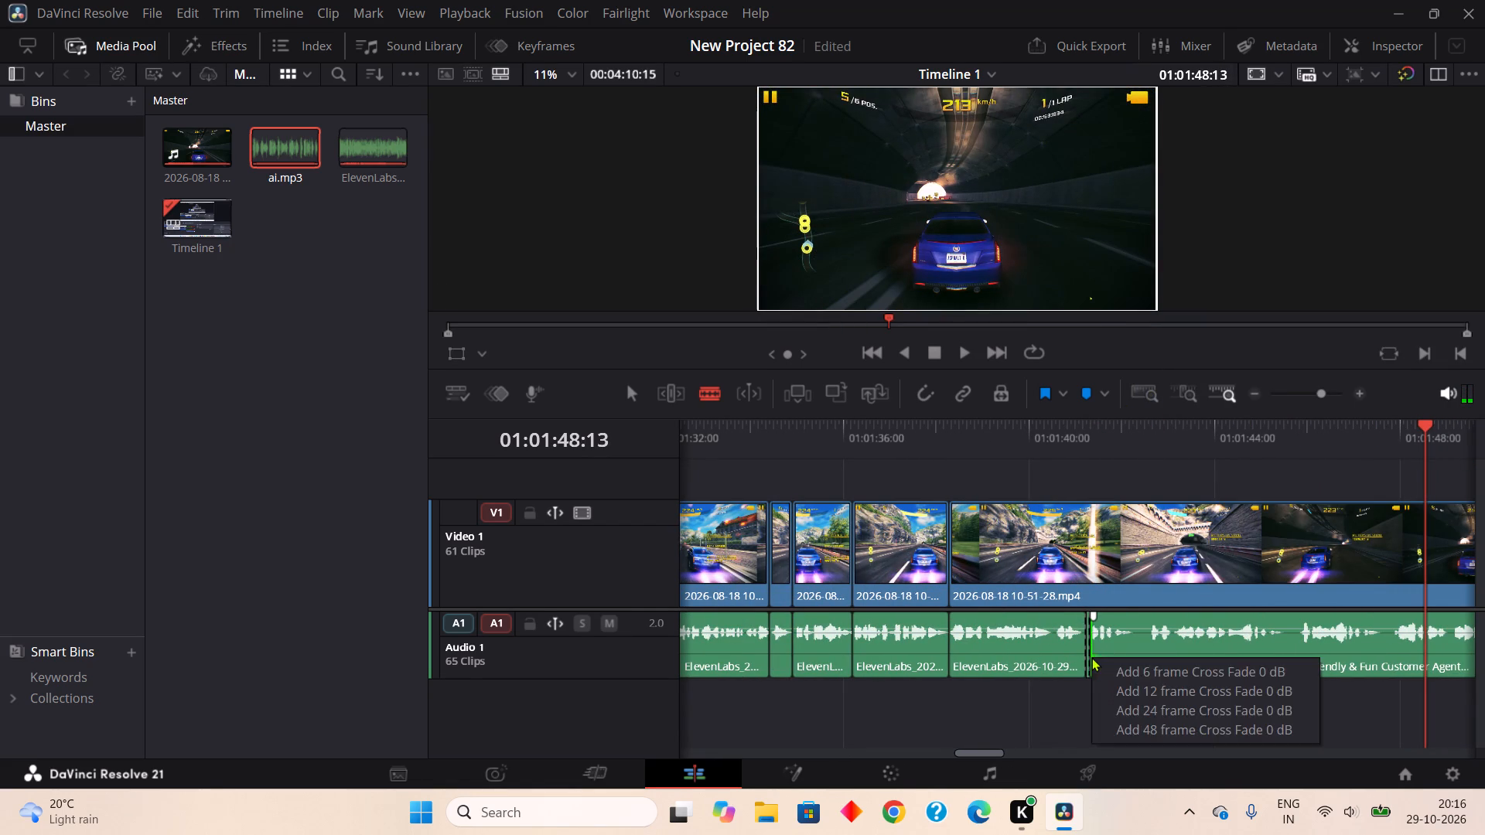
right_click(1089, 657)
click(1135, 339)
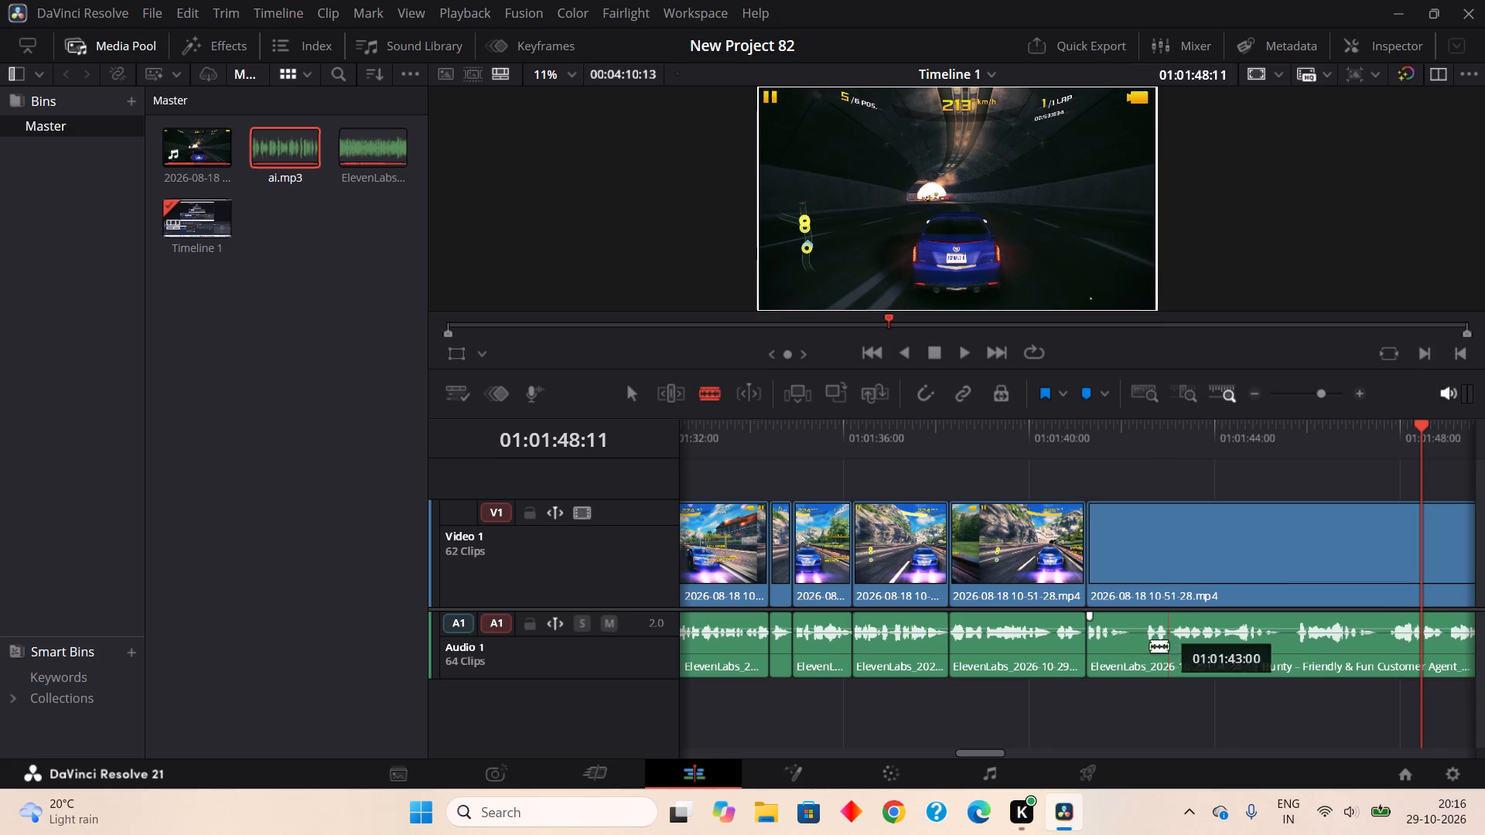
Blade out the pause in the ElevenLabs audio from about 01:01:42:03 to 01:01:42:13 and Ripple Cut it.
click(1128, 659)
click(1147, 658)
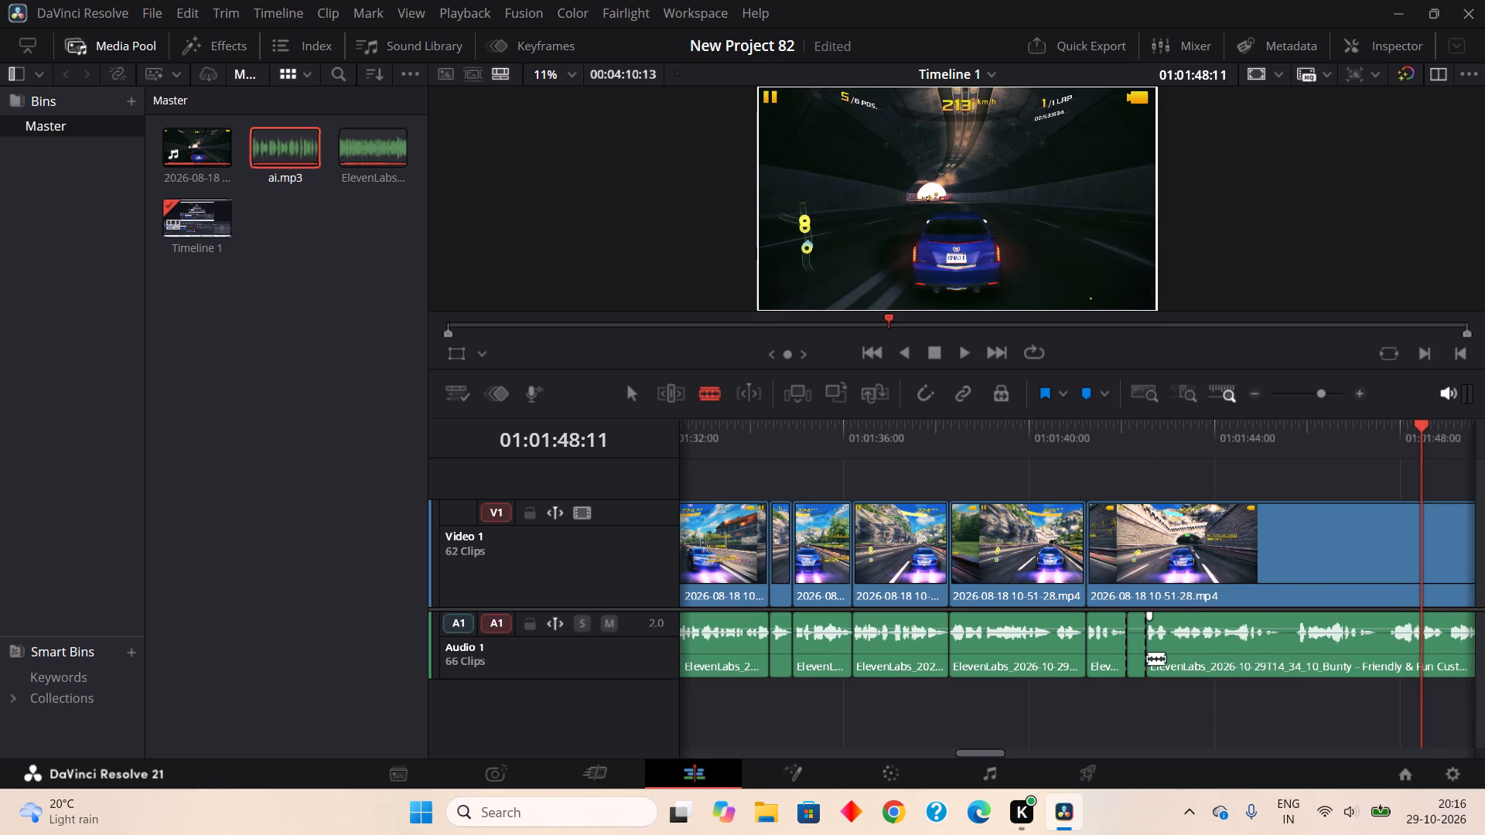
right_click(1147, 658)
right_click(1141, 659)
click(1179, 349)
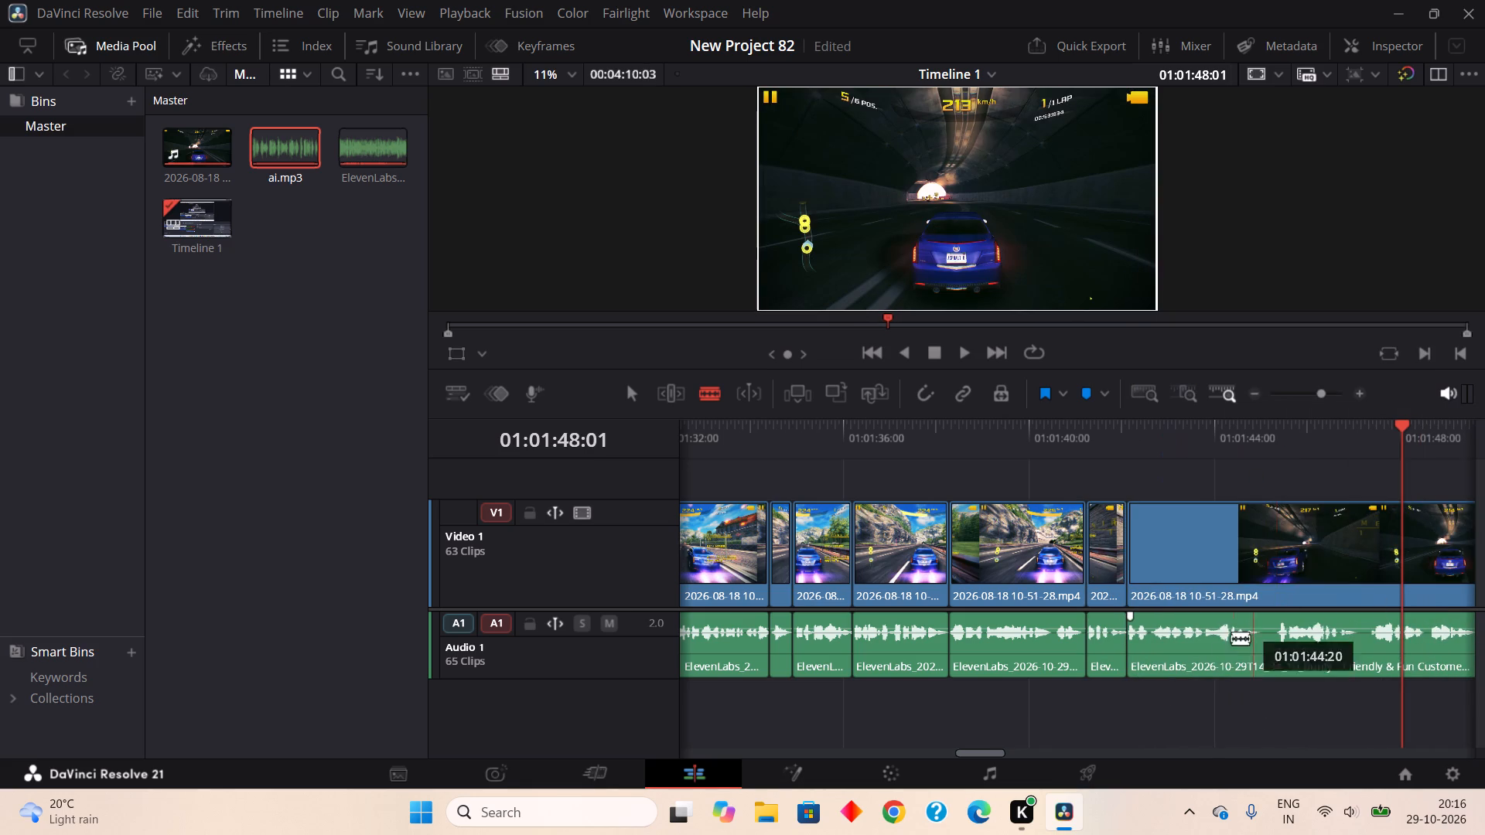
Blade out the pause in the ElevenLabs audio from about 01:01:45:00 to 01:01:45:08 and Ripple Cut it.
click(1261, 668)
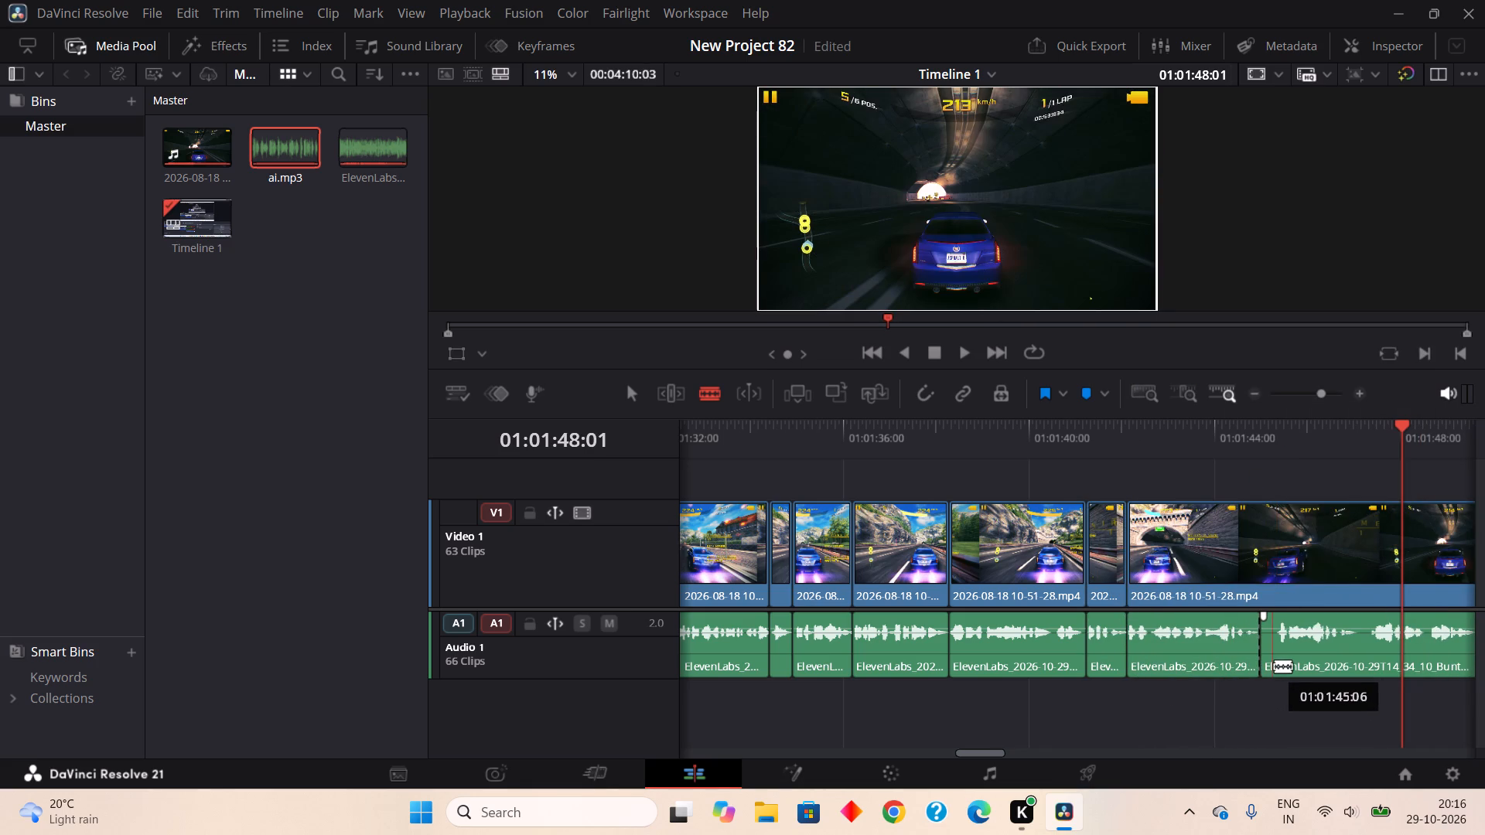
click(1277, 668)
right_click(1262, 662)
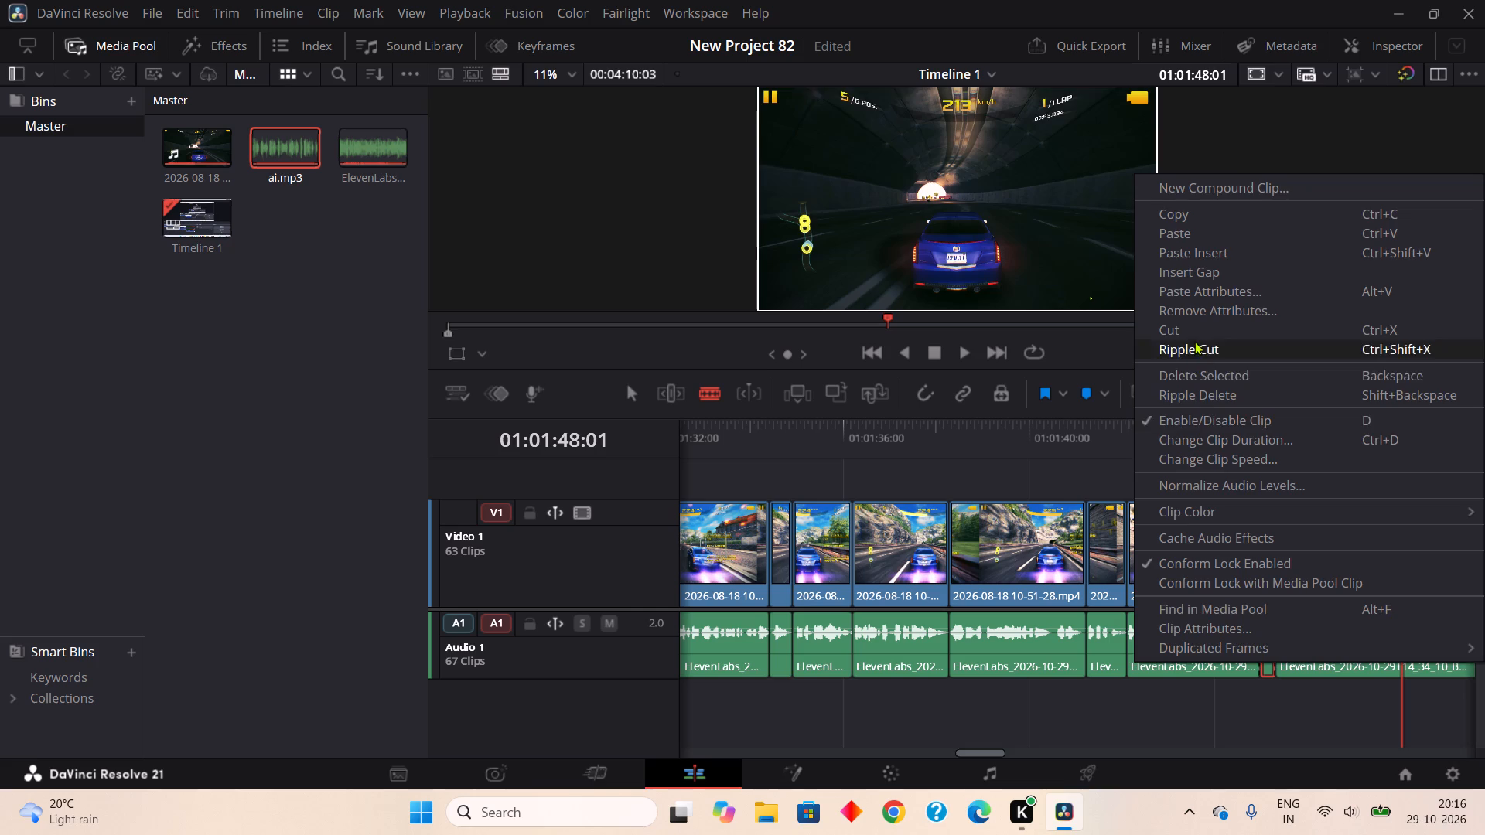
click(1194, 340)
Blade out the pause in the ElevenLabs audio from about 01:01:46:16 to 01:01:47:01 and Ripple Cut it.
click(1339, 661)
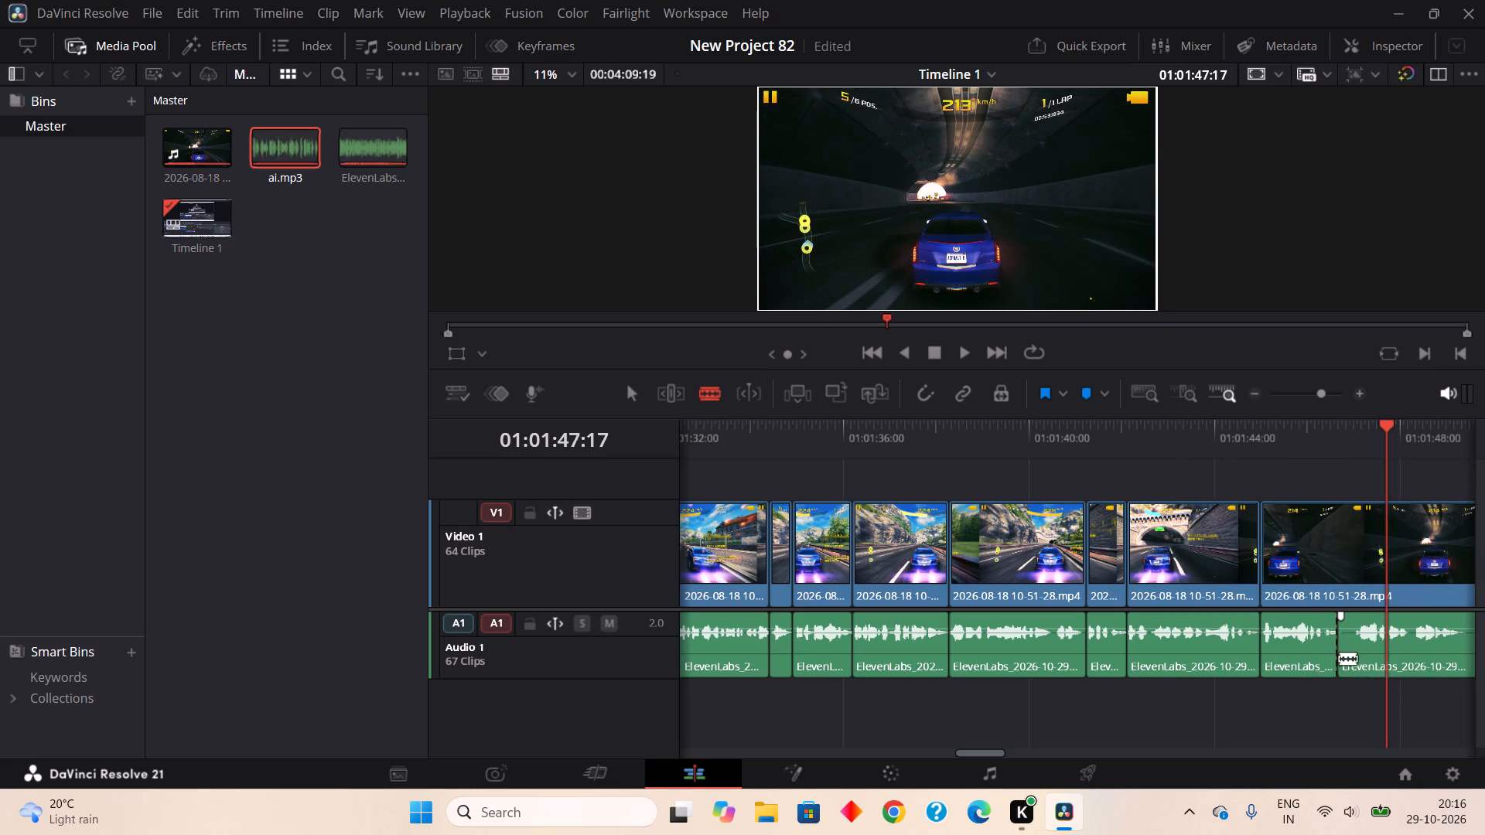
click(1357, 659)
right_click(1345, 659)
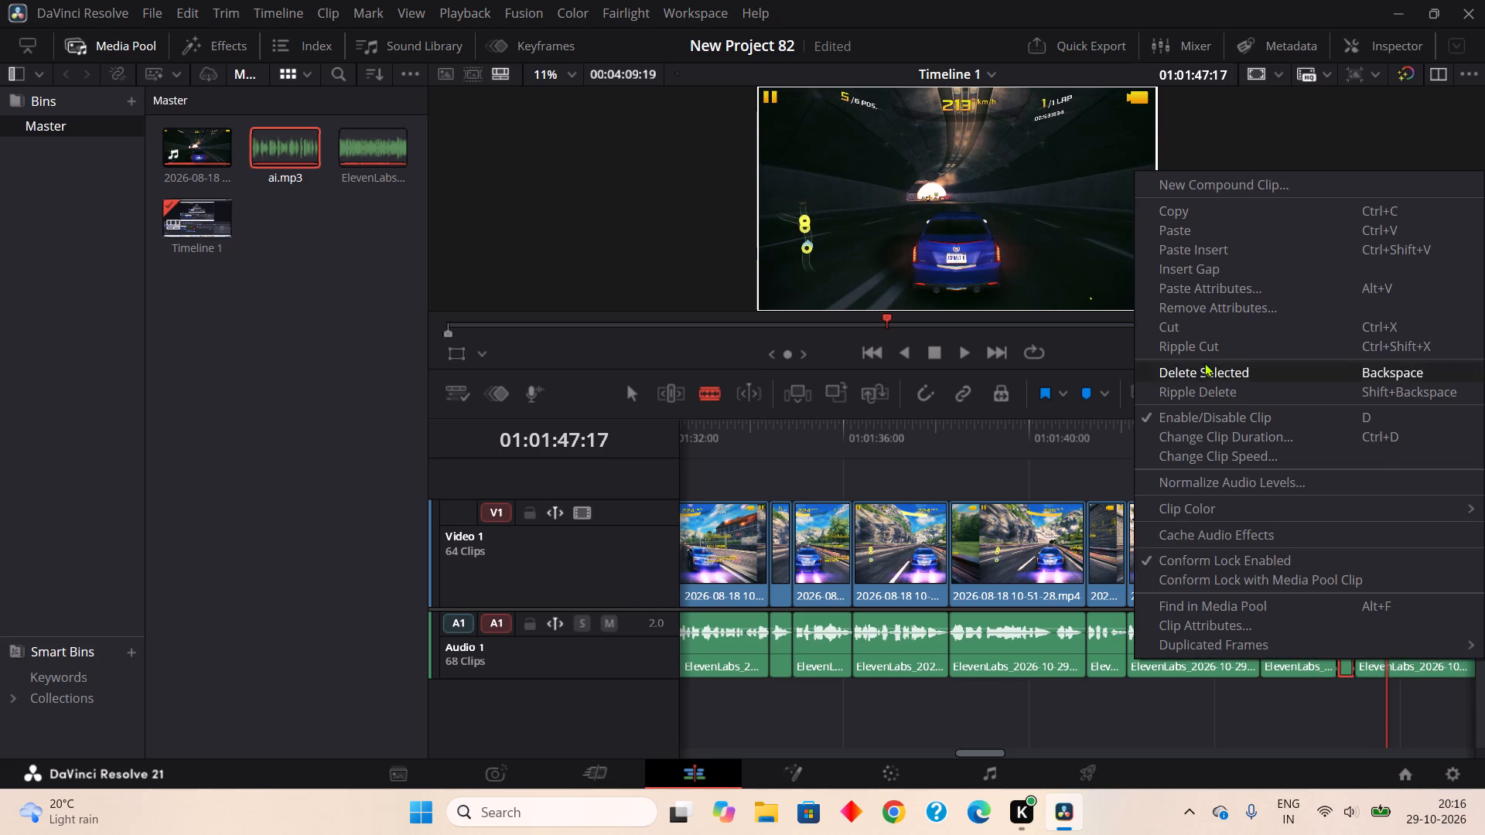
click(1200, 343)
Blade out the very short pause in the ElevenLabs audio from about 01:01:47:18 to 01:01:47:23 and Ripple Cut it.
click(1390, 659)
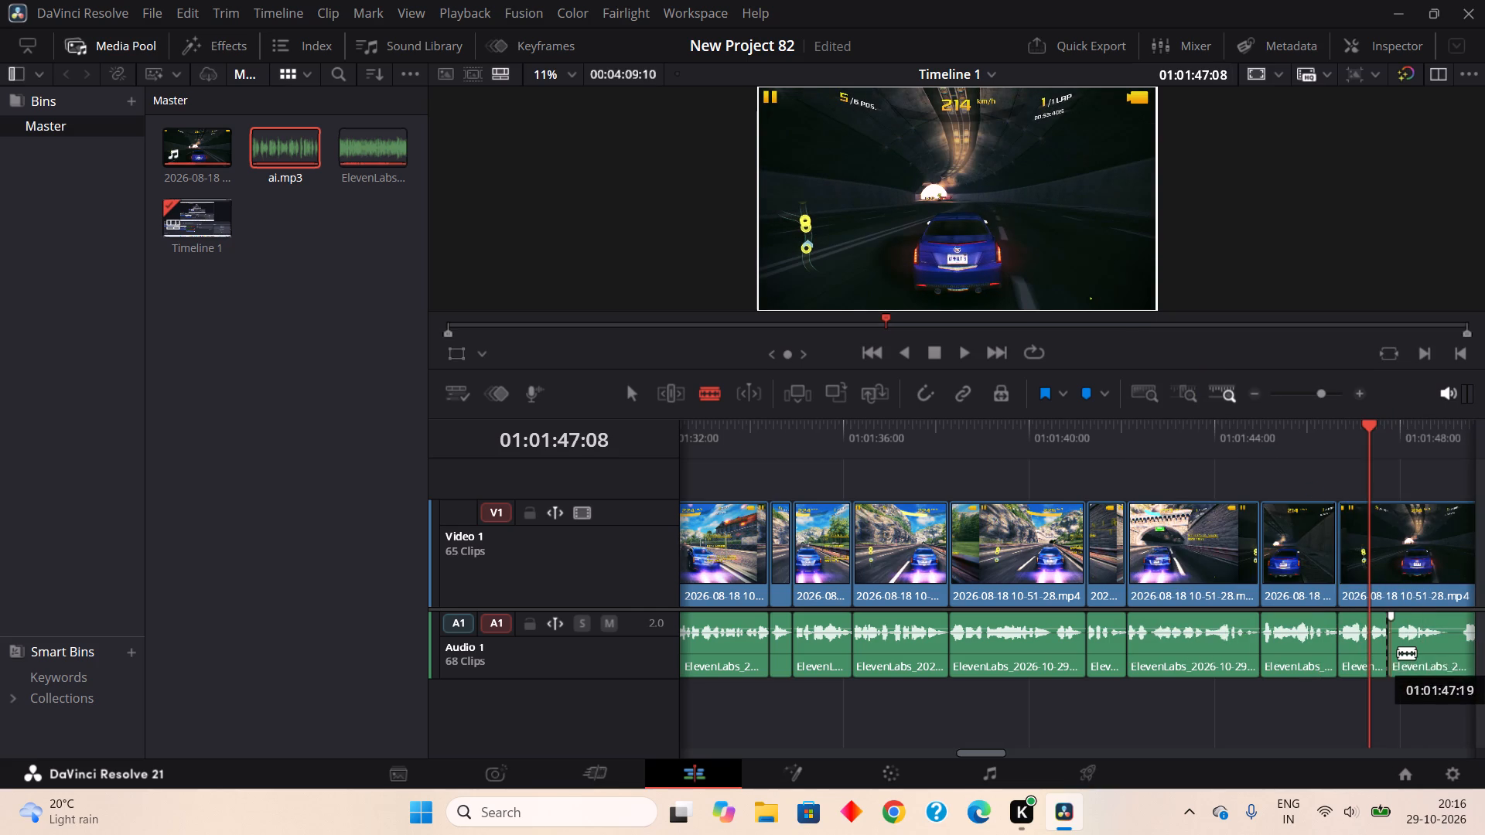
click(1398, 652)
right_click(1388, 656)
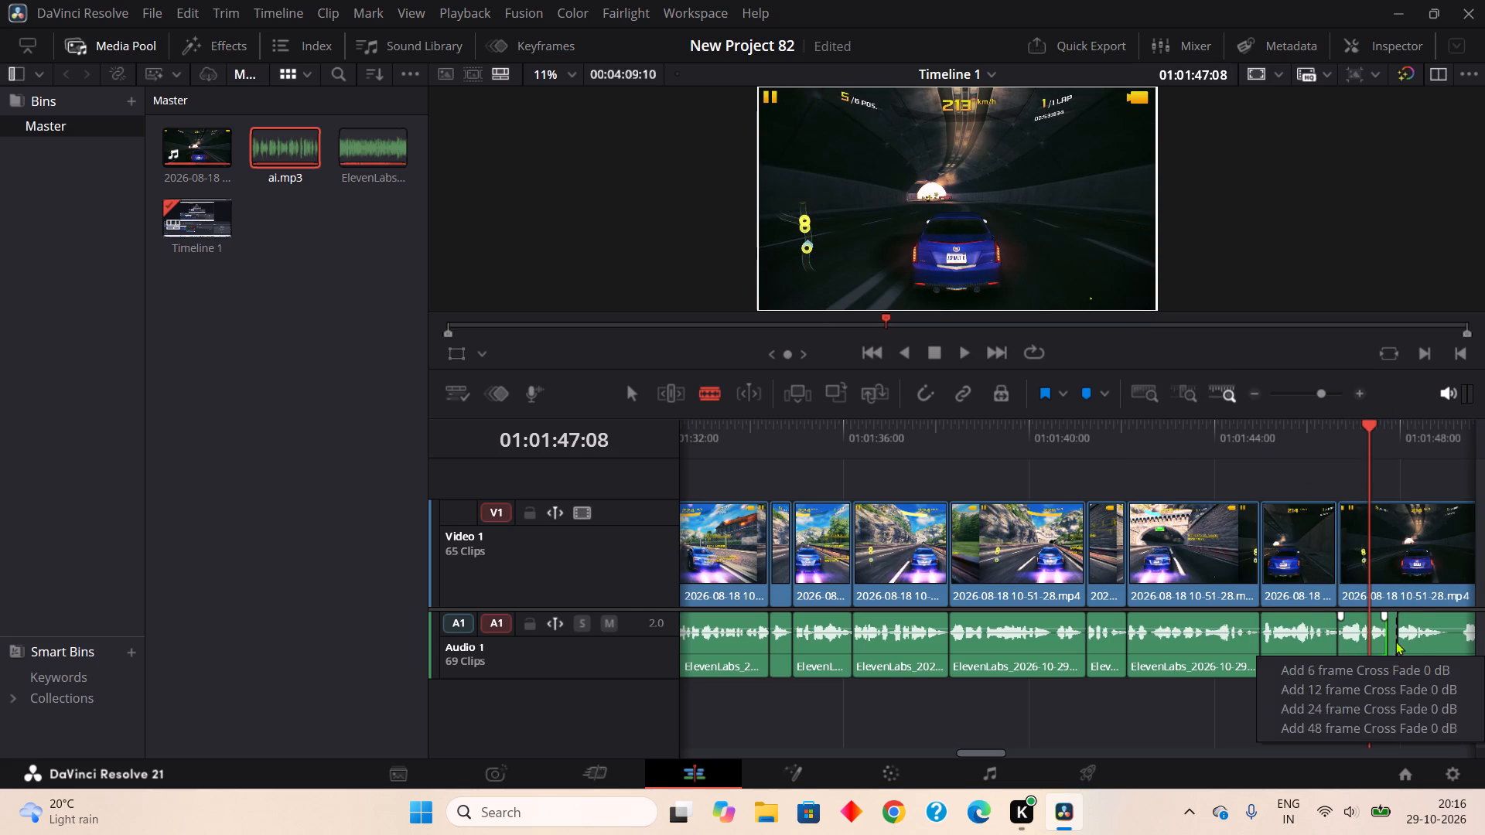
right_click(1395, 641)
click(1204, 325)
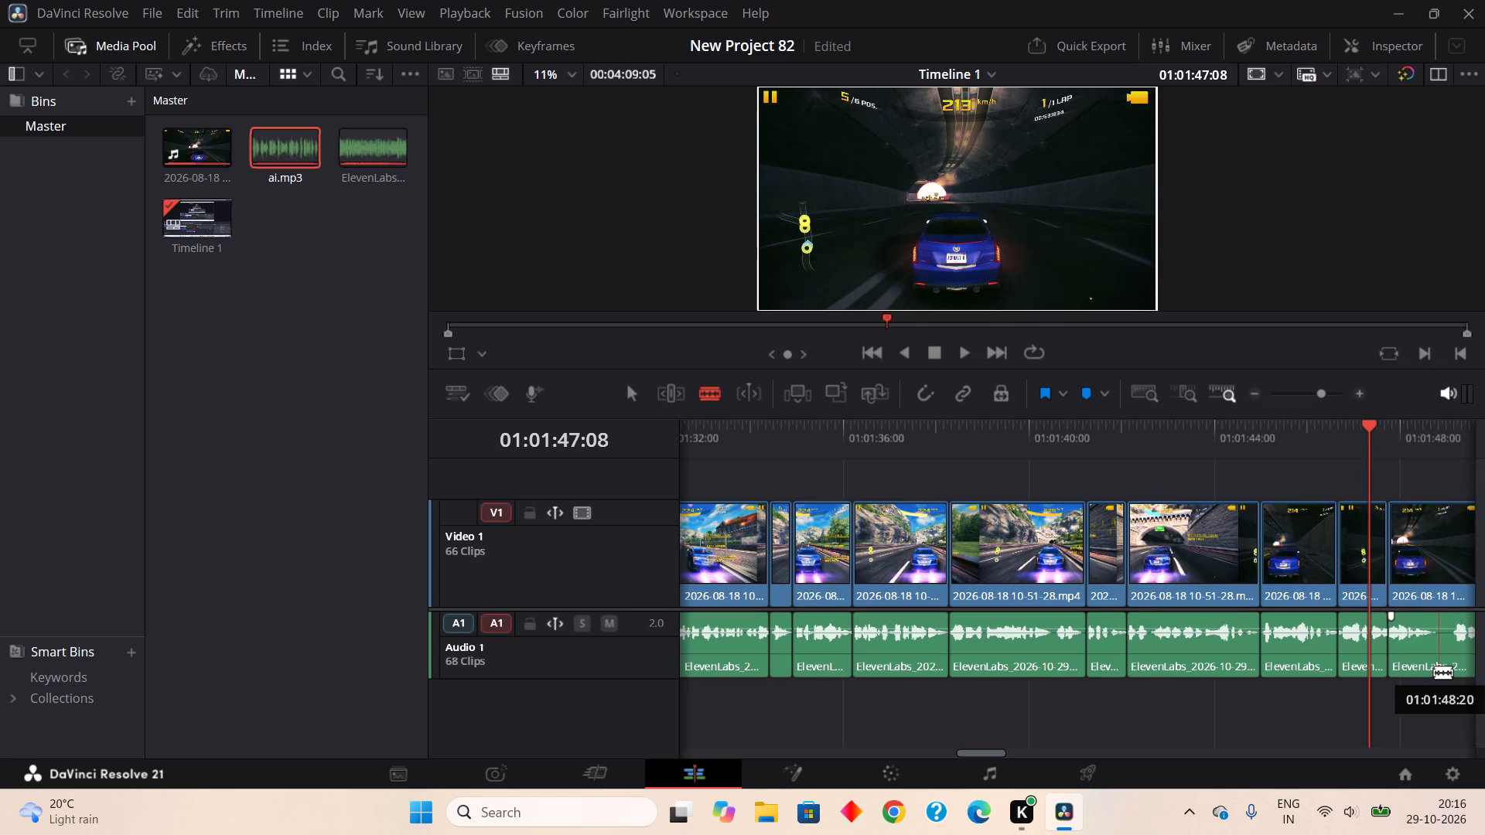
Blade out the pause in the ElevenLabs audio from about 01:01:48:17 to 01:01:49:02 and Ripple Cut it.
click(1434, 673)
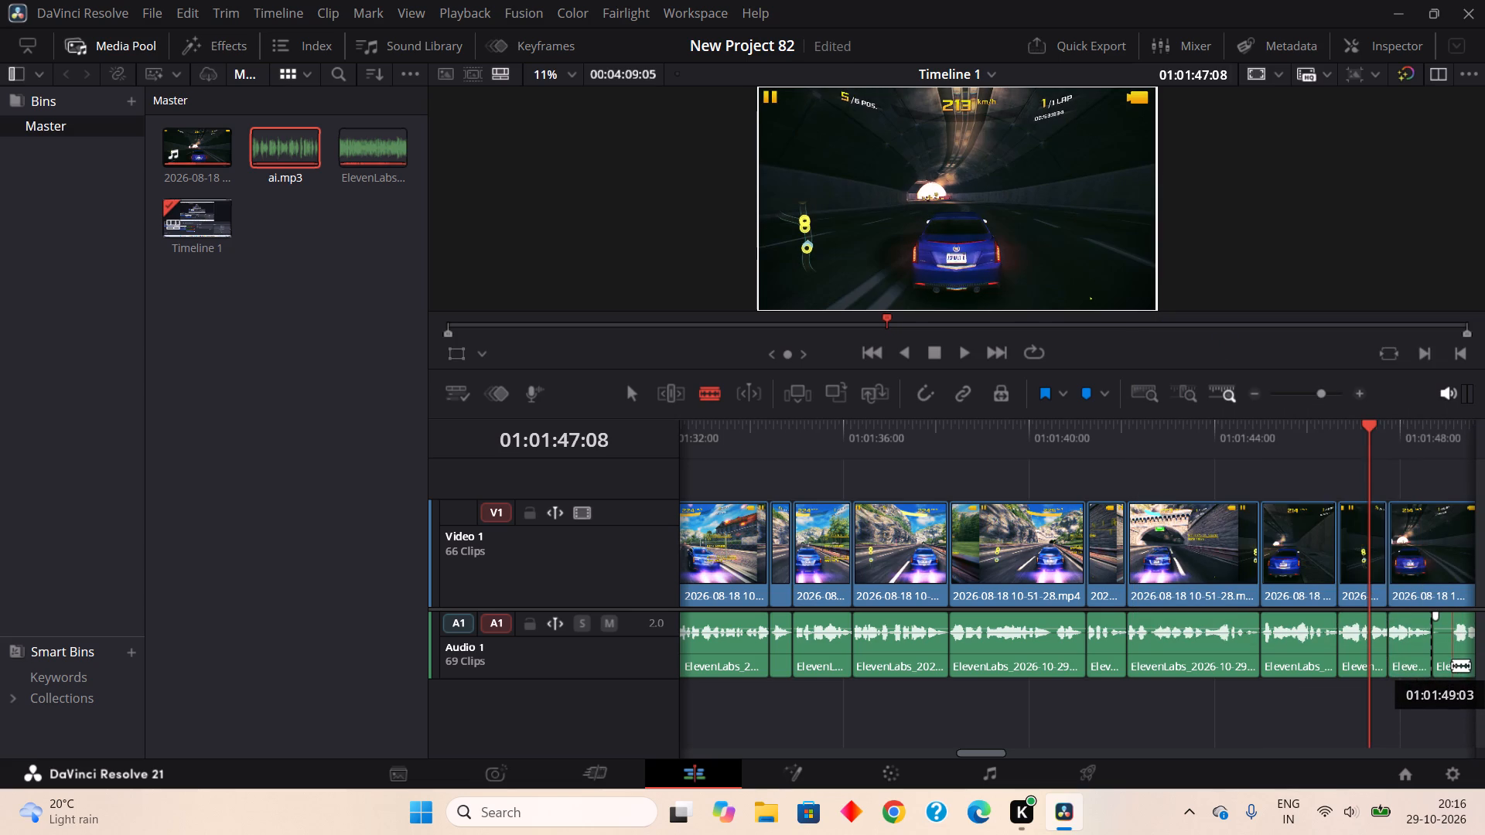
click(1452, 665)
right_click(1438, 661)
click(1175, 347)
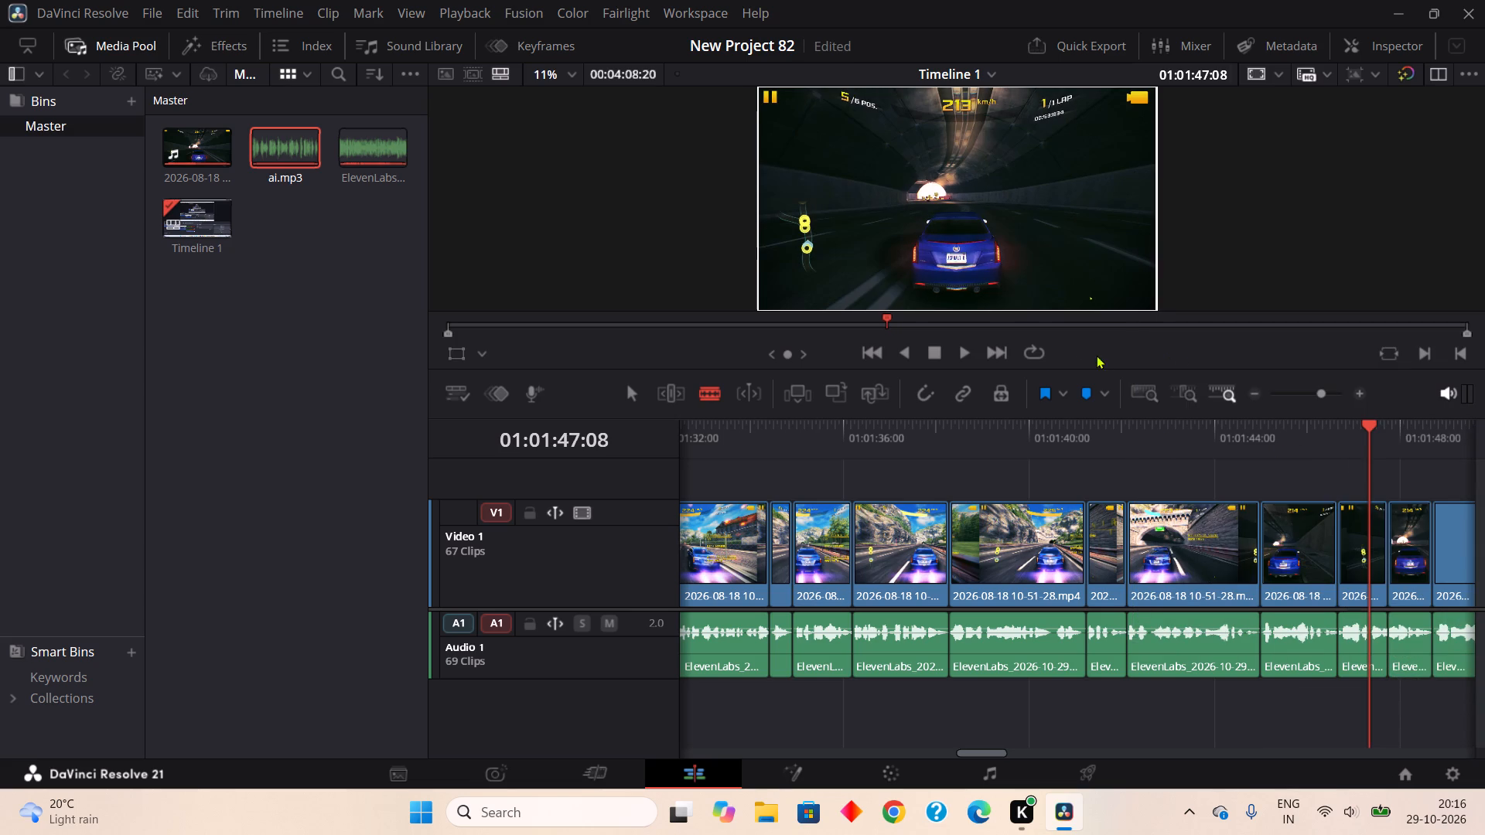
Blade out the pause in the ElevenLabs audio from about 01:01:51:22 to 01:01:52:07 and Ripple Cut it.
drag(1367, 428, 1477, 465)
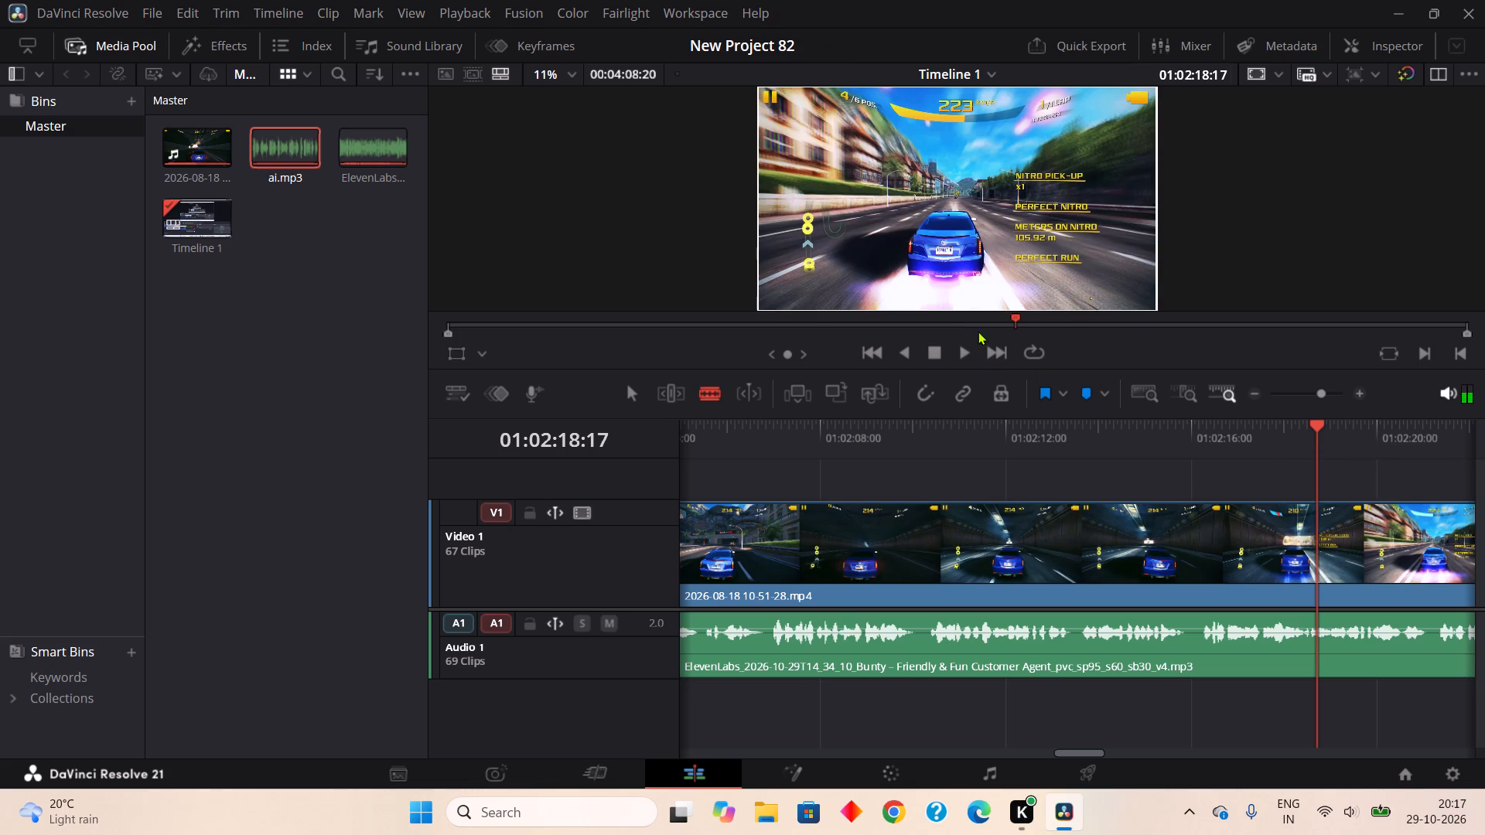
click(977, 330)
click(935, 325)
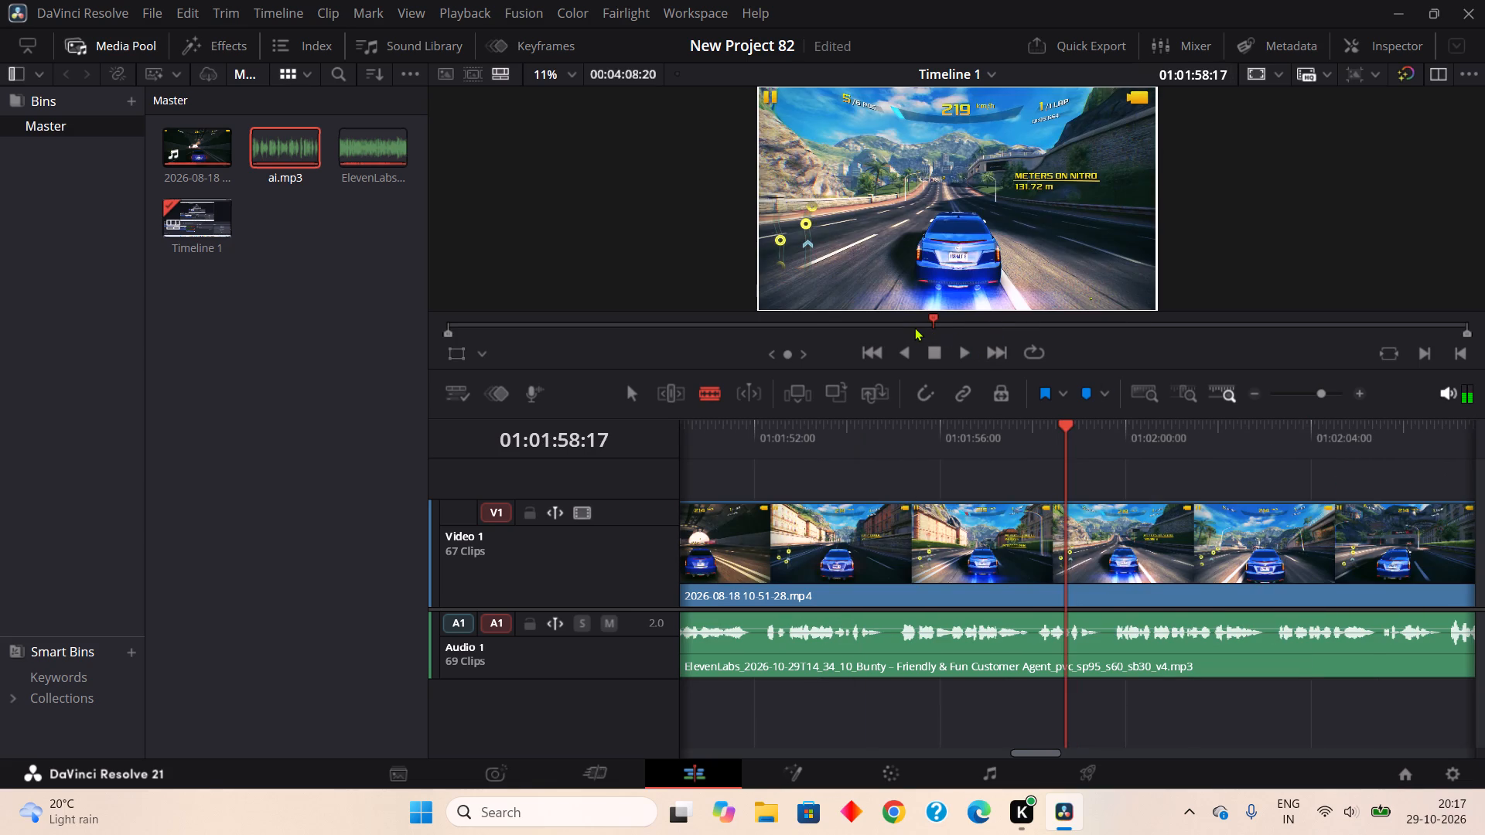
click(917, 327)
click(906, 323)
click(896, 322)
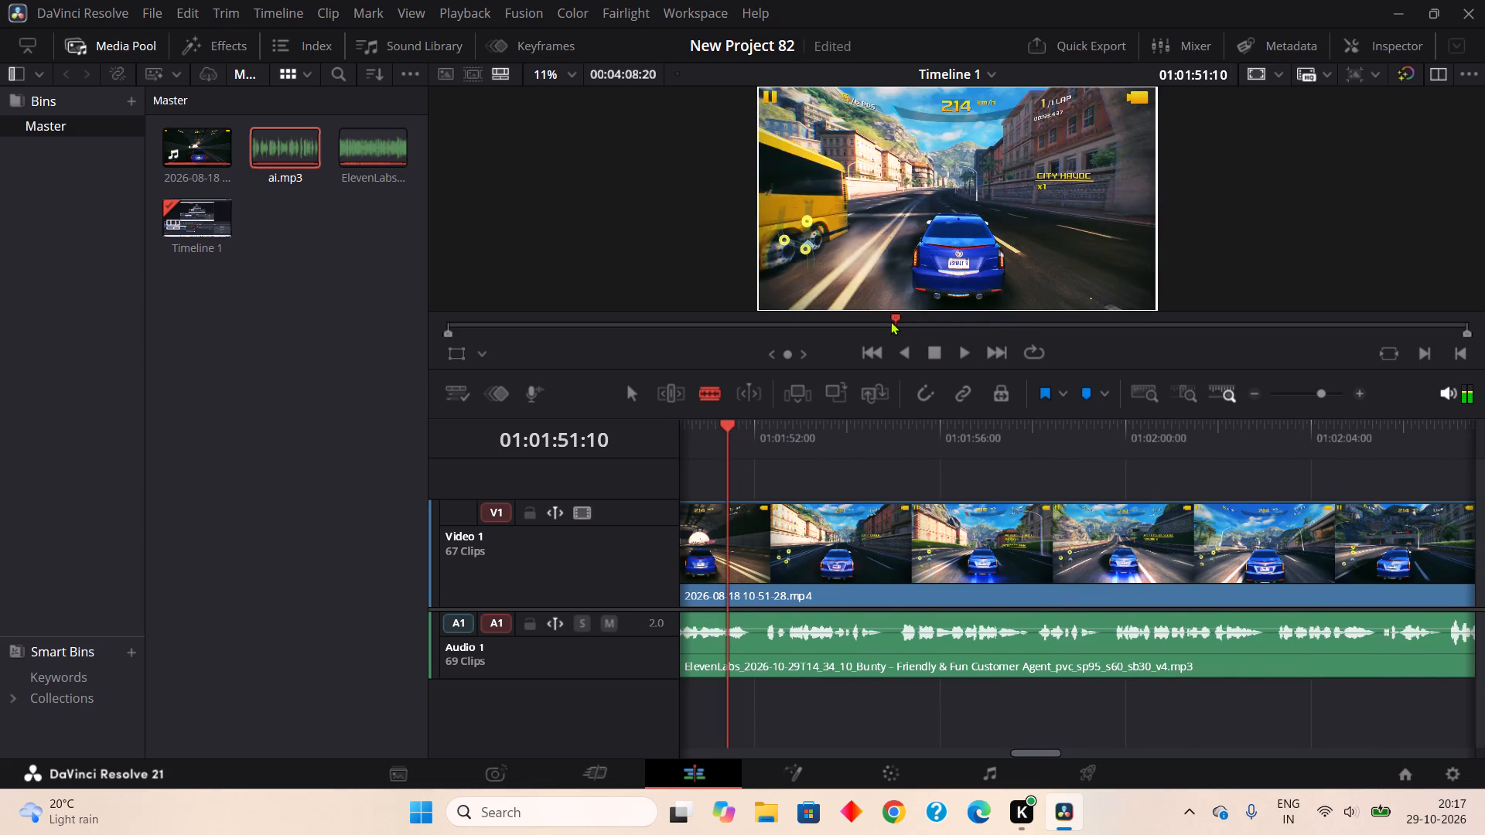
click(890, 321)
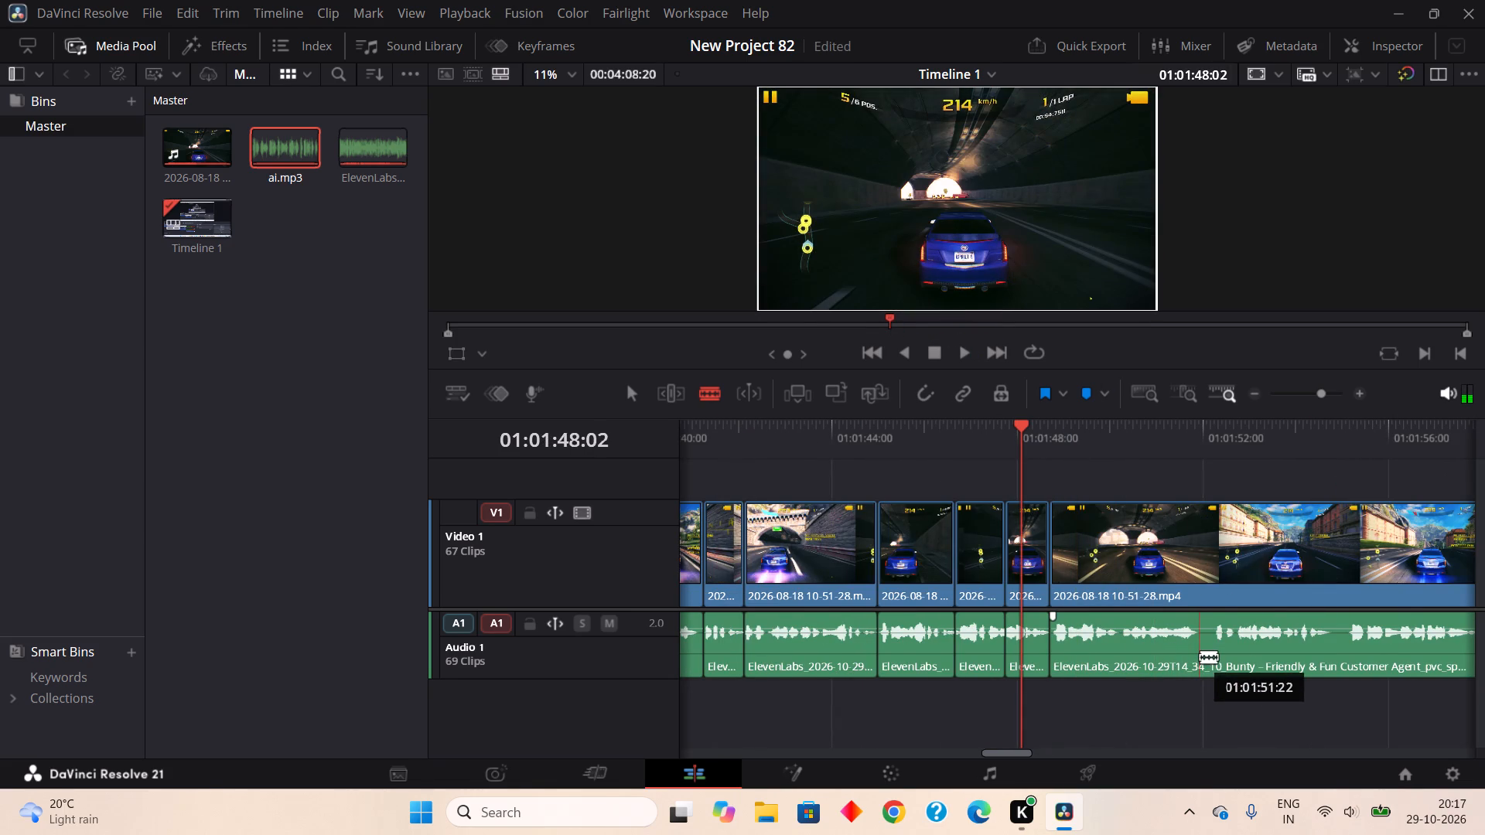
click(1198, 664)
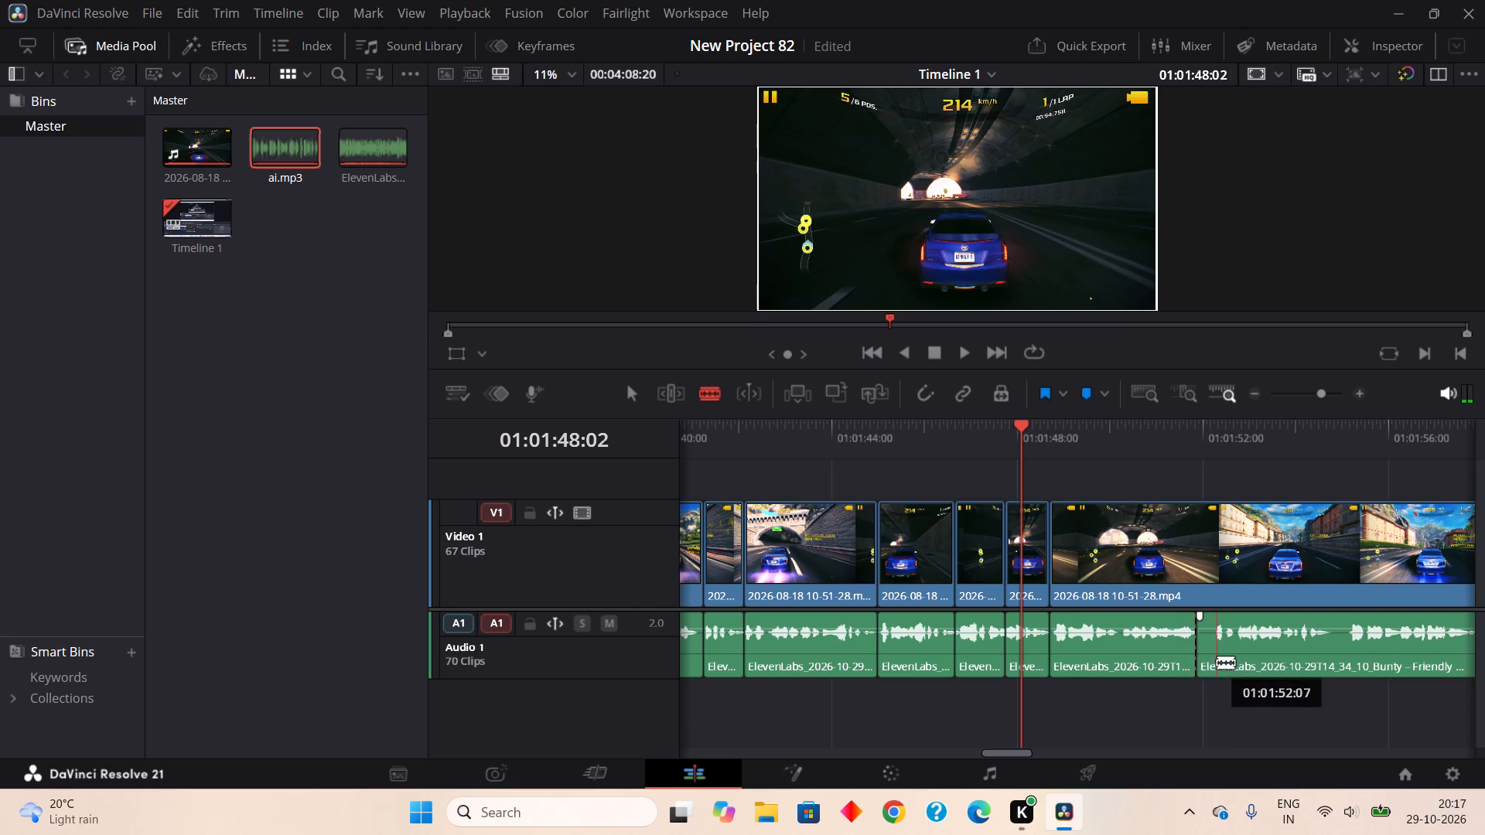
click(1217, 663)
right_click(1199, 655)
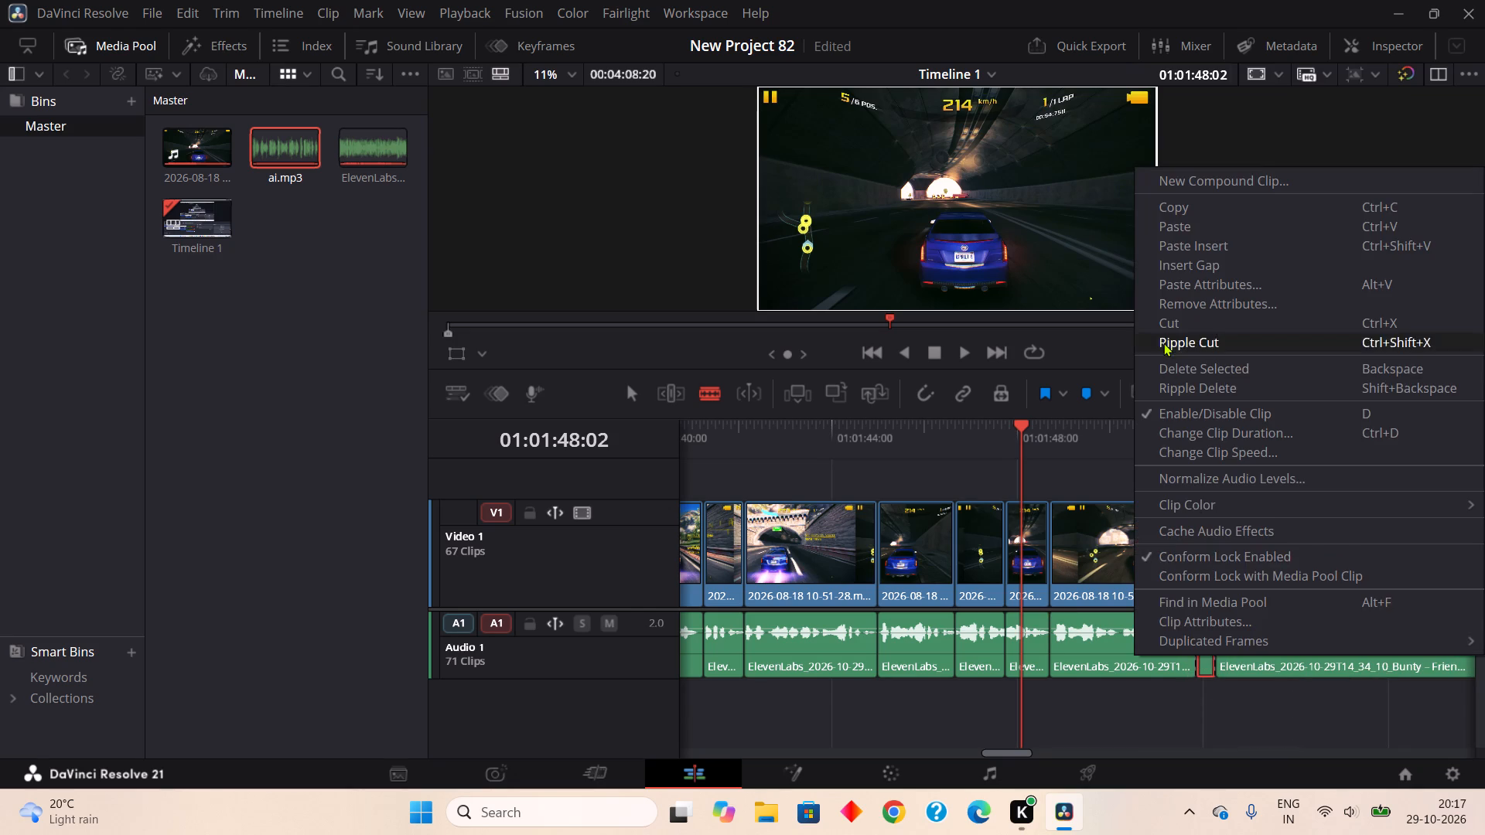
double_click(1163, 343)
Blade out the pause in the ElevenLabs audio from about 01:01:54:09 to 01:01:54:19 and Ripple Cut it.
click(1312, 666)
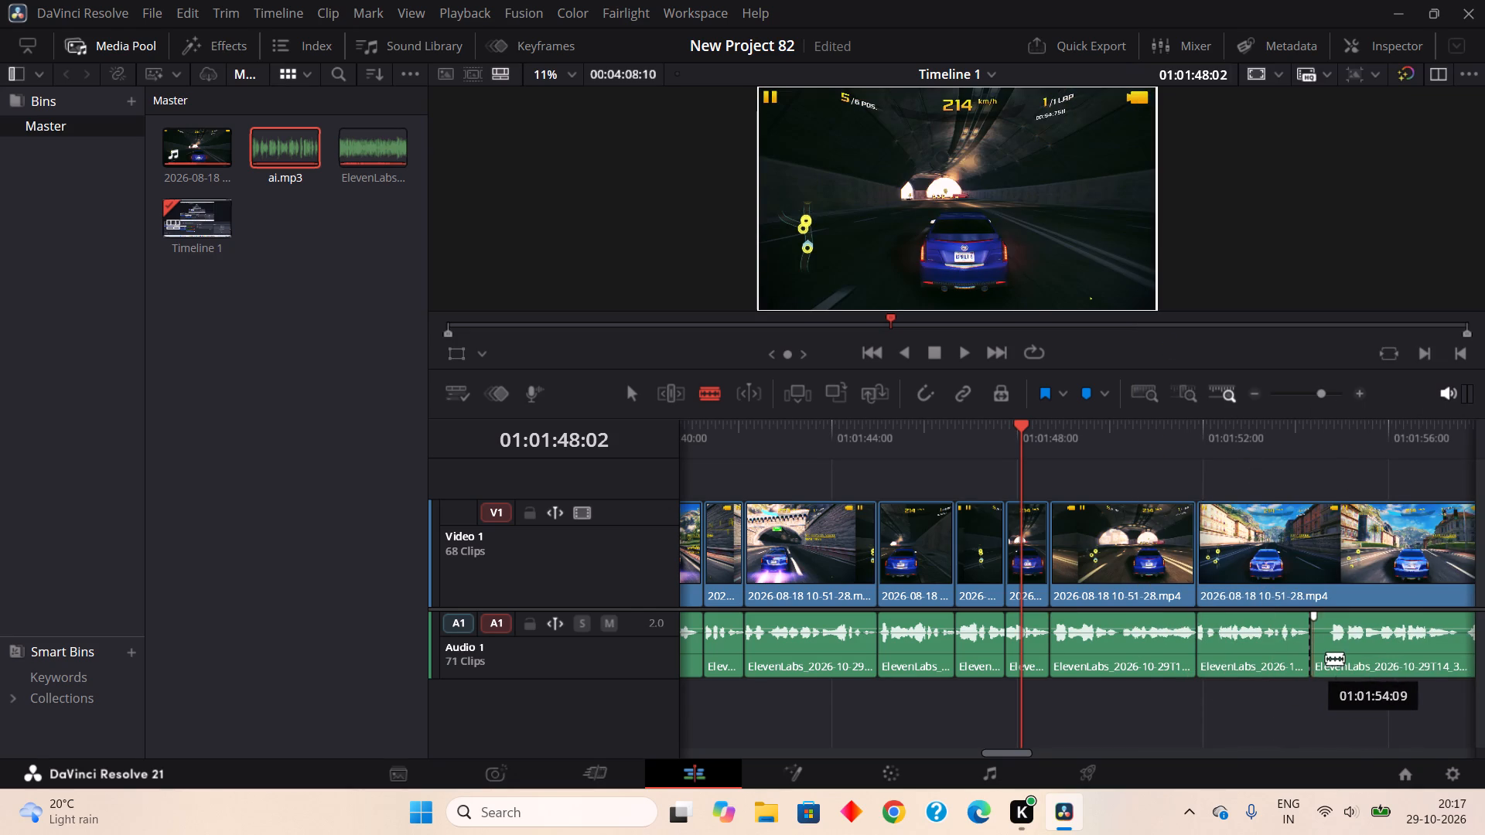
click(1332, 663)
right_click(1324, 658)
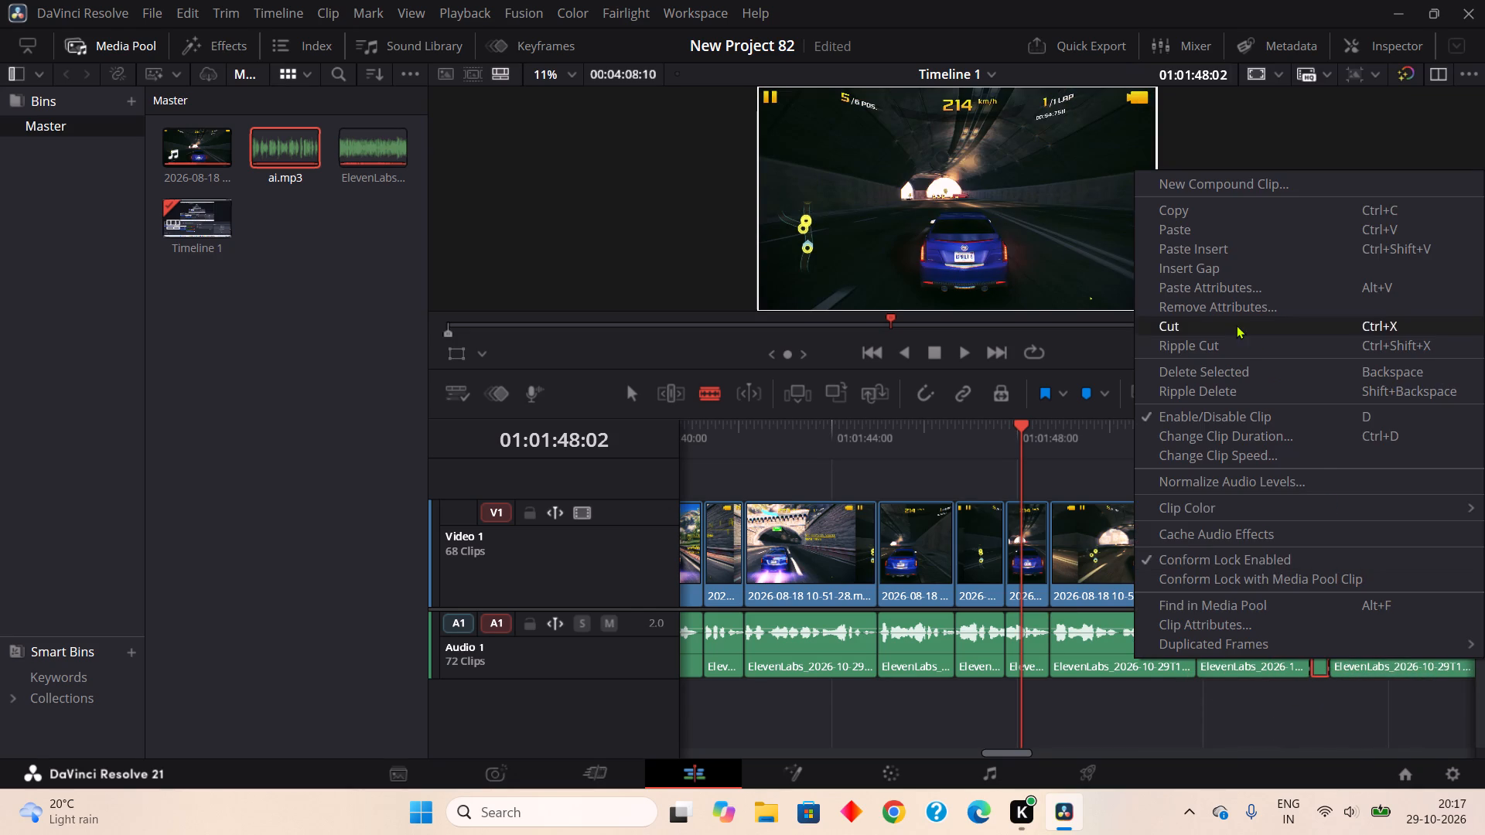
click(1236, 343)
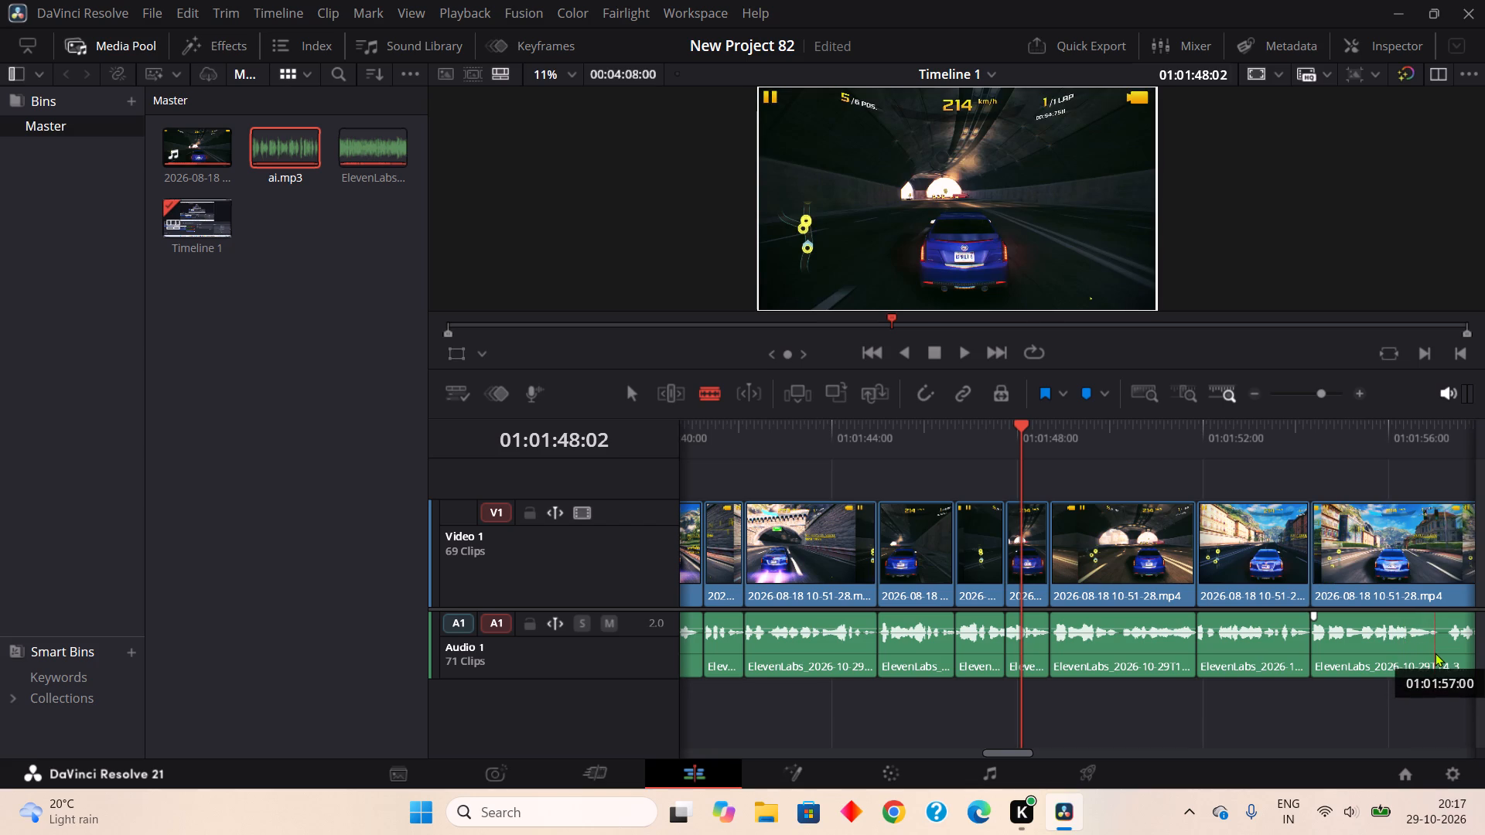
Blade out the very short pause in the ElevenLabs audio from about 01:01:57:02 to 01:01:57:06 and Ripple Cut it.
click(1439, 663)
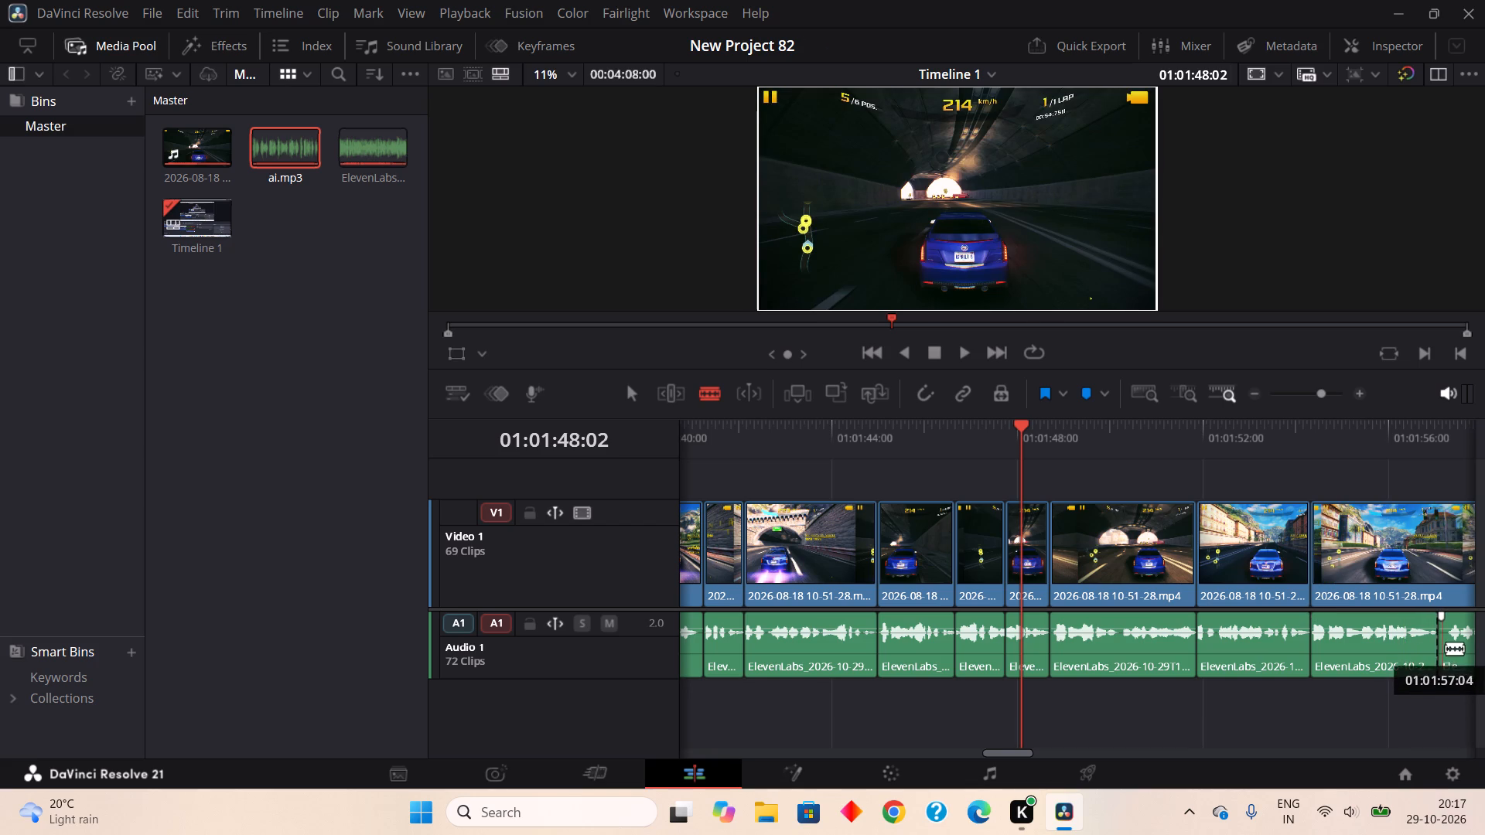
click(1448, 662)
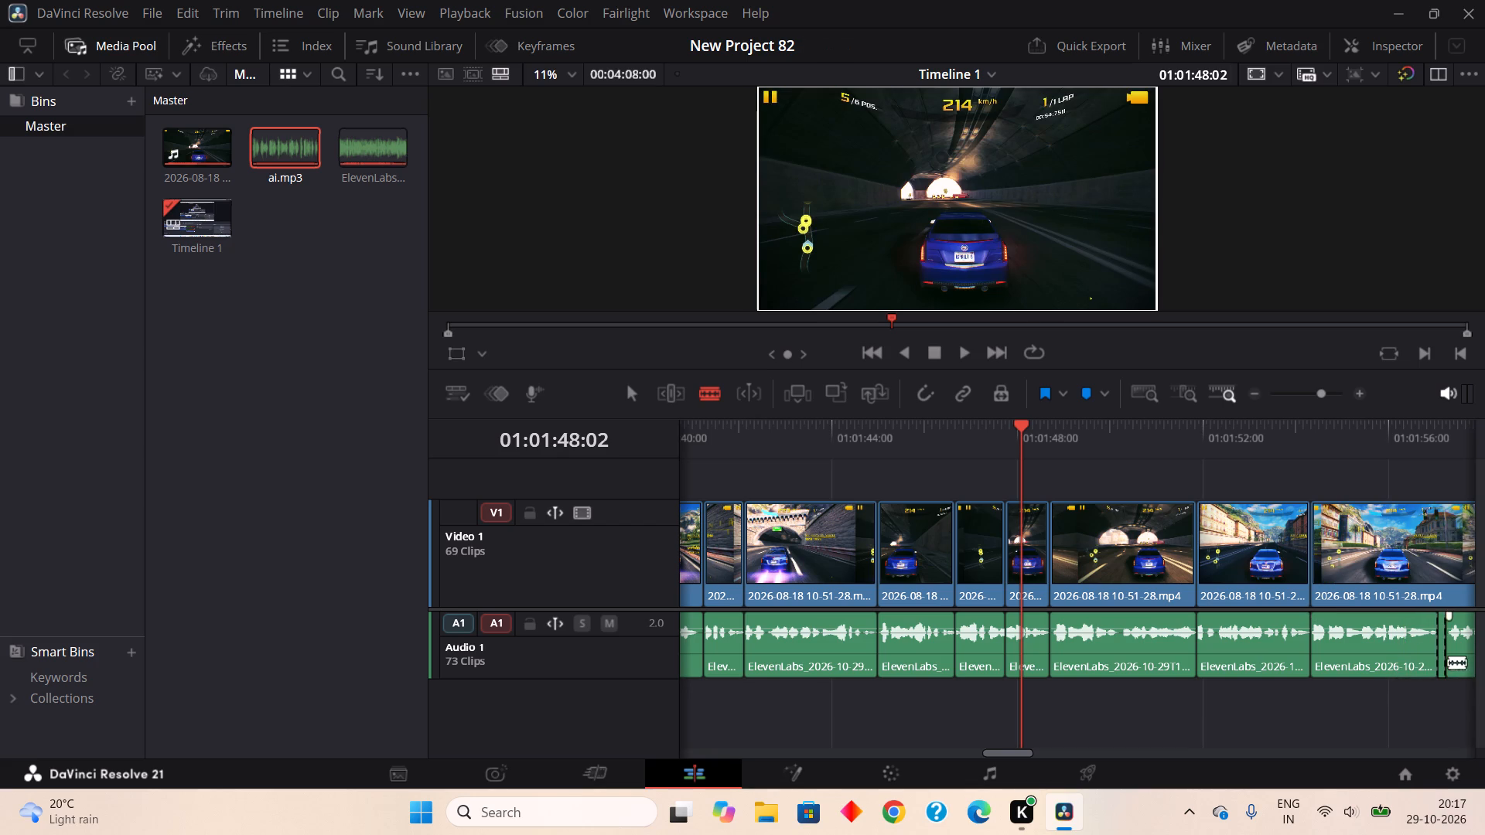
right_click(1445, 662)
click(1248, 346)
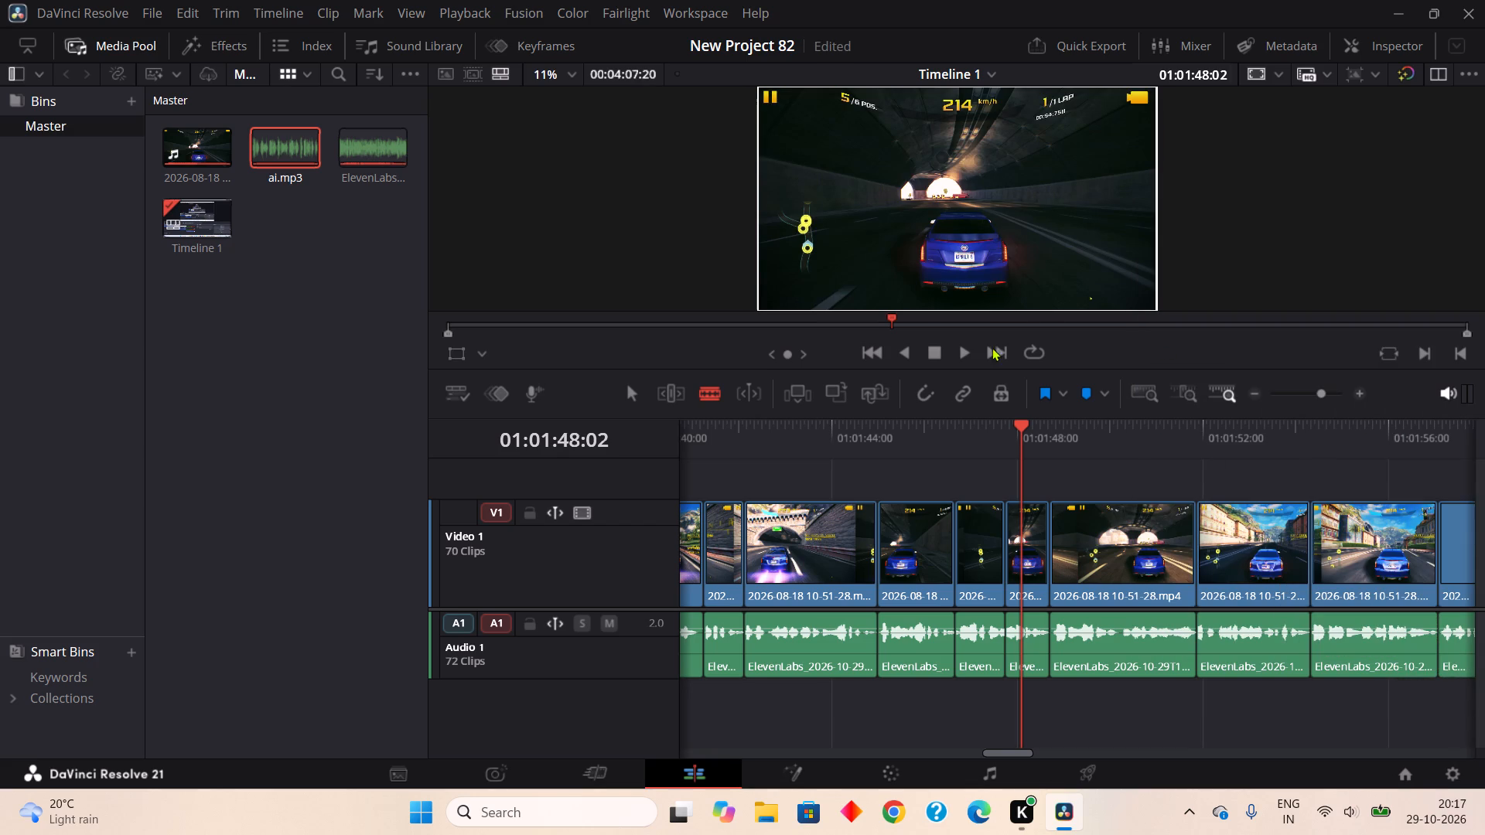
Blade out the pause in the ElevenLabs audio from about 01:01:58:10 to 01:01:58:18 and Ripple Cut it.
drag(1022, 425, 1395, 441)
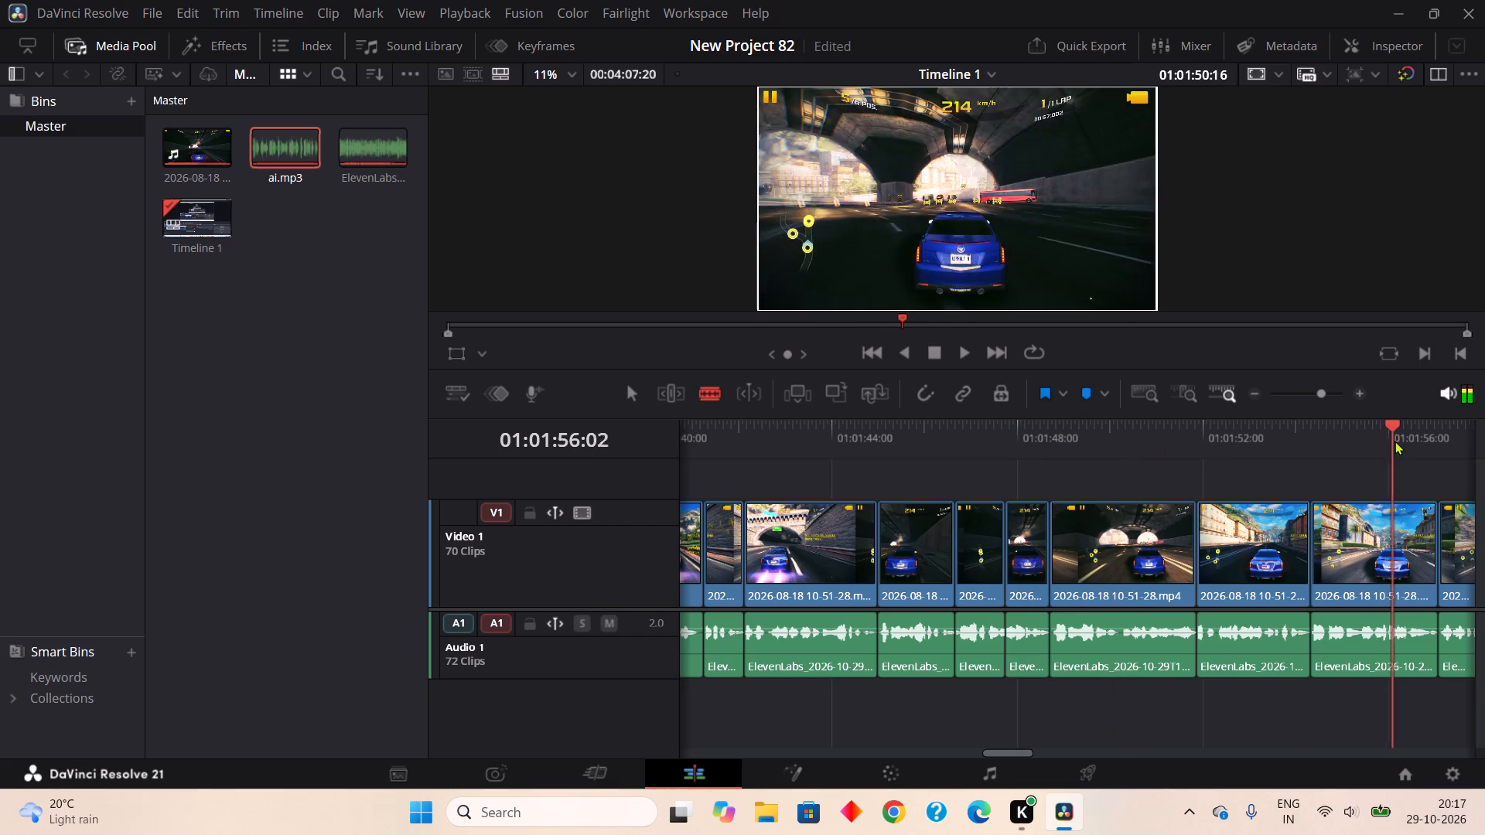
drag(1395, 441, 1456, 461)
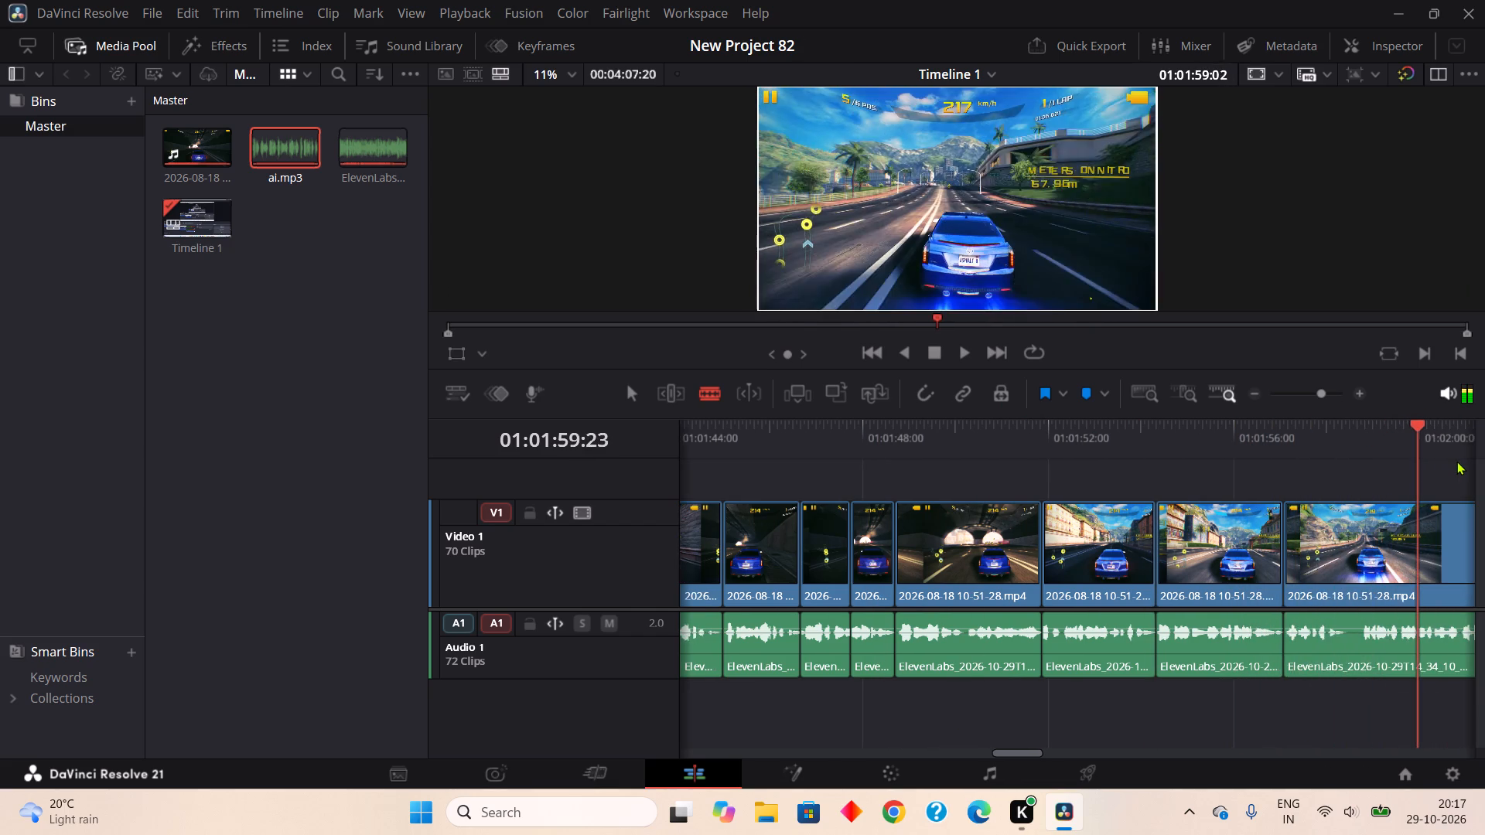
drag(1456, 461, 1459, 463)
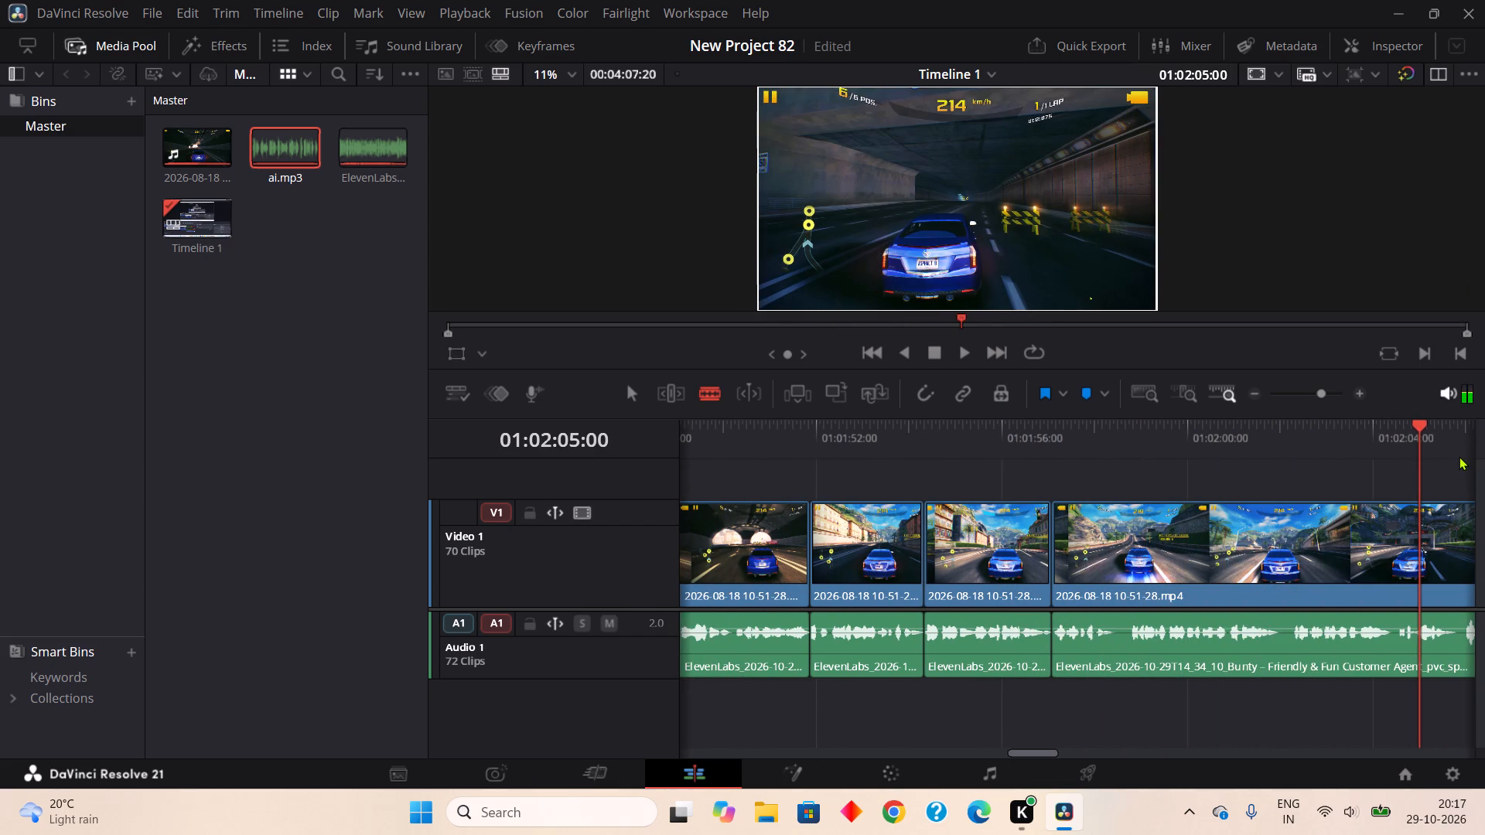
click(1114, 677)
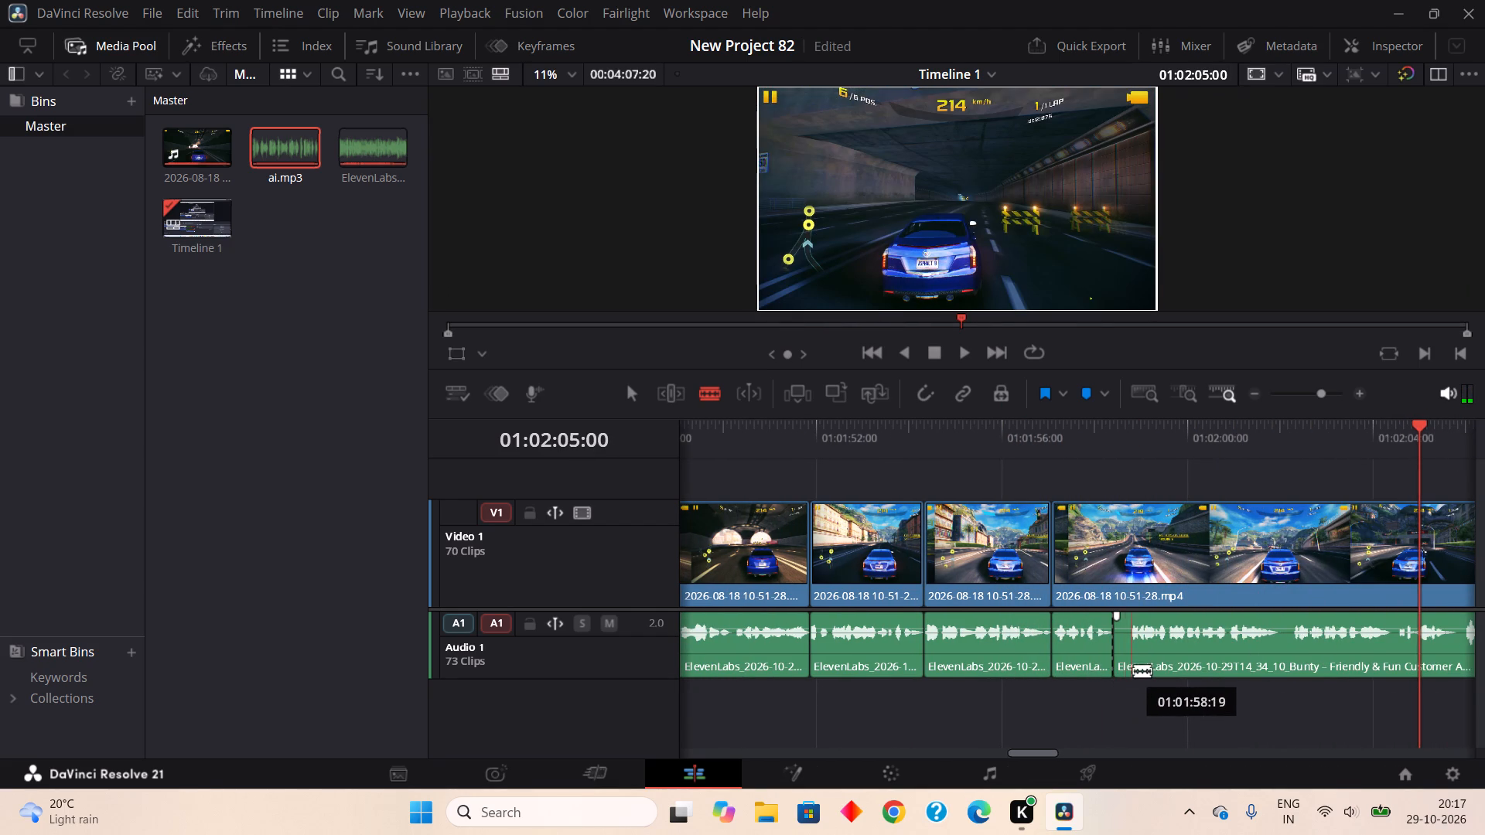
click(1130, 672)
right_click(1121, 672)
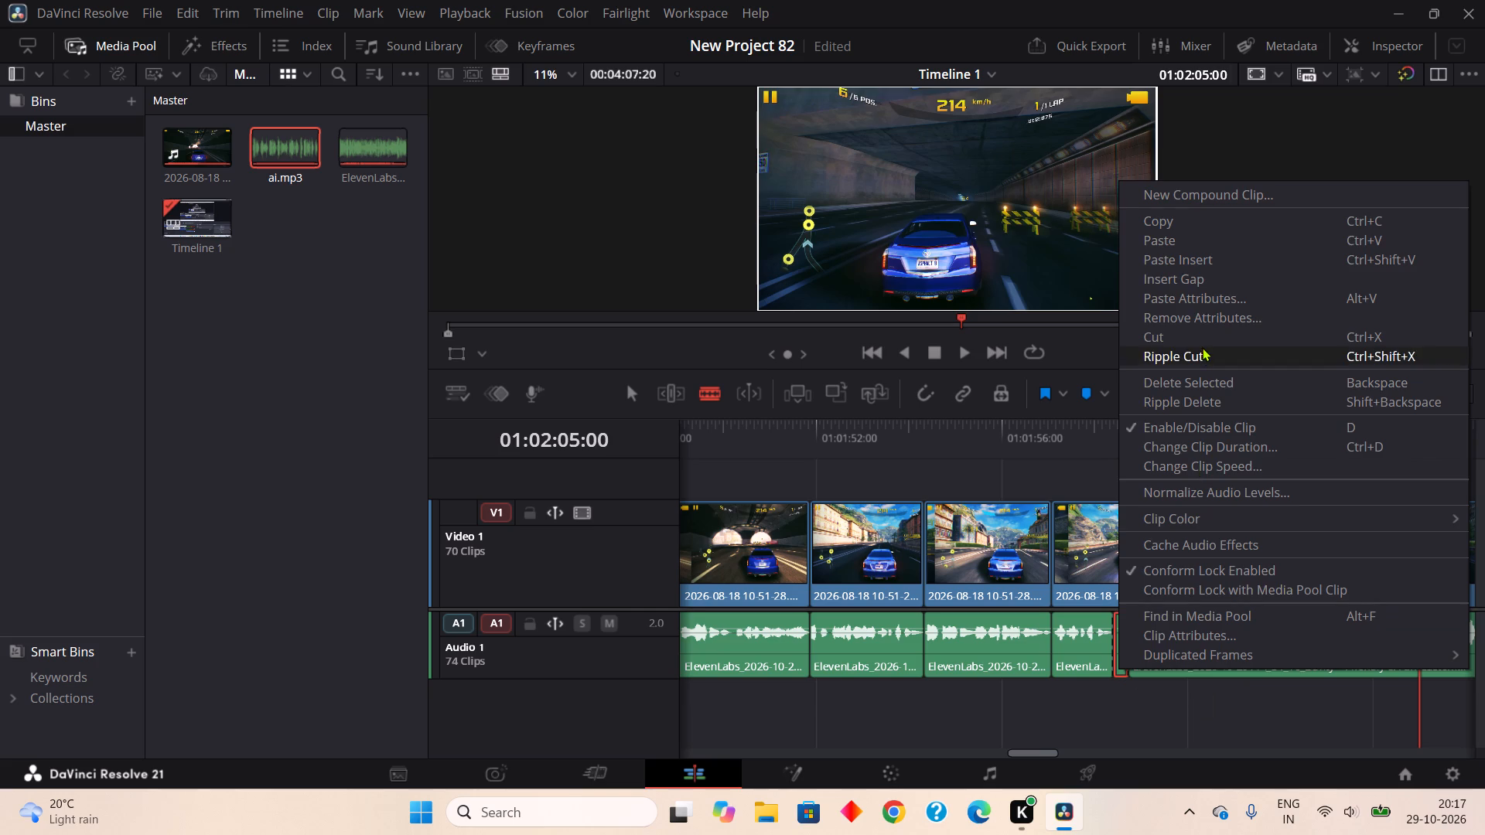
click(1203, 346)
Blade out the pause in the ElevenLabs audio from about 01:02:01:16 to 01:02:02:00 and Ripple Cut it.
click(1265, 650)
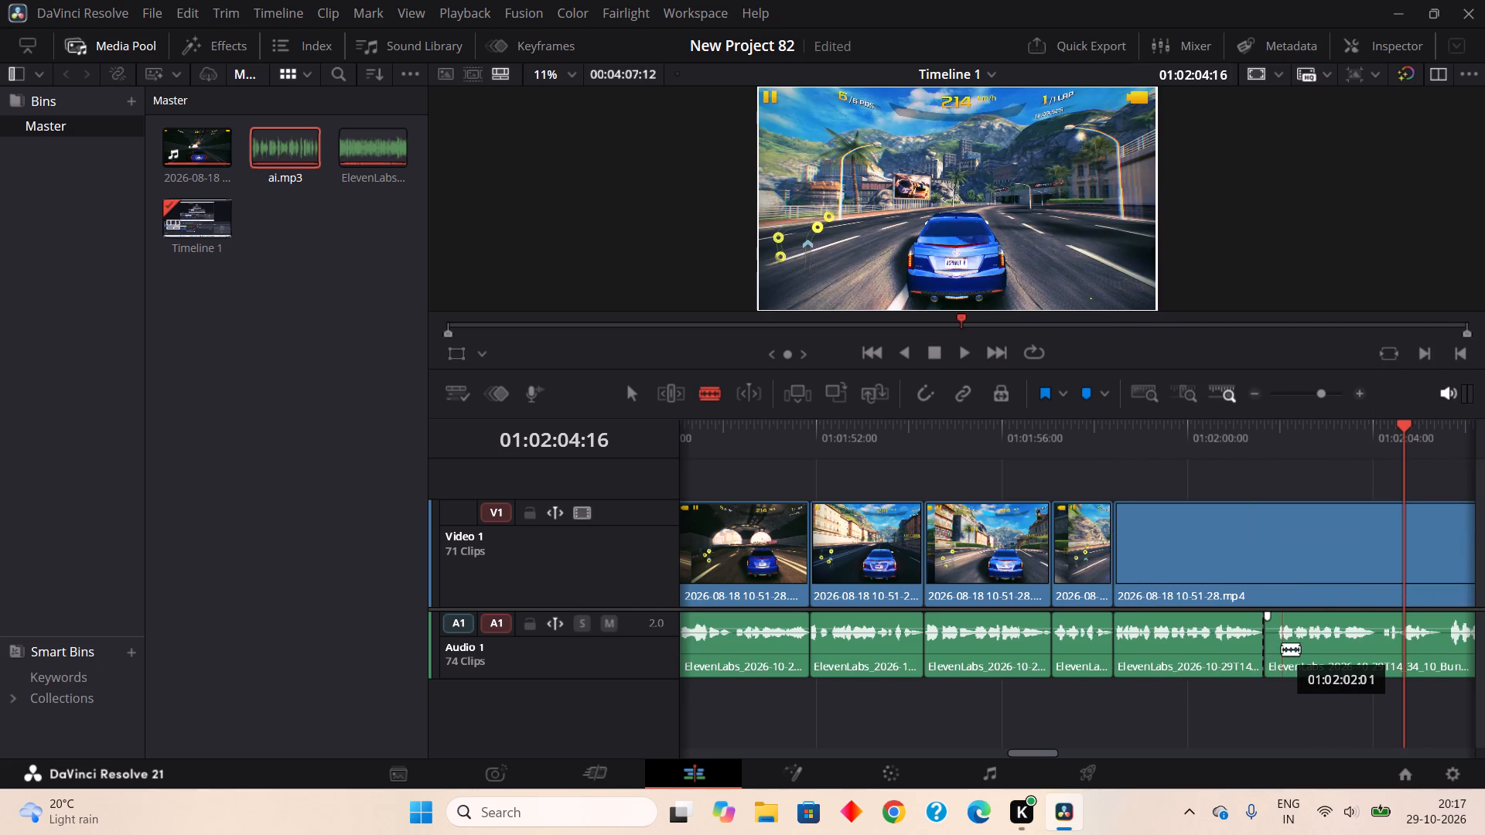
click(1280, 651)
right_click(1268, 653)
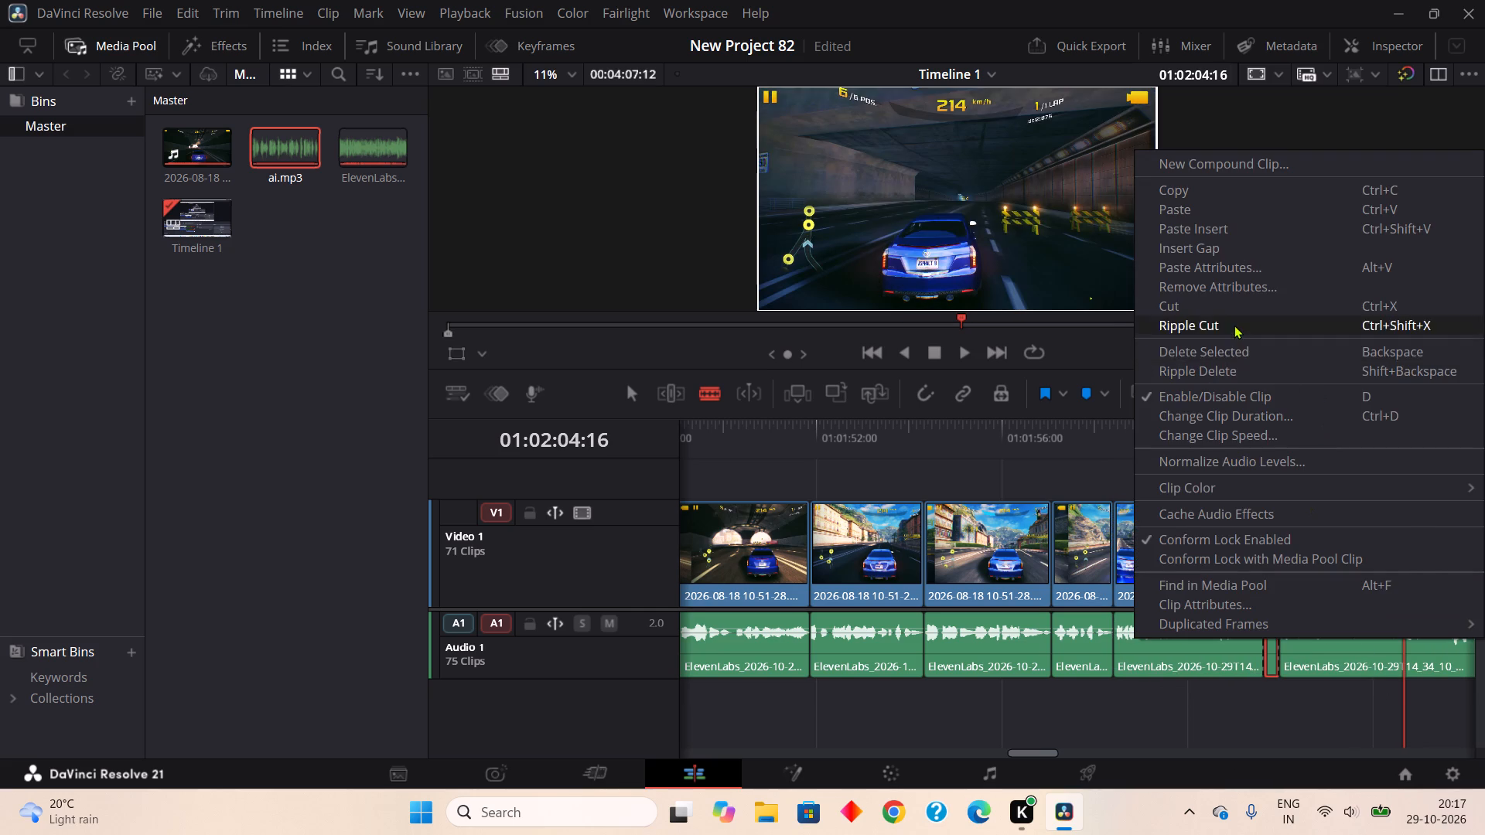
click(1234, 325)
Blade out the short pause in the ElevenLabs audio from about 01:02:03:16 to 01:02:03:21 and Ripple Cut it.
click(1359, 664)
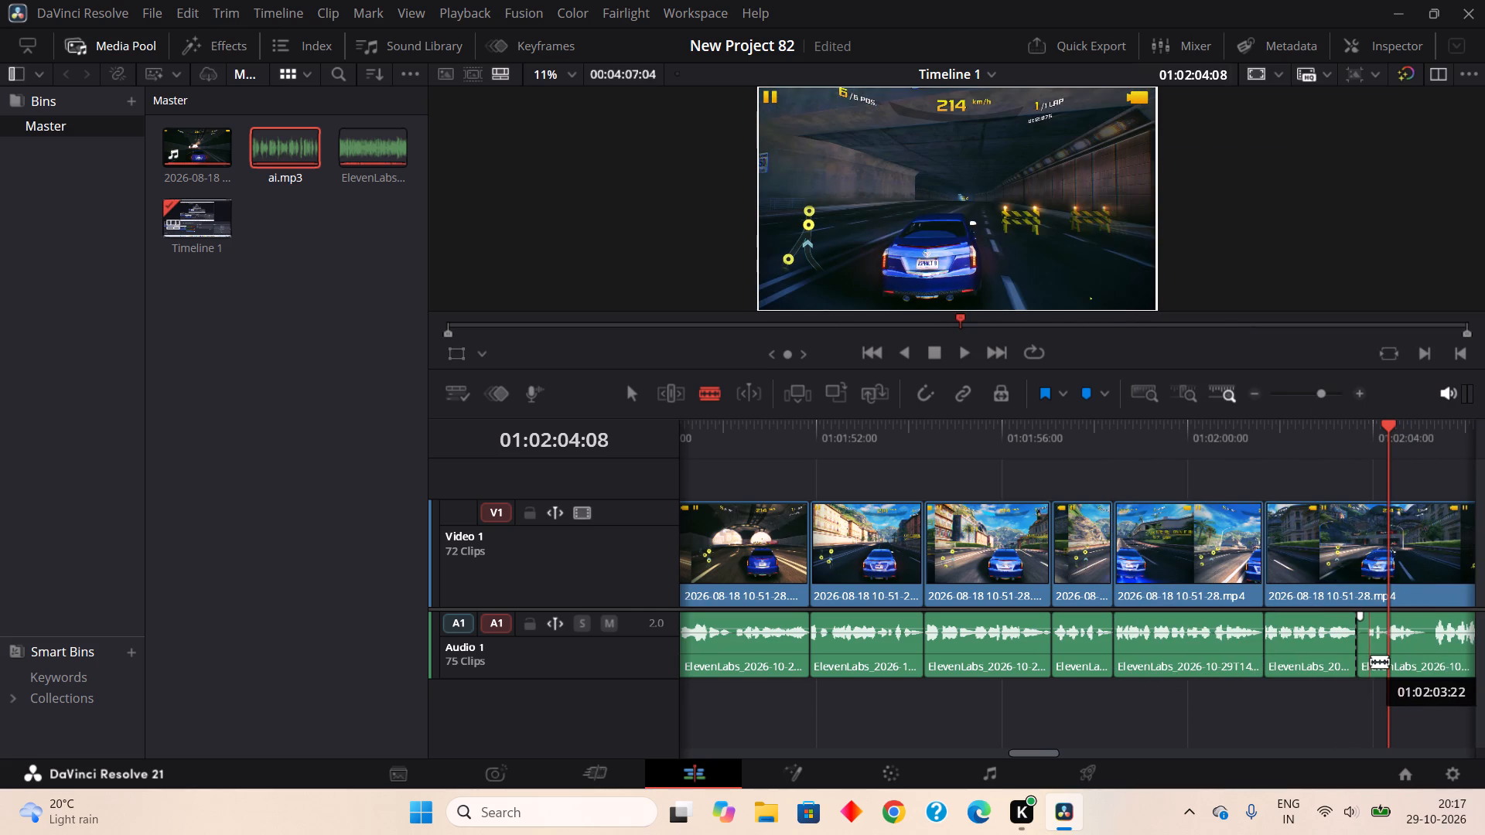
click(1367, 663)
right_click(1364, 660)
click(1273, 351)
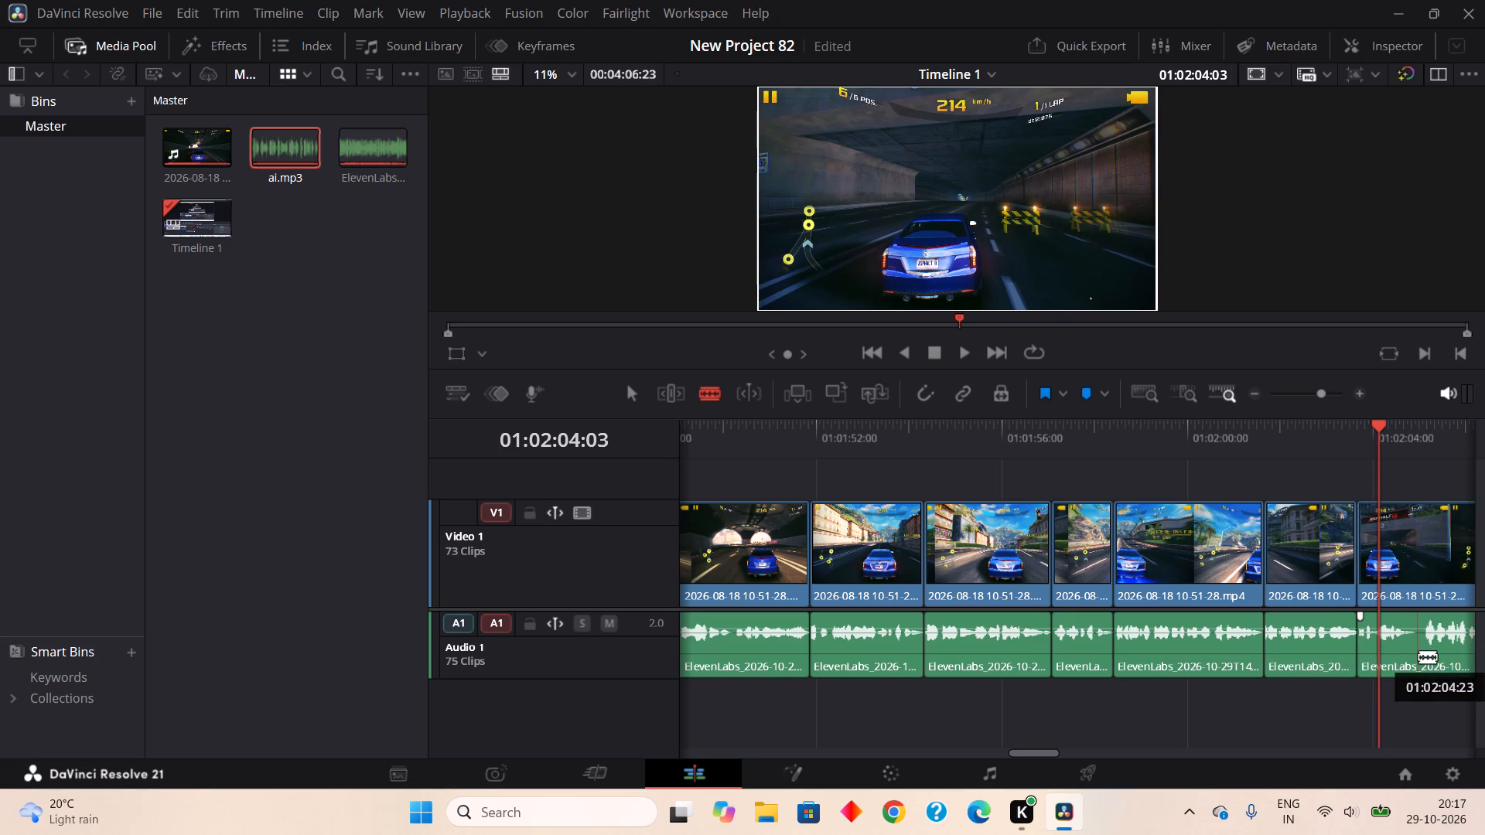
Blade out the pause in the ElevenLabs audio from about 01:02:04:21 to 01:02:05:03 and Ripple Cut it.
click(1415, 660)
click(1425, 654)
right_click(1424, 653)
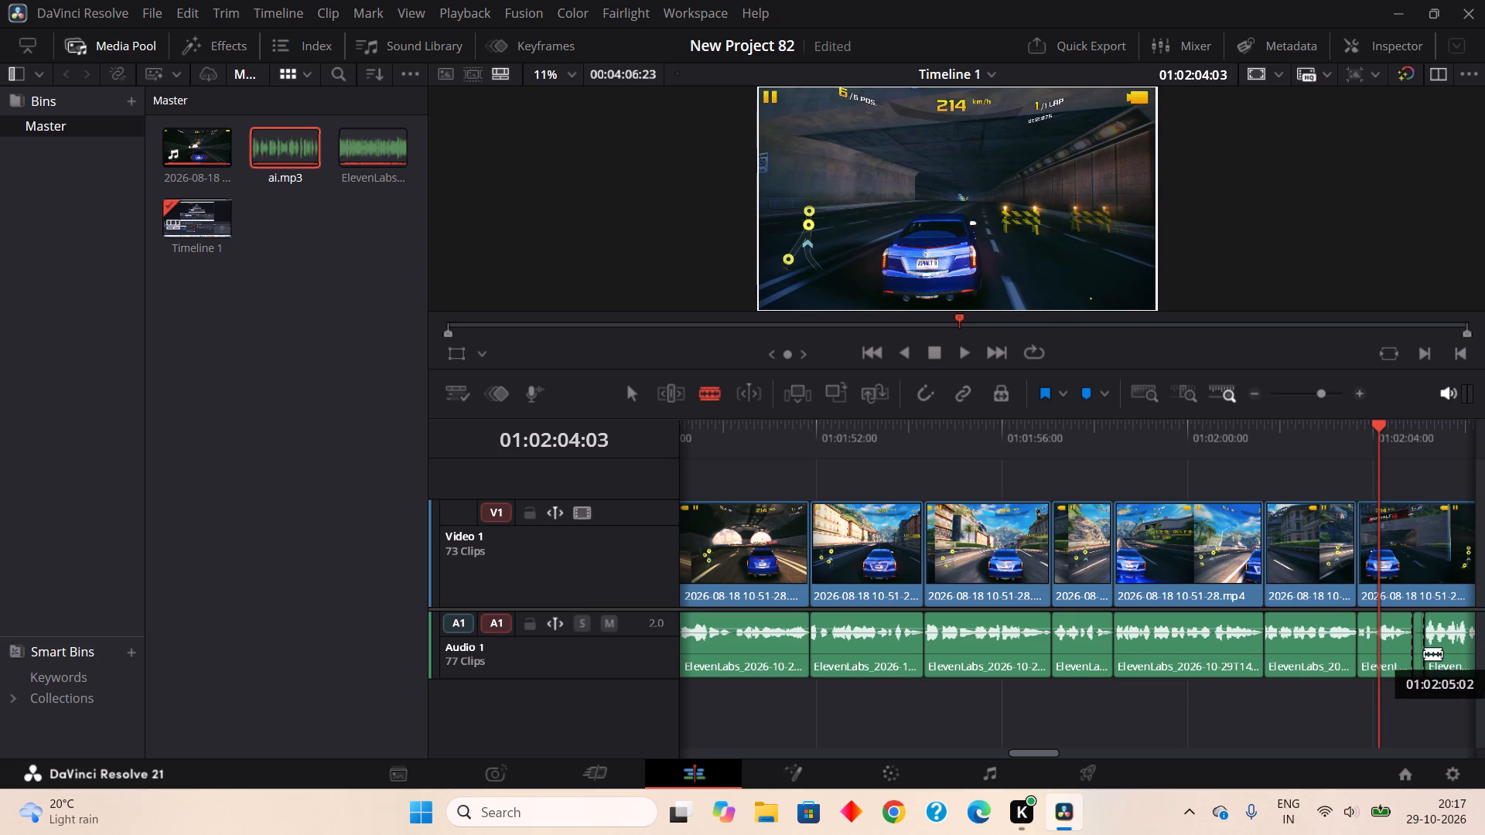
double_click(1248, 344)
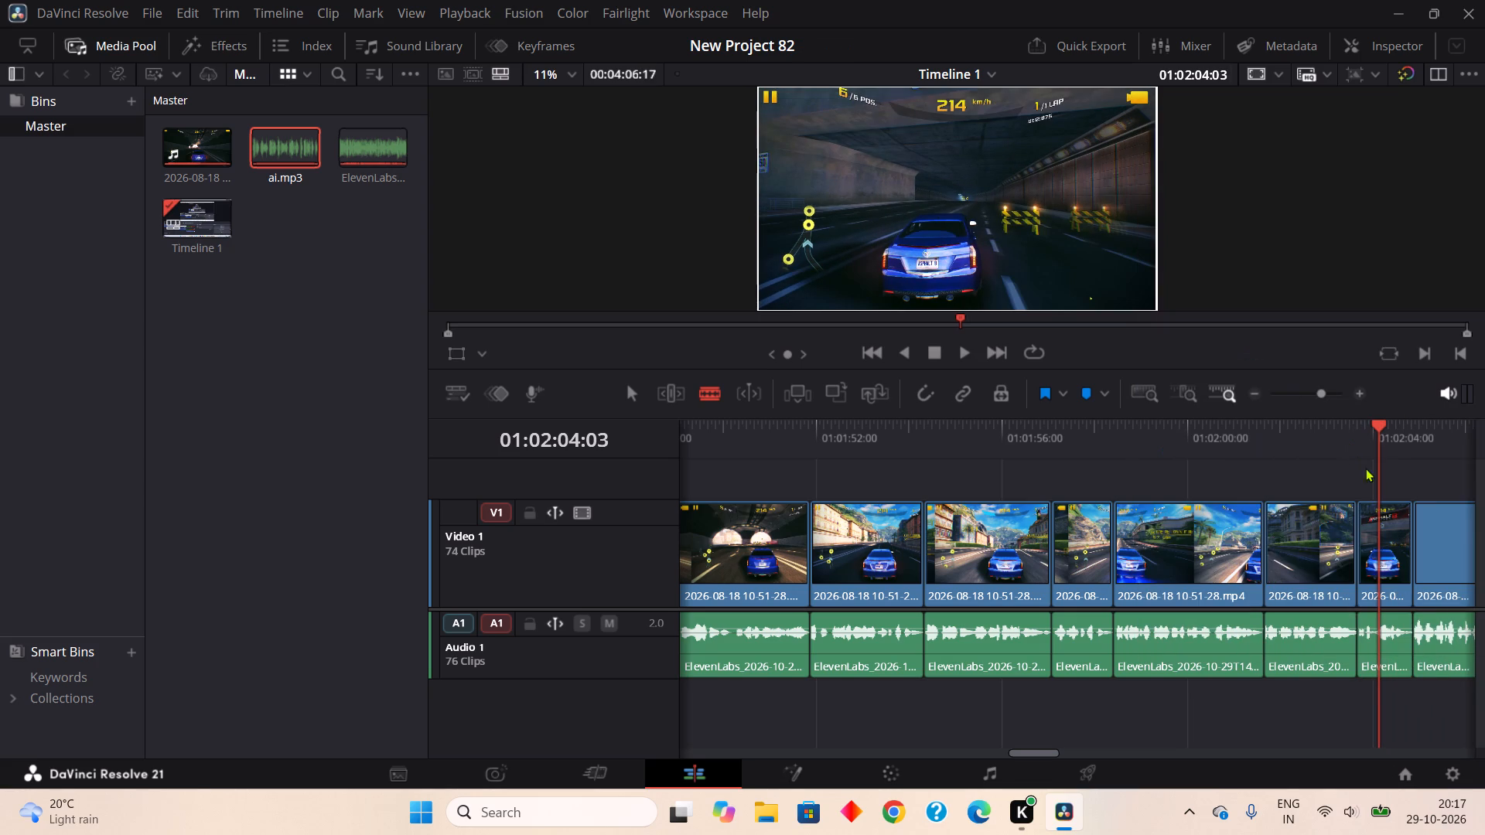
Blade out the pause in the ElevenLabs audio from about 01:02:07:22 to 01:02:08:07 and Ripple Cut it.
drag(1372, 426, 1446, 445)
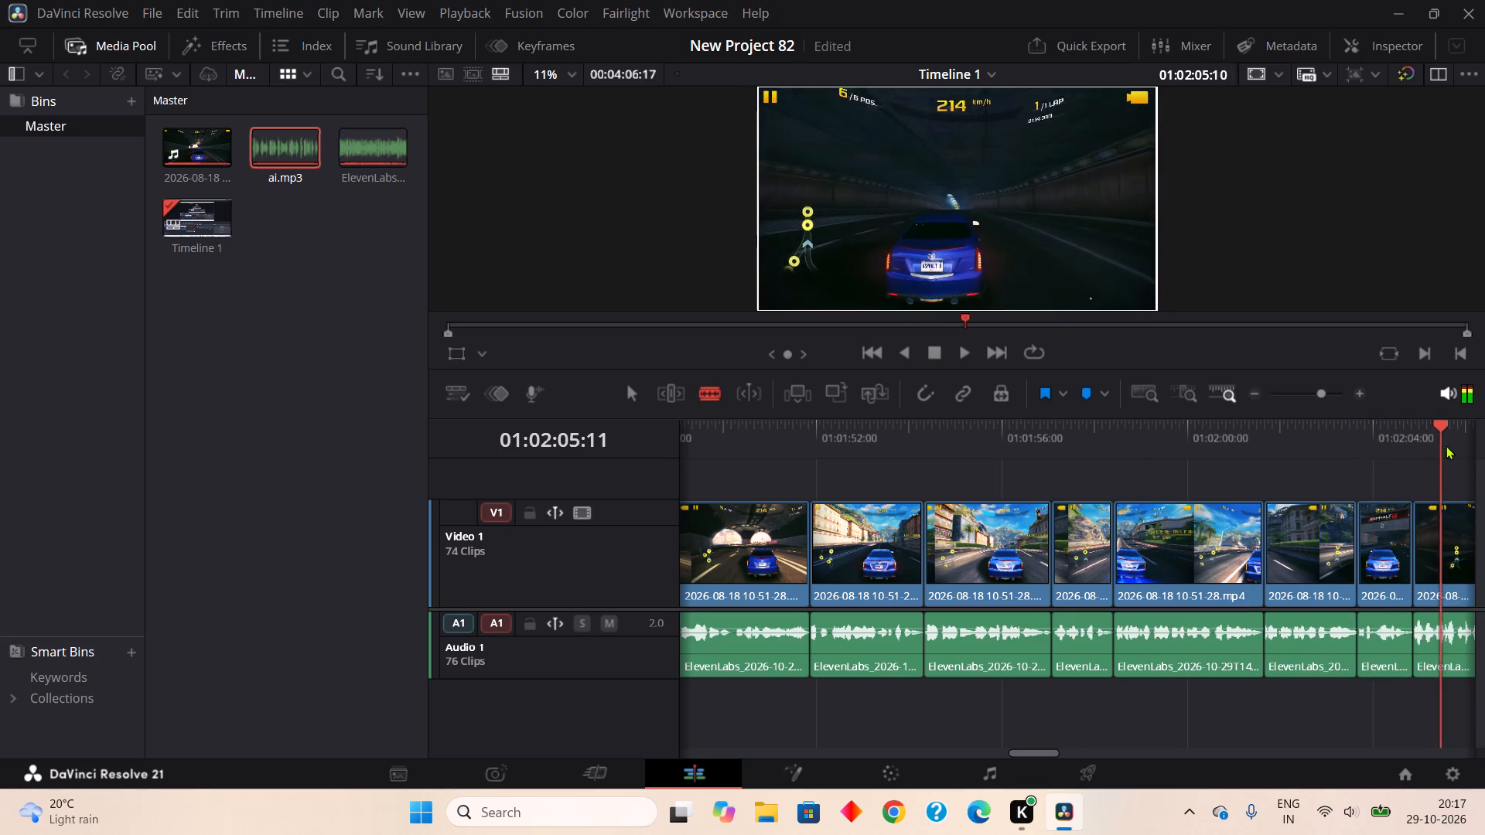
drag(1446, 445, 1463, 452)
double_click(1463, 452)
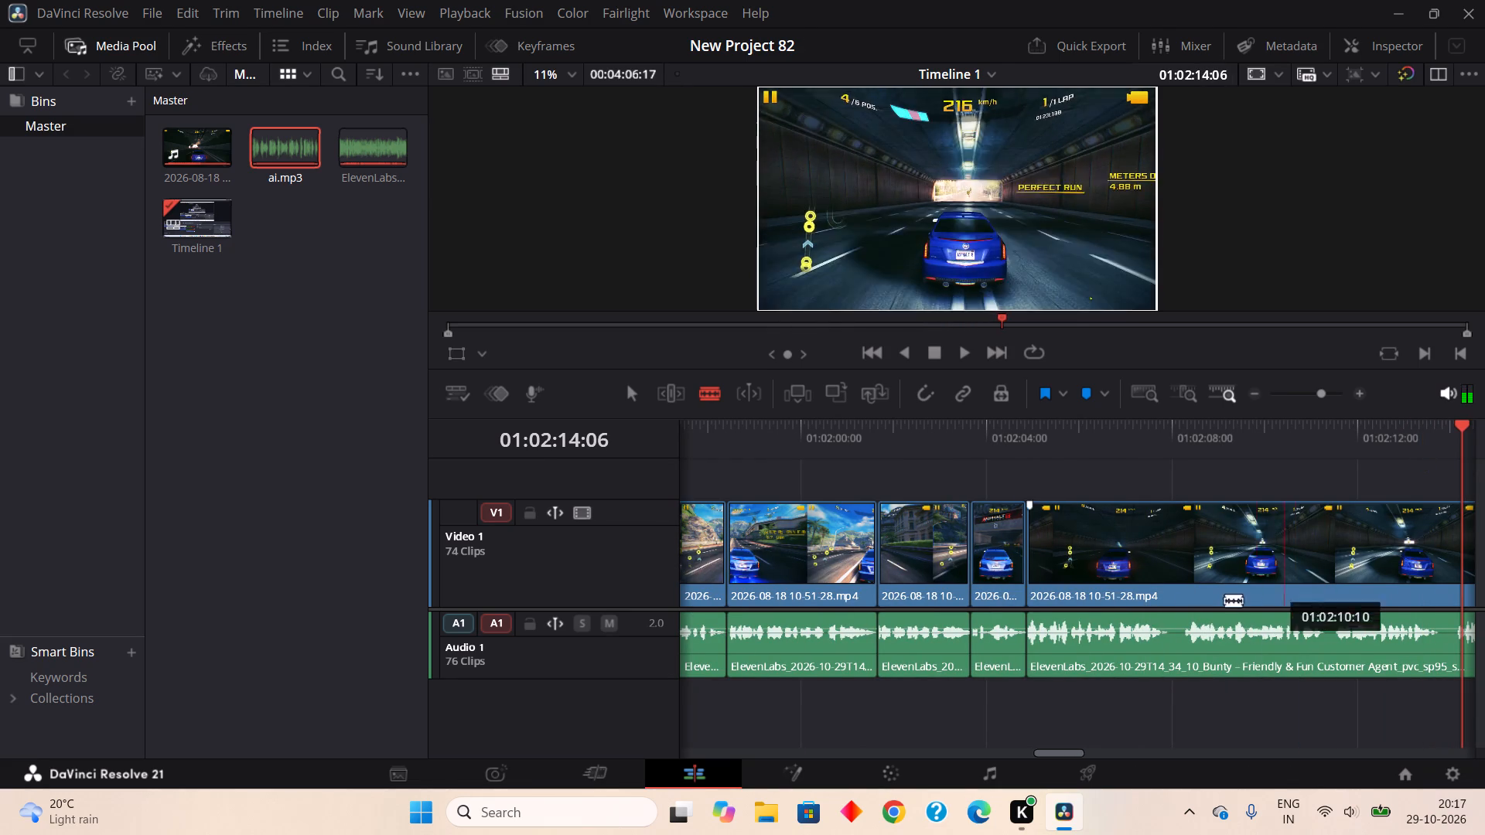
click(1167, 658)
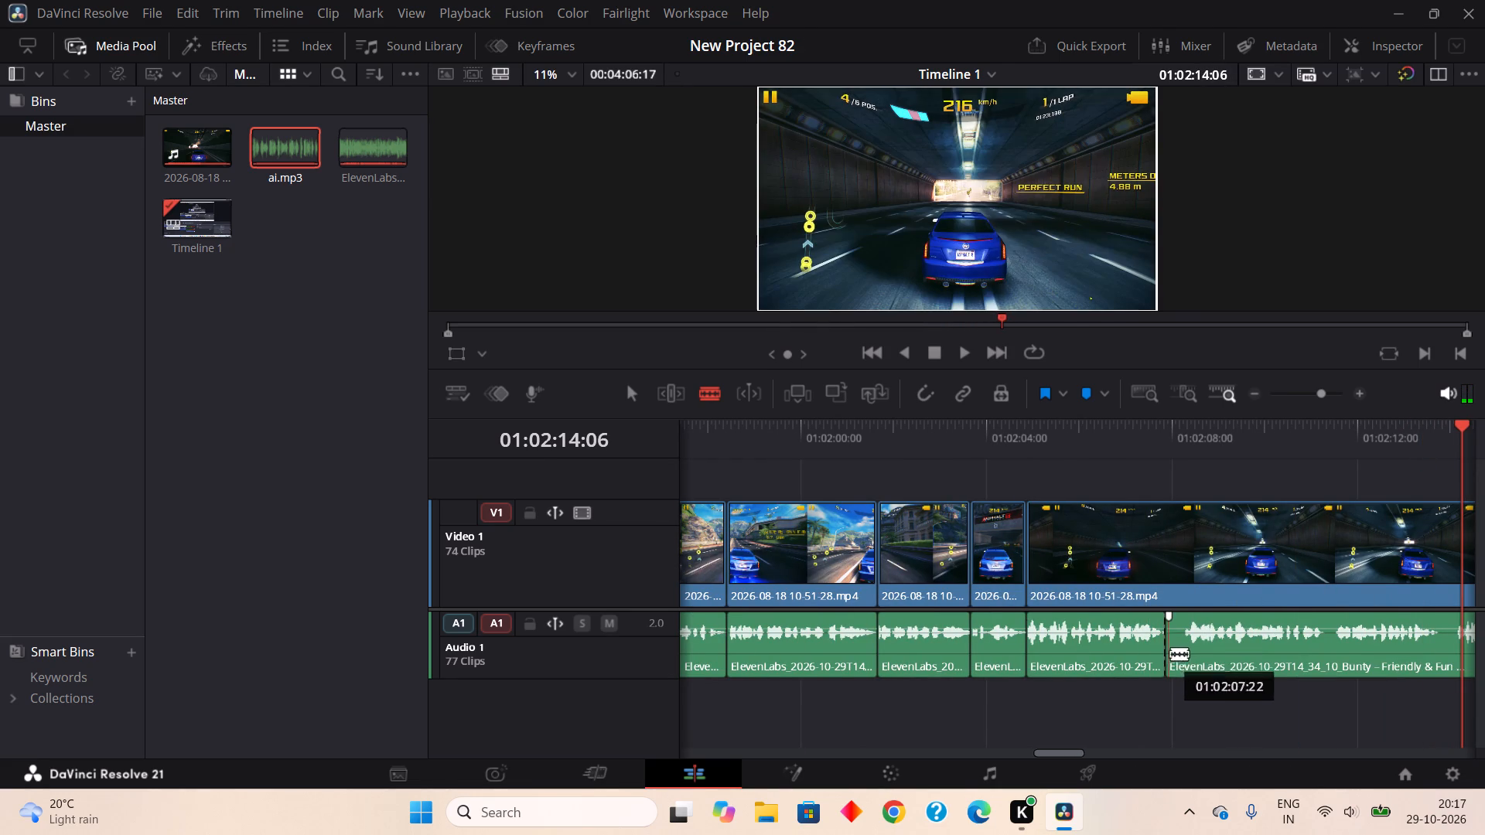
click(1185, 656)
right_click(1171, 656)
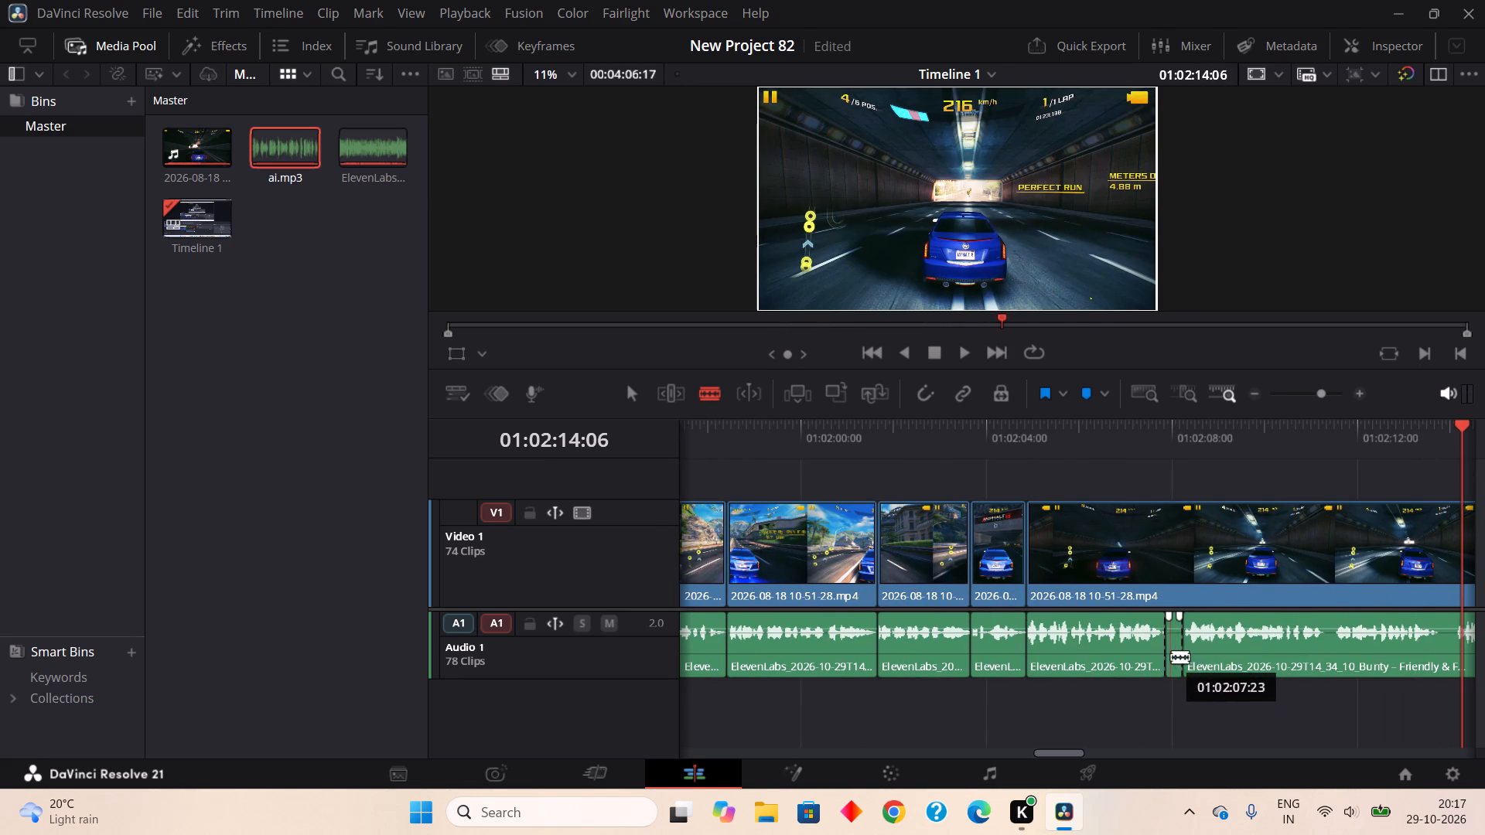
click(1172, 345)
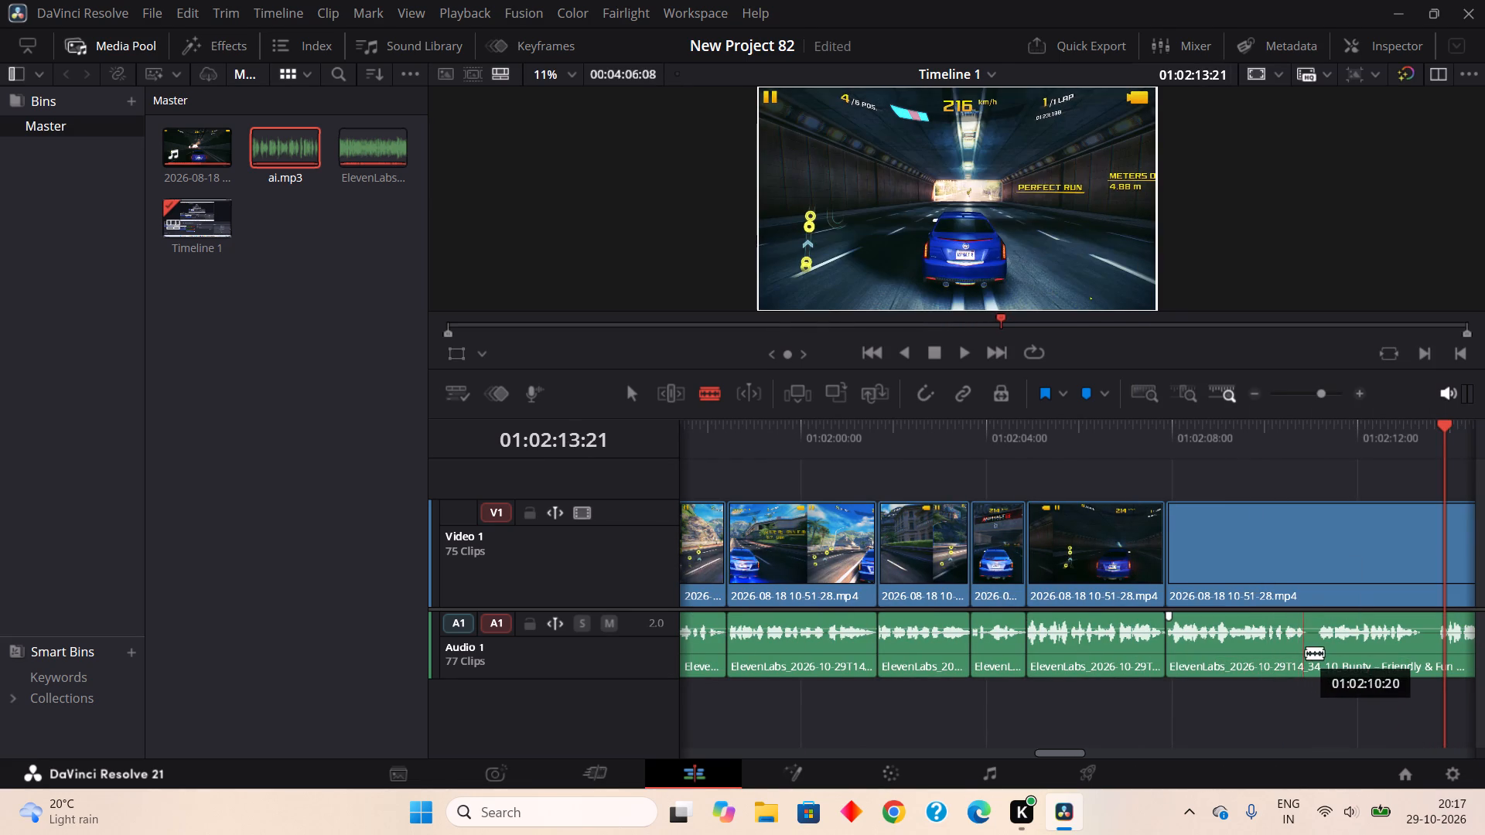
Blade out the pause in the ElevenLabs audio from about 01:02:10:22 to 01:02:11:04 and Ripple Cut it.
click(1307, 653)
click(1319, 653)
right_click(1318, 653)
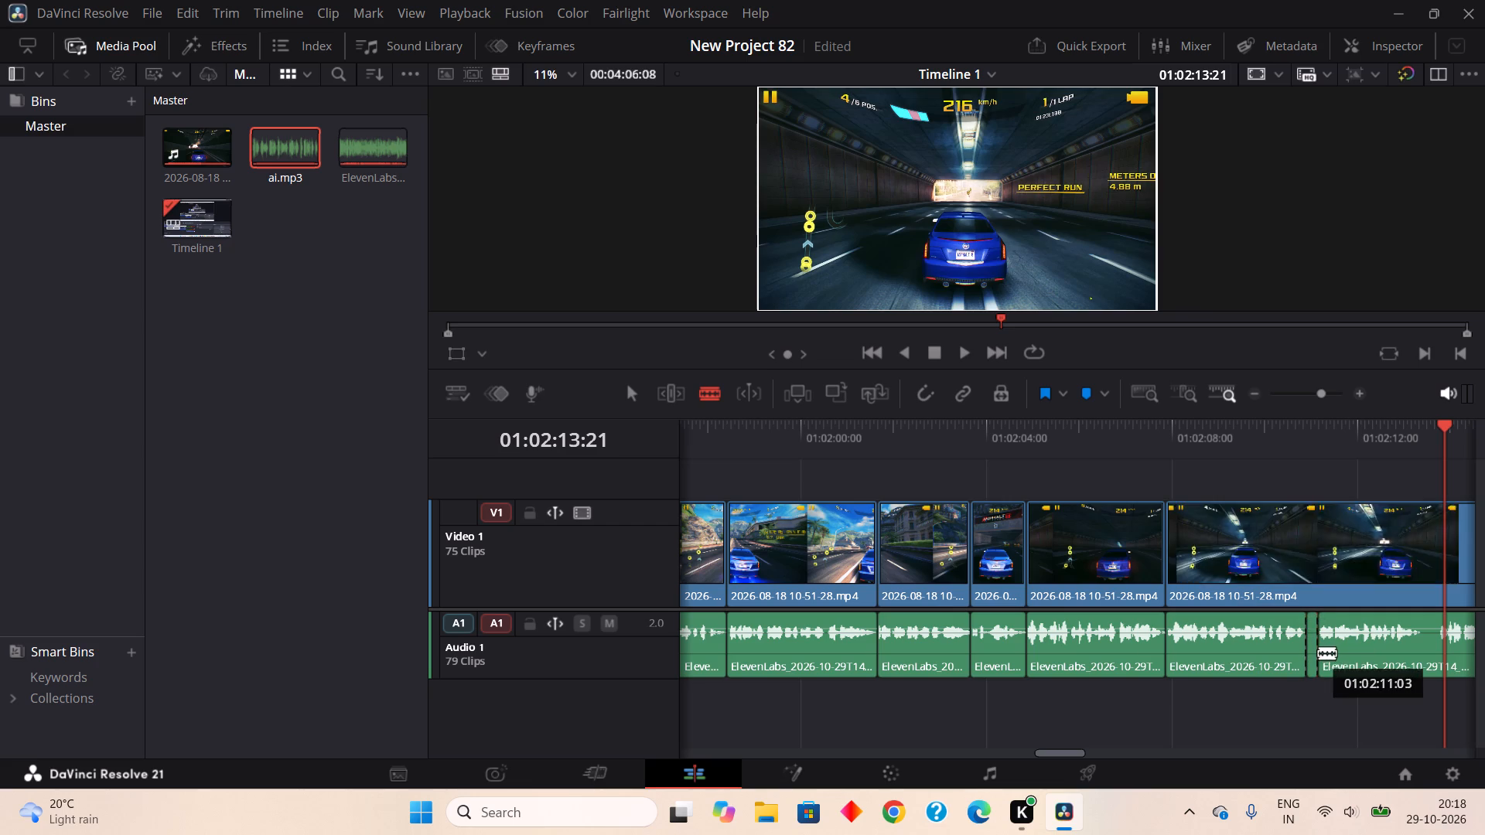
click(1256, 333)
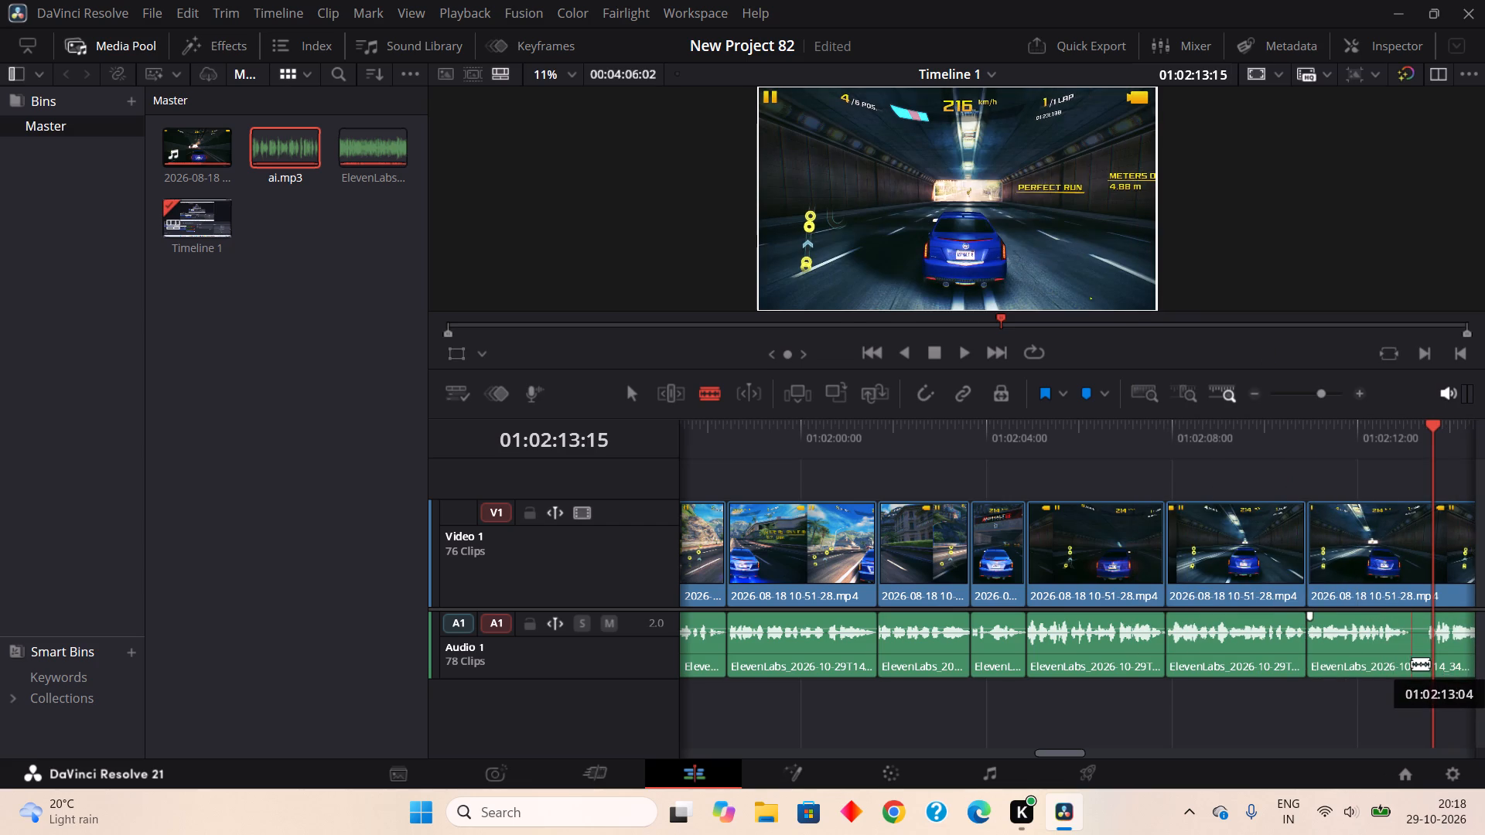
Blade out the pause in the ElevenLabs audio from about 01:02:13:04 to 01:02:13:13 and Ripple Cut it.
click(1412, 664)
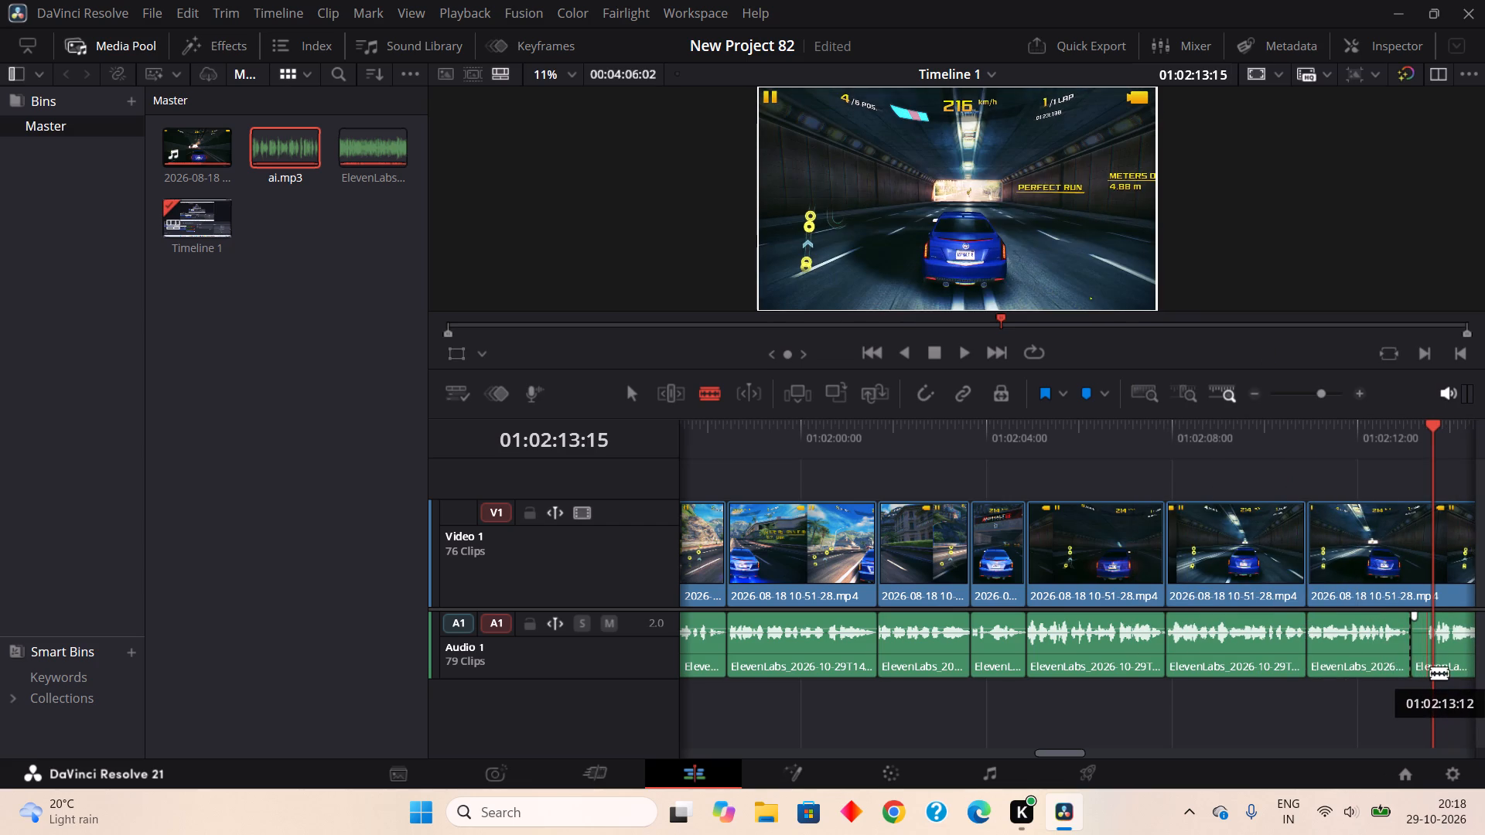
click(1430, 673)
right_click(1419, 655)
click(1197, 343)
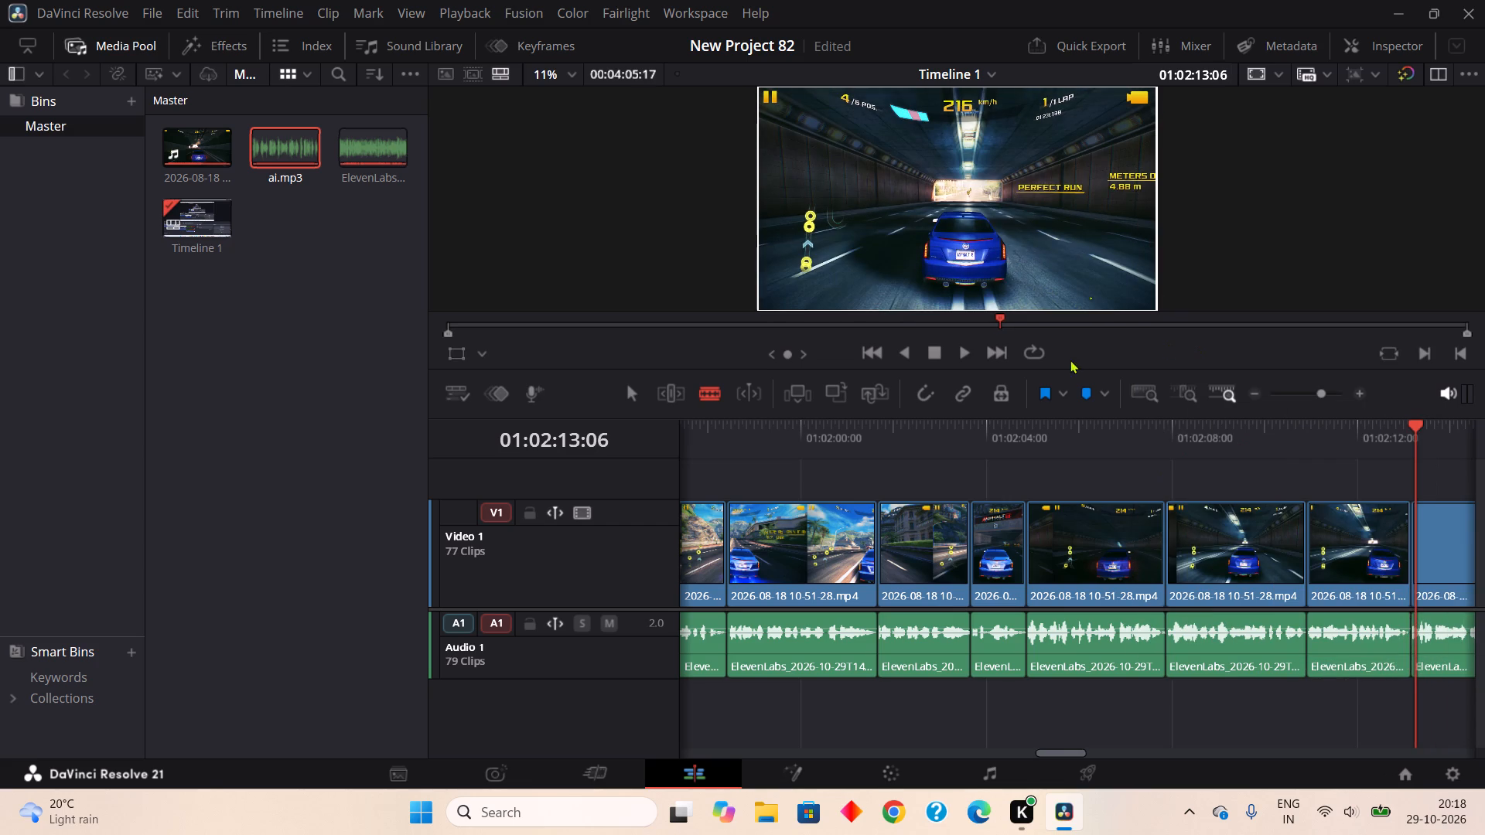
Blade out the pause in the ElevenLabs audio from about 01:02:17:22 to 01:02:18:04 and Ripple Cut it.
click(964, 354)
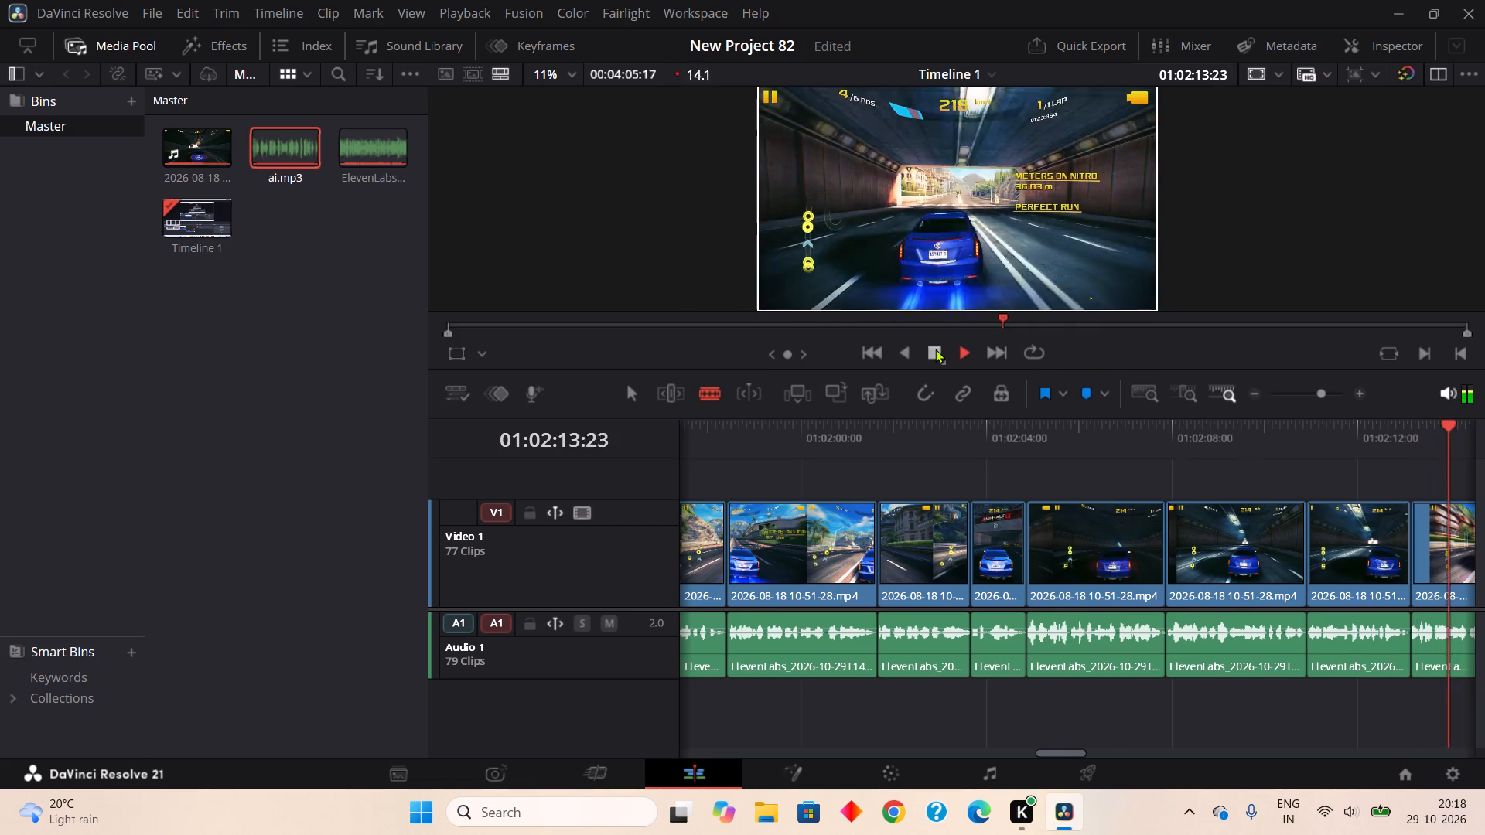
click(935, 349)
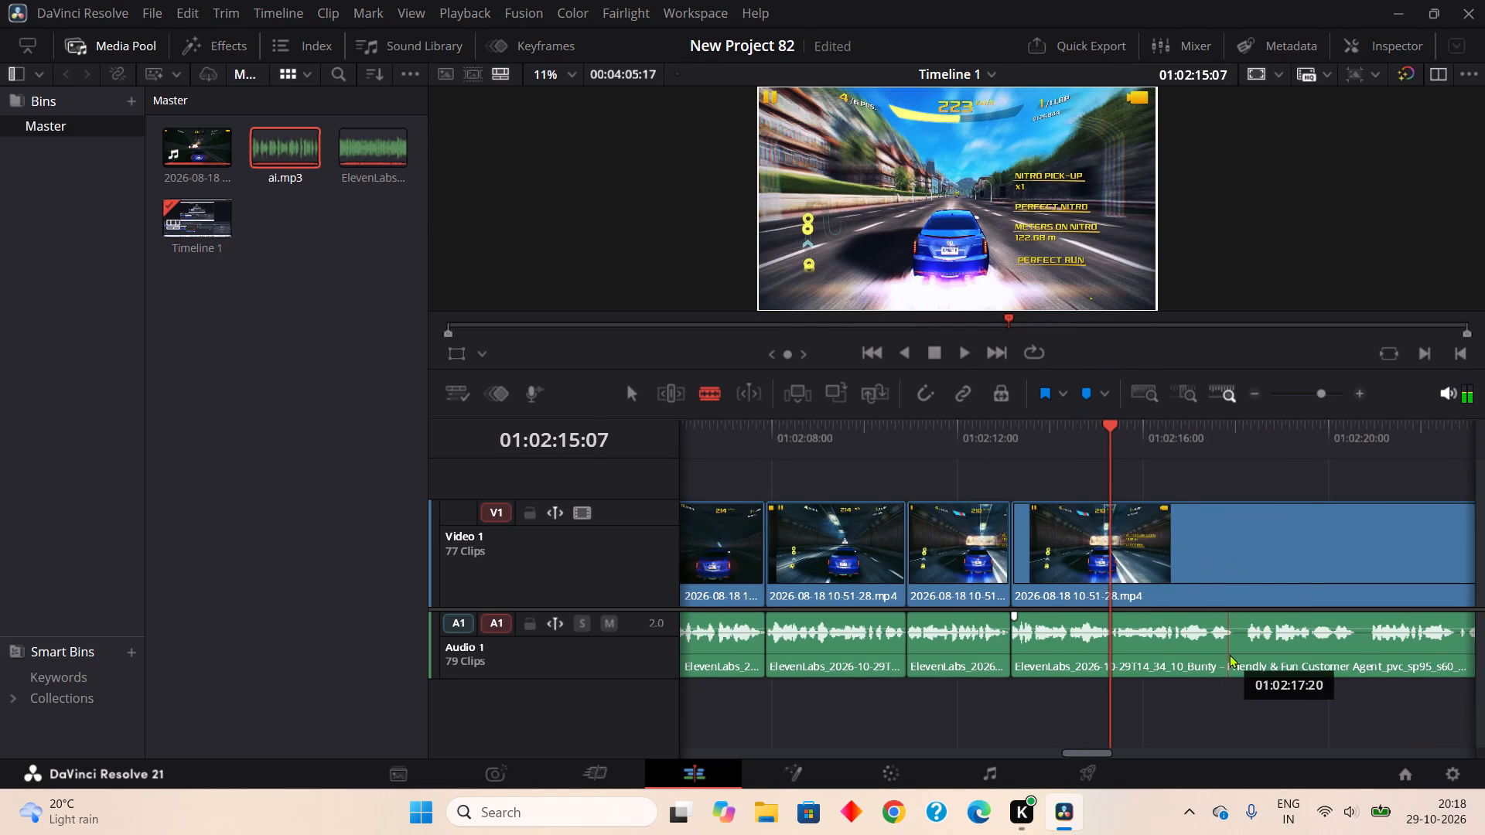
click(1232, 654)
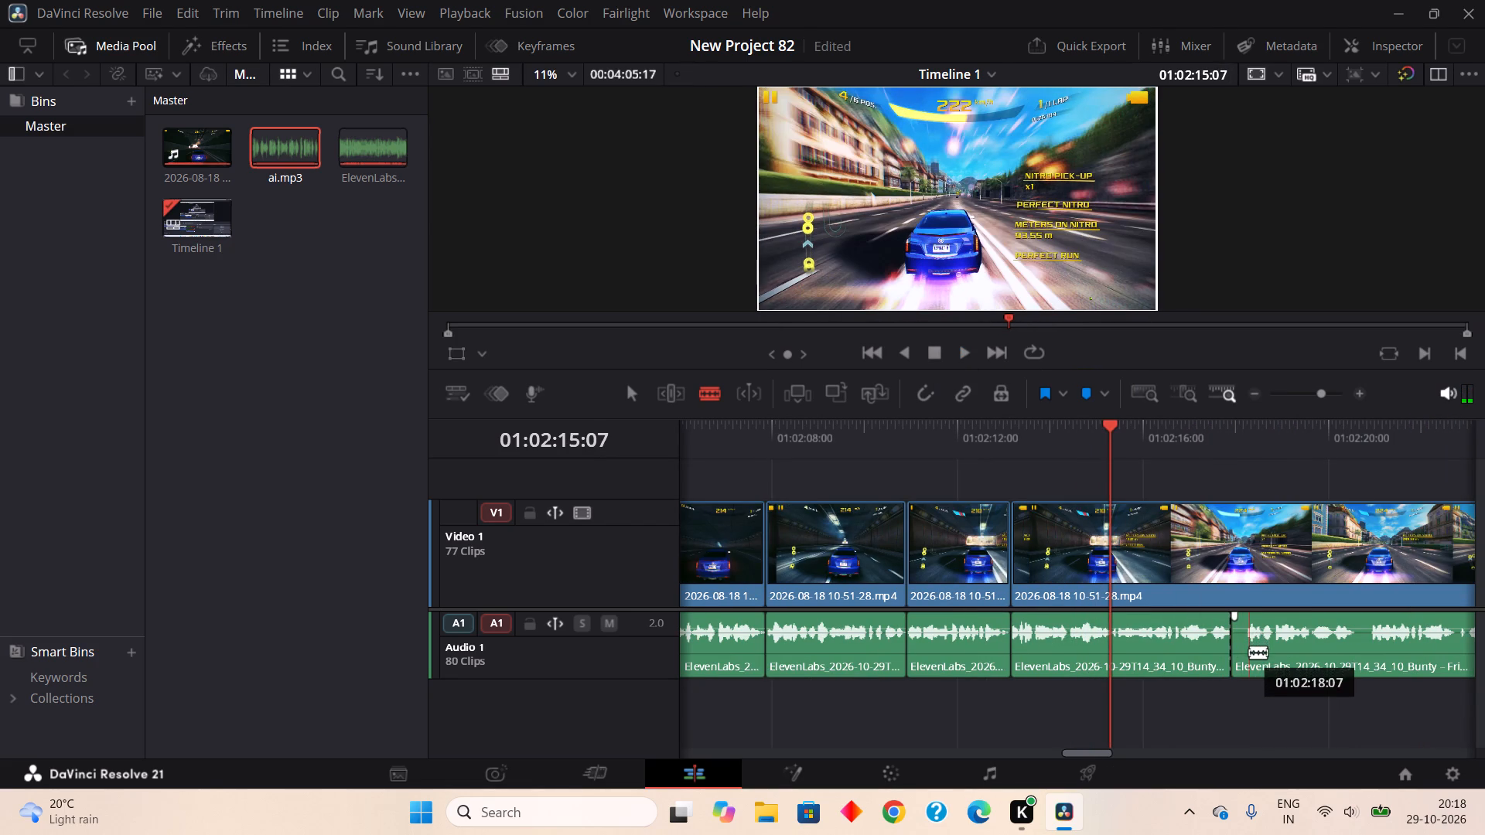
click(1244, 656)
right_click(1238, 653)
click(1169, 332)
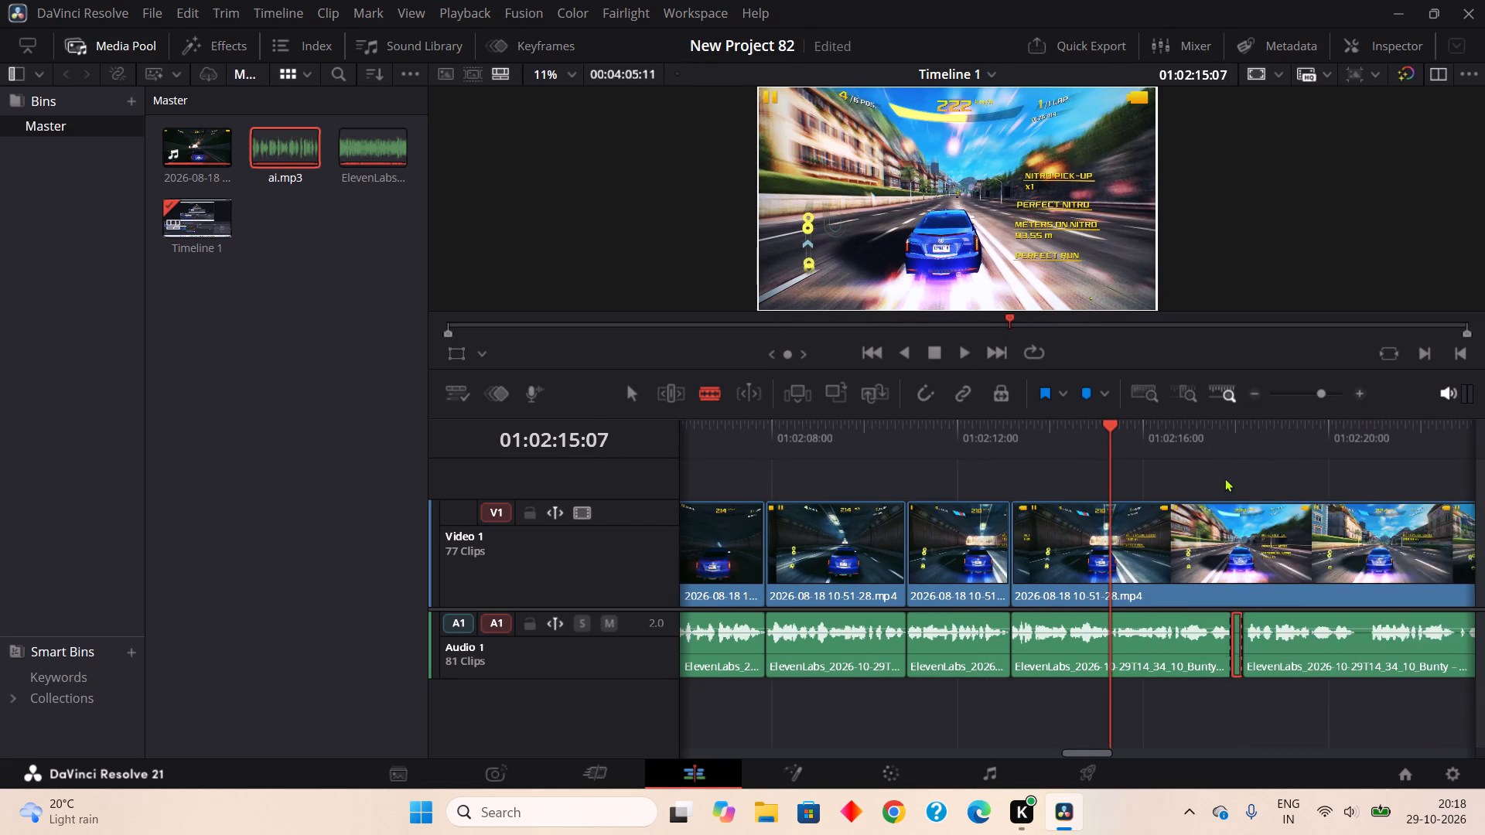
Blade out the pause in the ElevenLabs audio from about 01:02:20:07 to 01:02:20:16 and Ripple Cut it.
click(1343, 661)
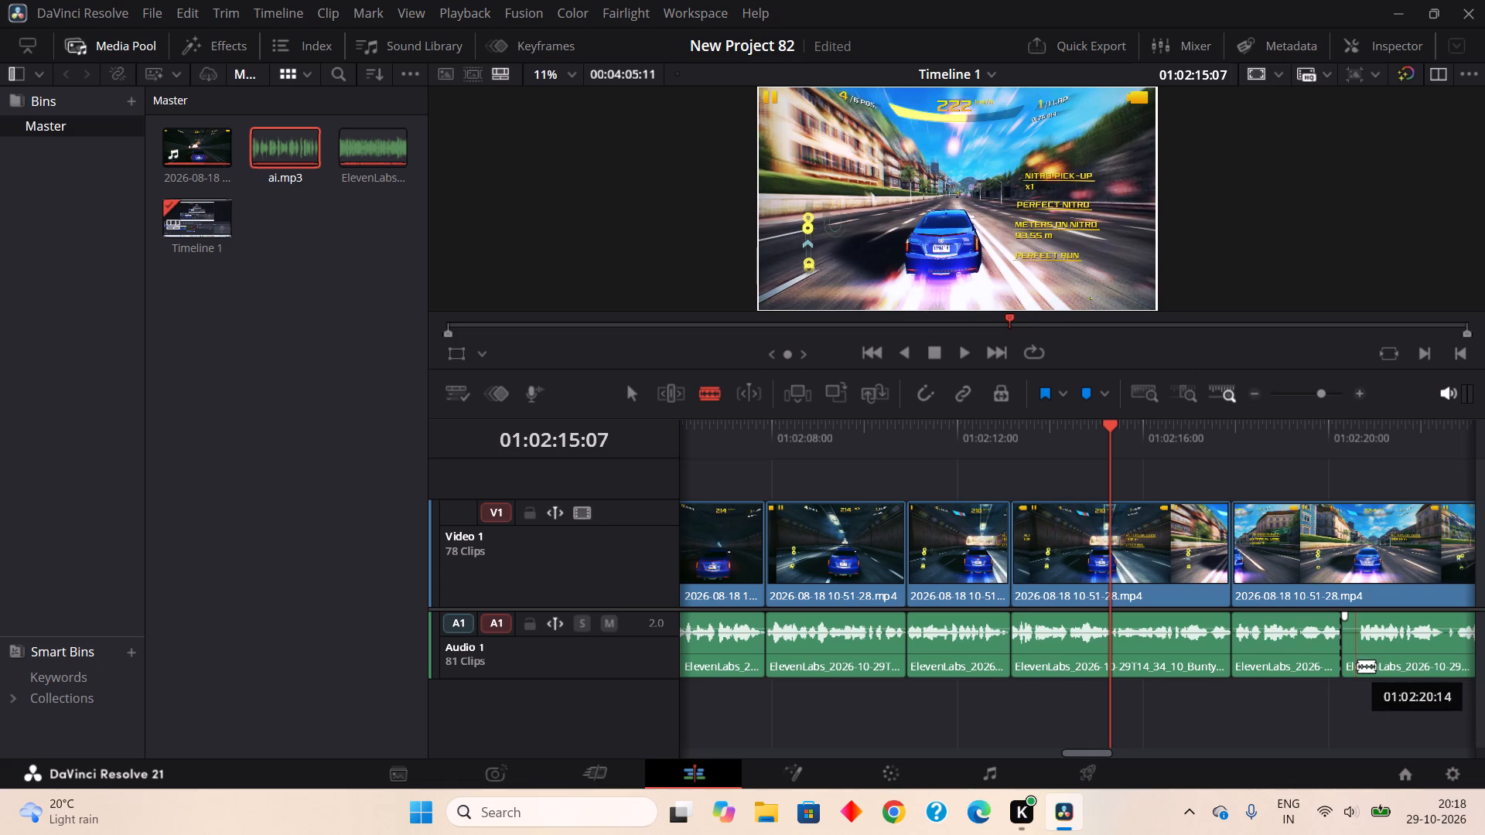
click(1360, 673)
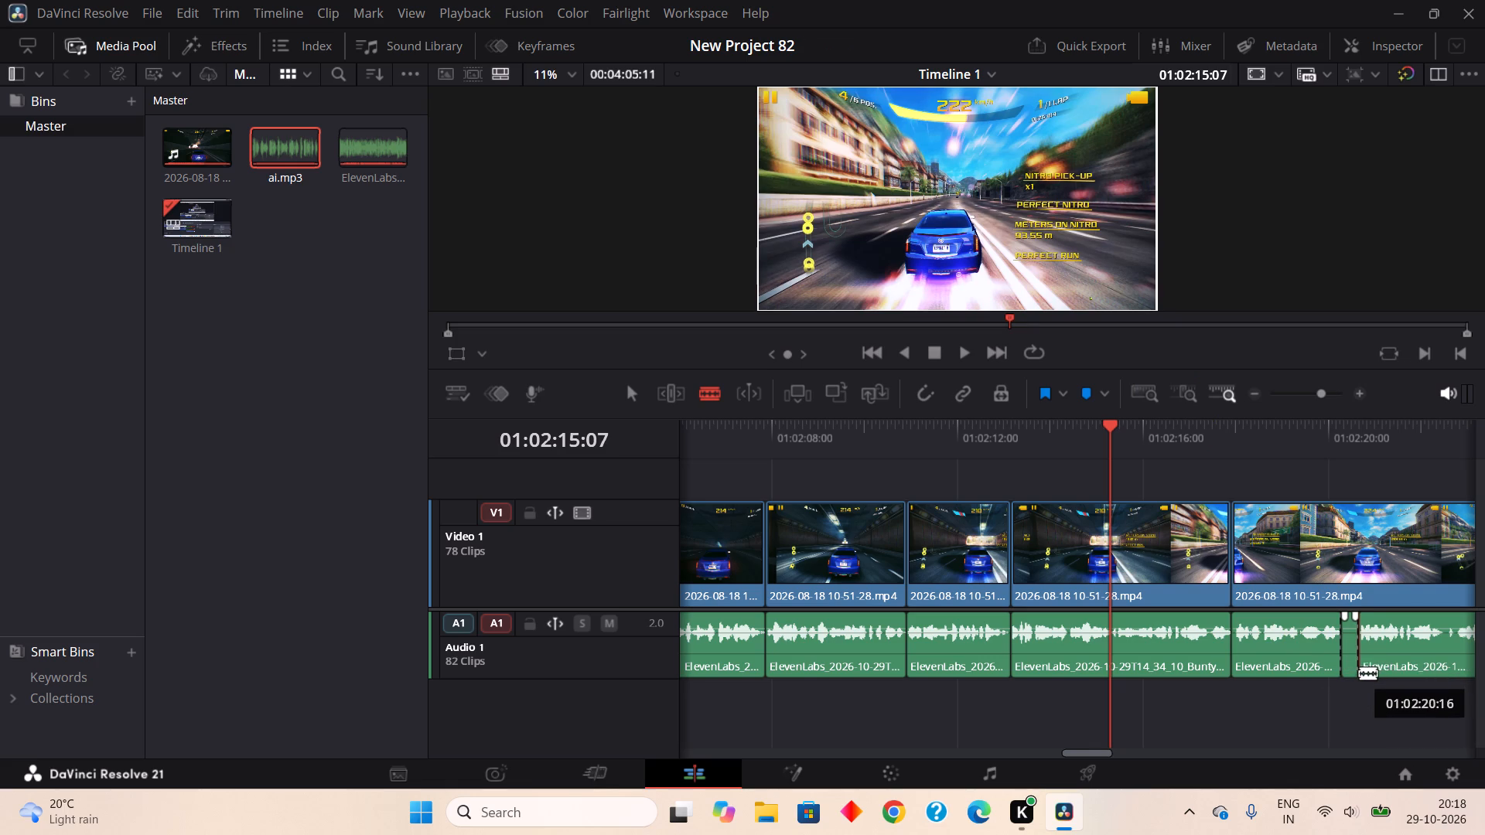
right_click(1343, 660)
click(1217, 345)
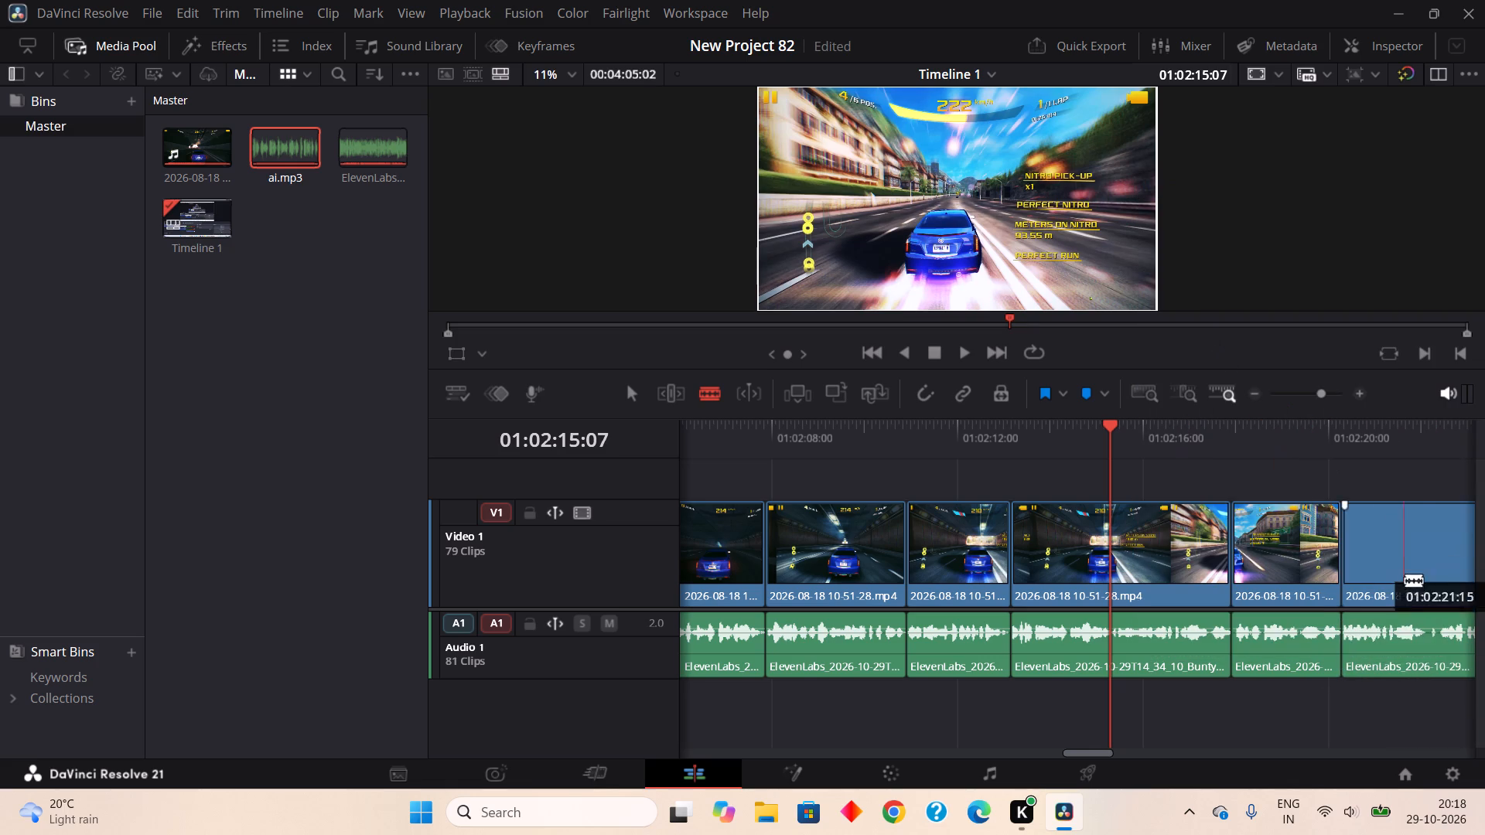
Blade out the short pause in the ElevenLabs audio from about 01:02:22:01 to 01:02:22:05 and Ripple Cut it.
click(1424, 656)
click(1432, 656)
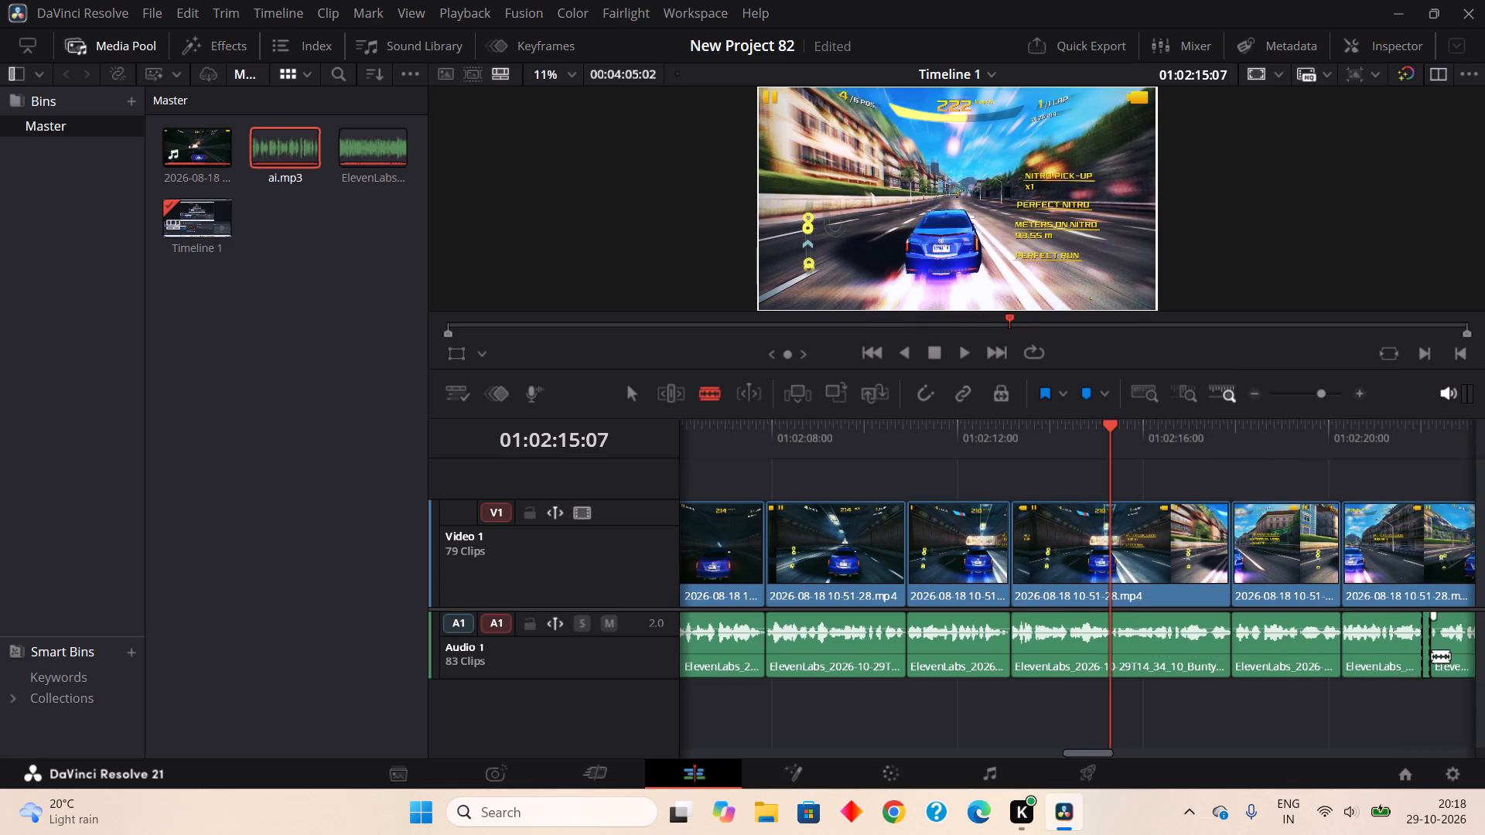
right_click(1429, 658)
click(1263, 348)
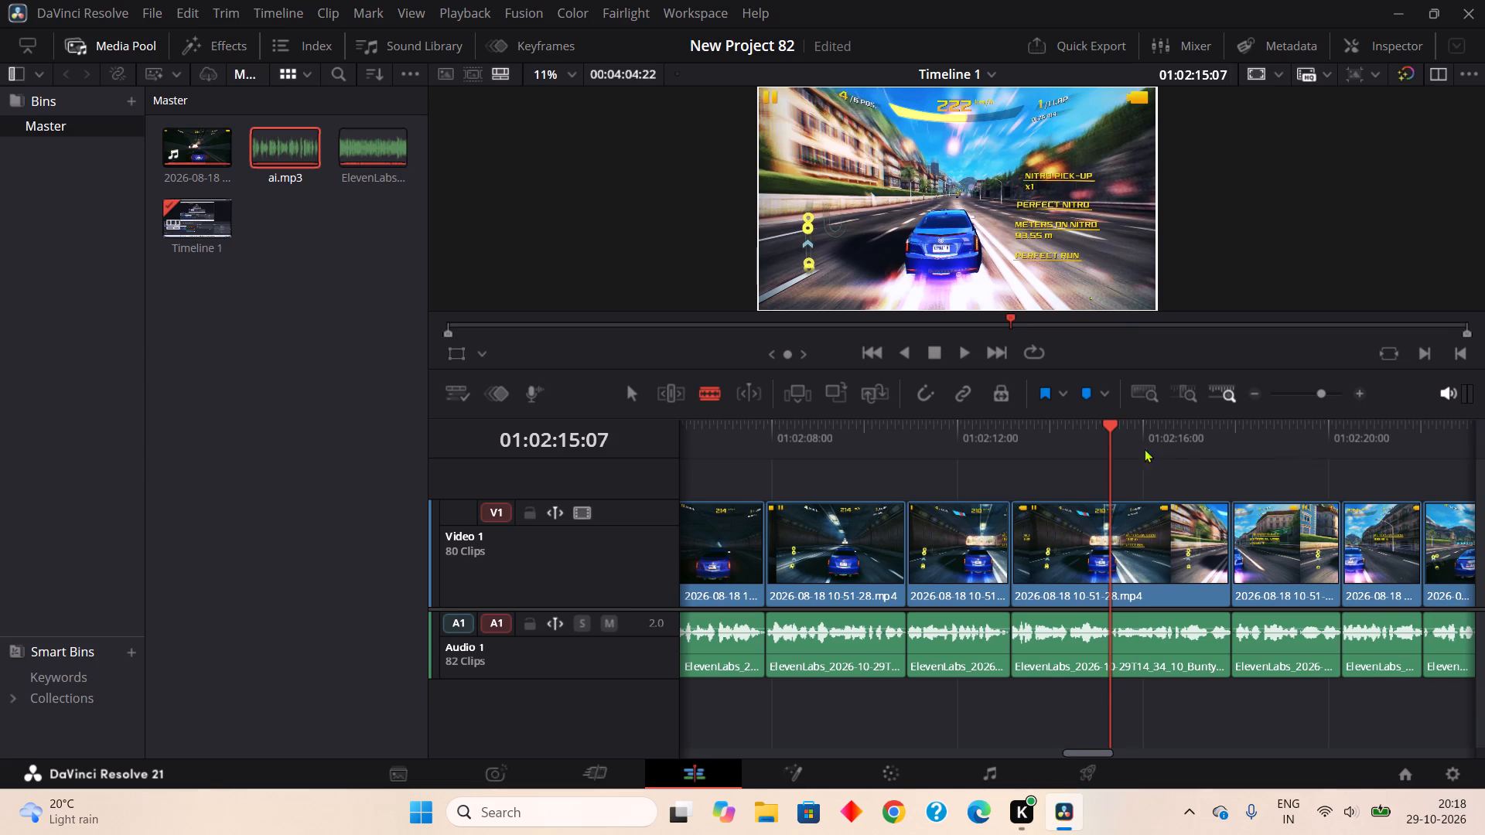
Close the audio gap near 01:02:28:00 by moving the ai.mp3 clip earlier against the end of the last ElevenLabs clip.
drag(1105, 431, 1470, 490)
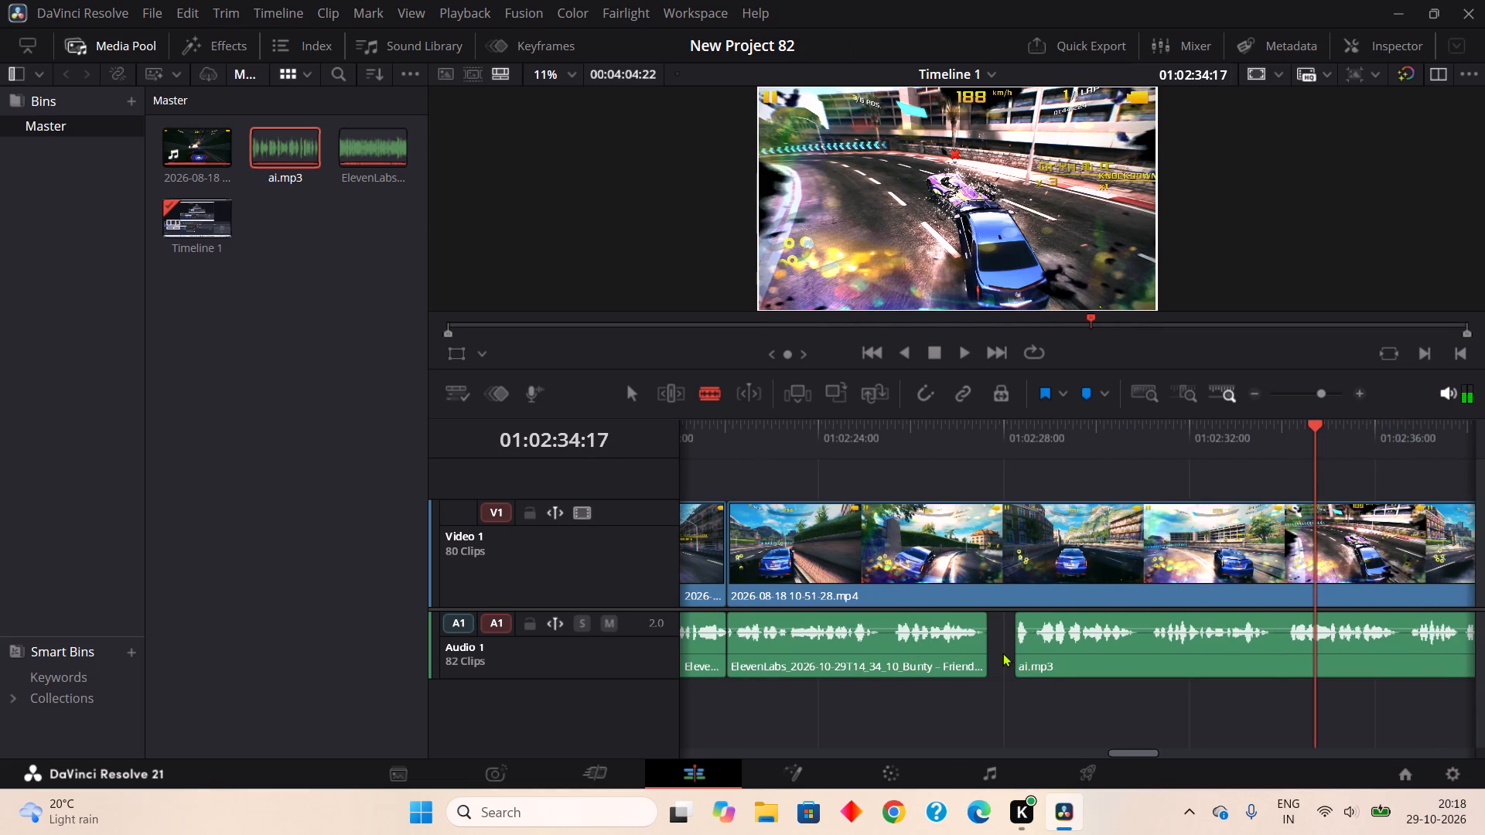
right_click(1002, 653)
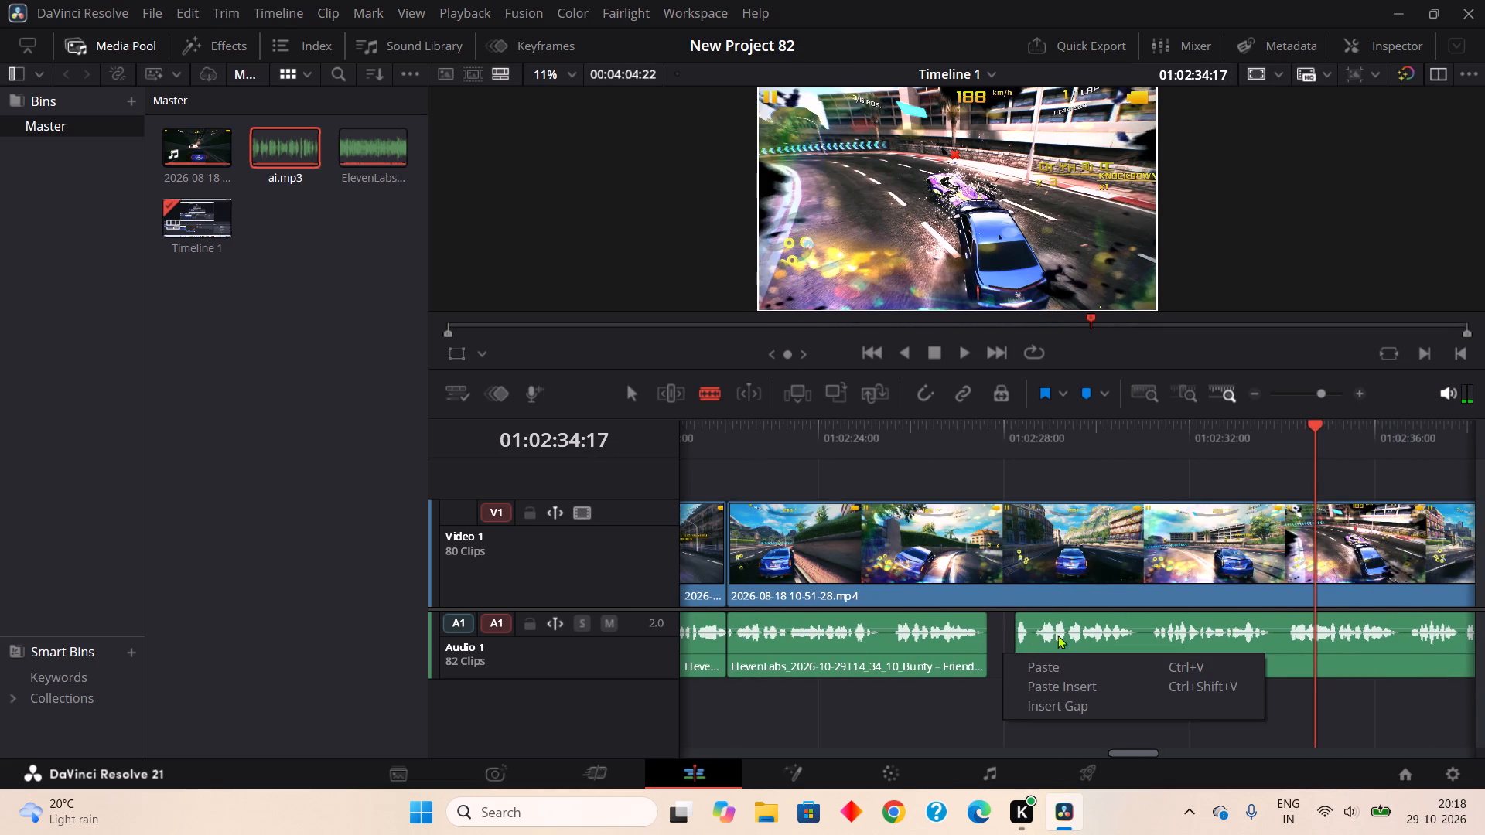
click(632, 387)
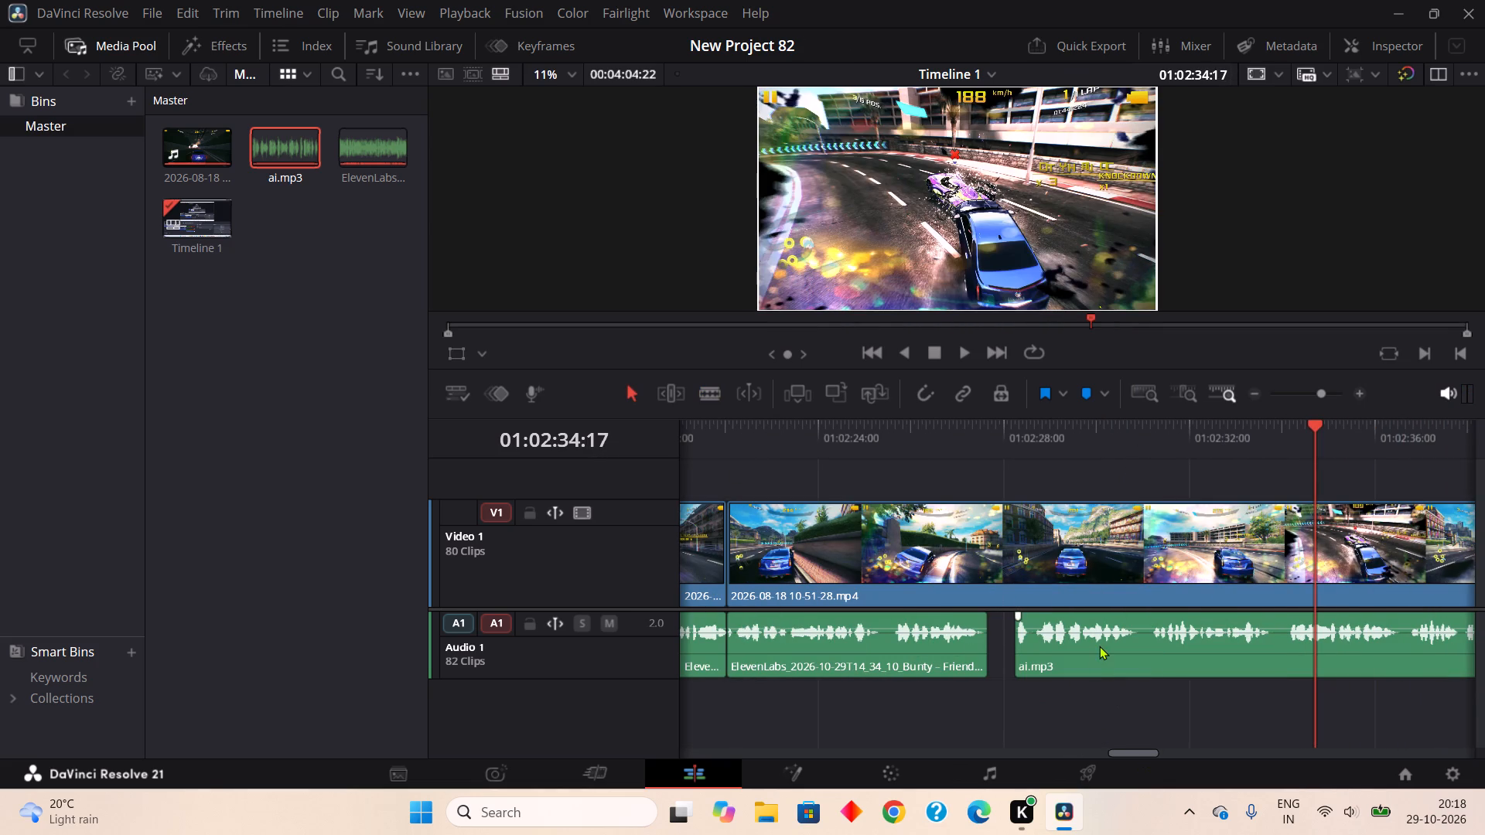
drag(1099, 646, 1070, 653)
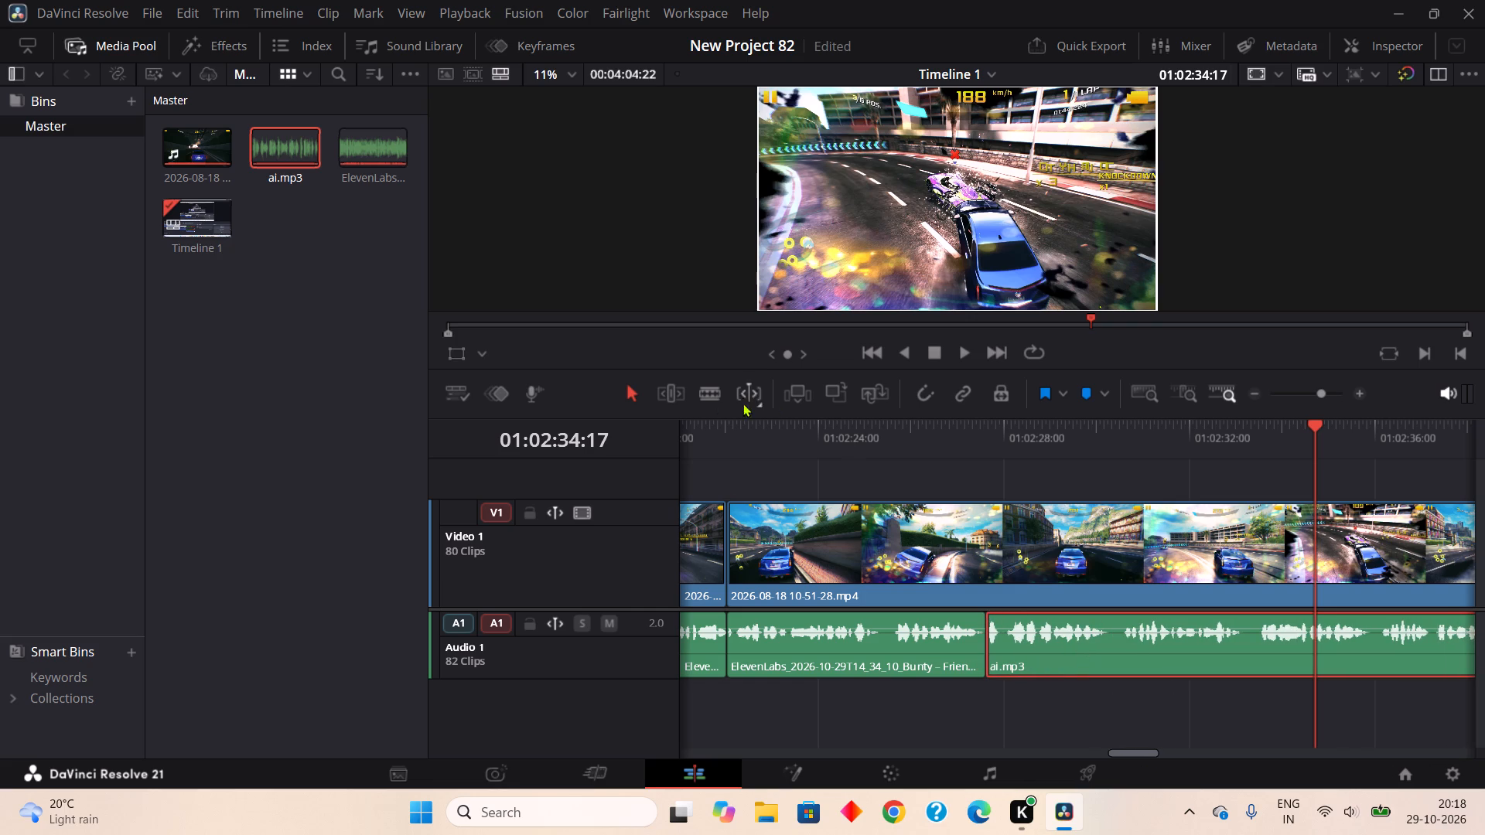
Play across the audio join, then blade out the ai.mp3 pause from about 01:02:30:05 to 01:02:30:15 and Ripple Cut it.
click(709, 398)
drag(1308, 434, 1291, 434)
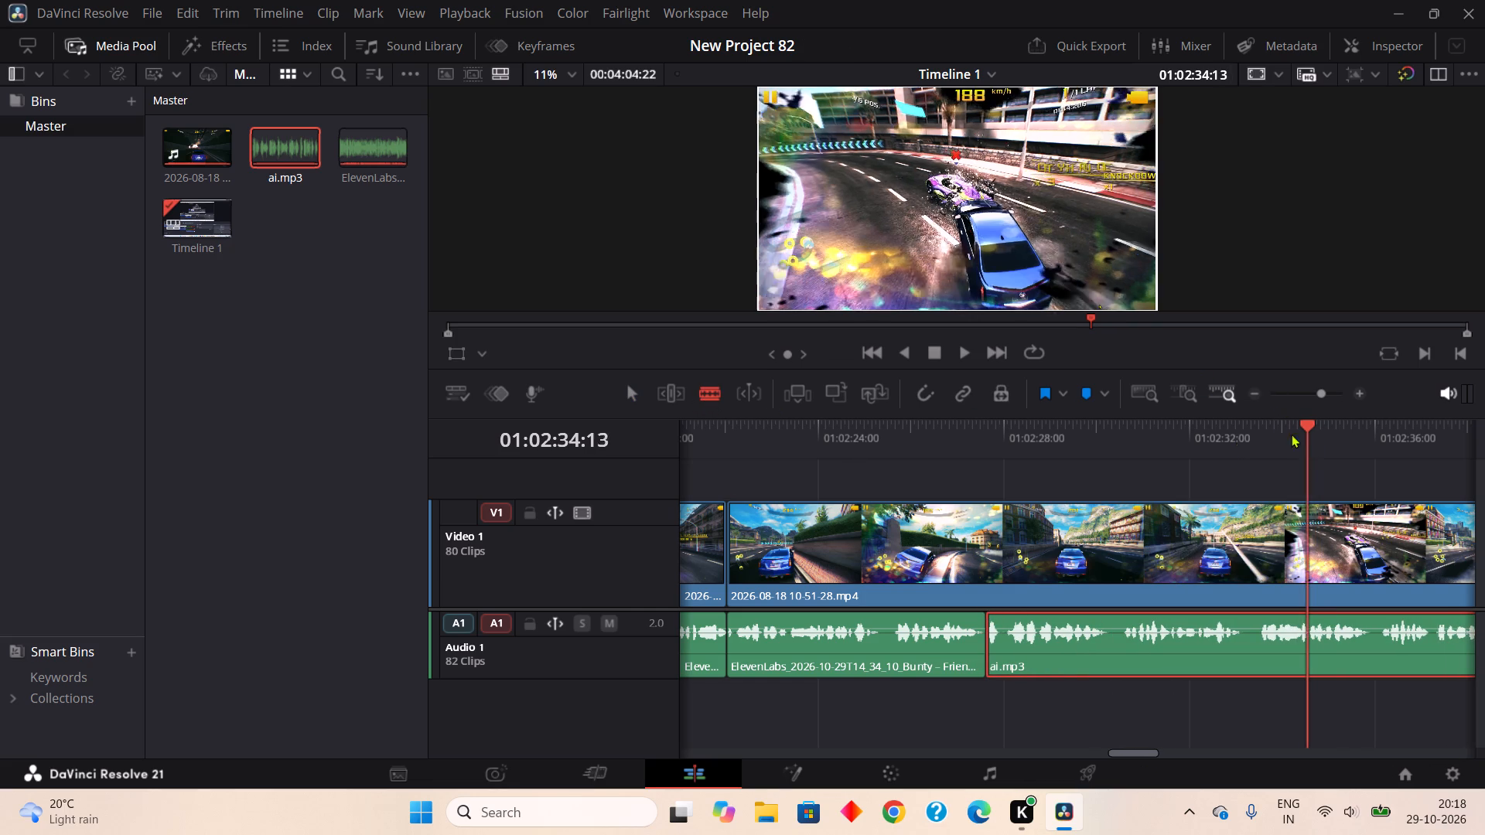
drag(1291, 434, 893, 503)
click(961, 346)
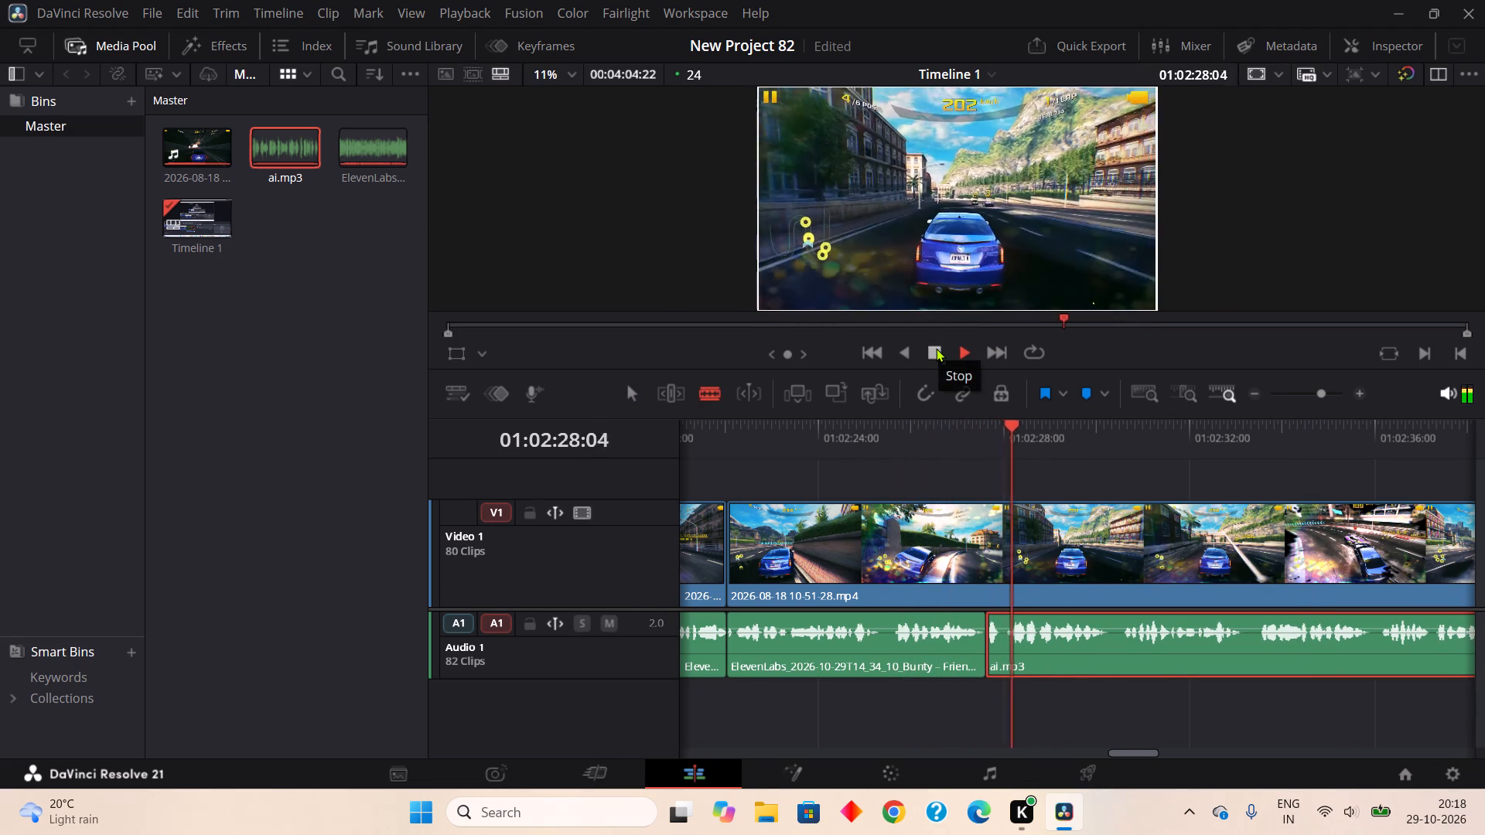
click(936, 348)
click(1107, 665)
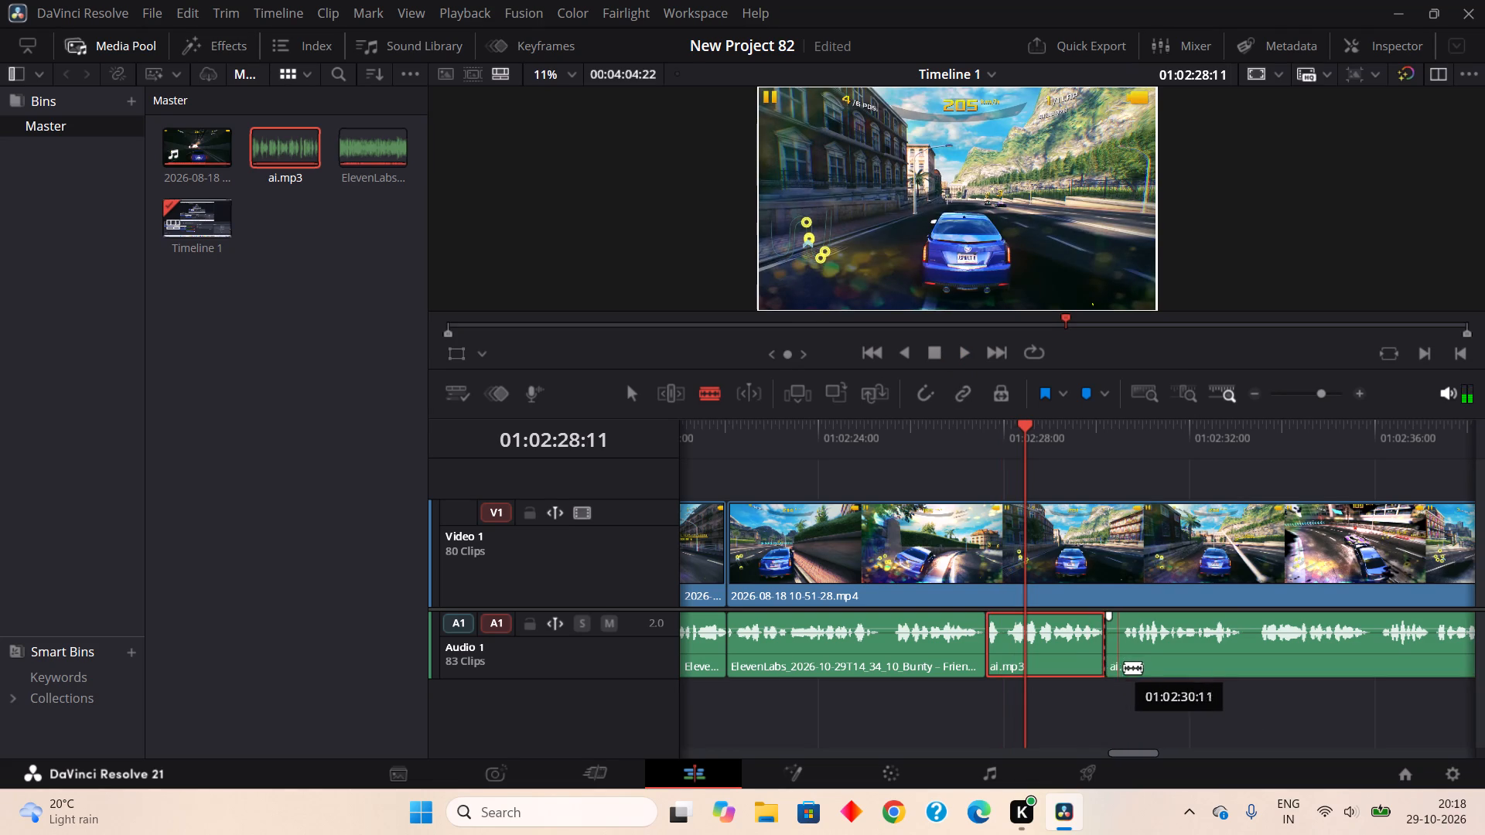
click(1125, 667)
right_click(1112, 663)
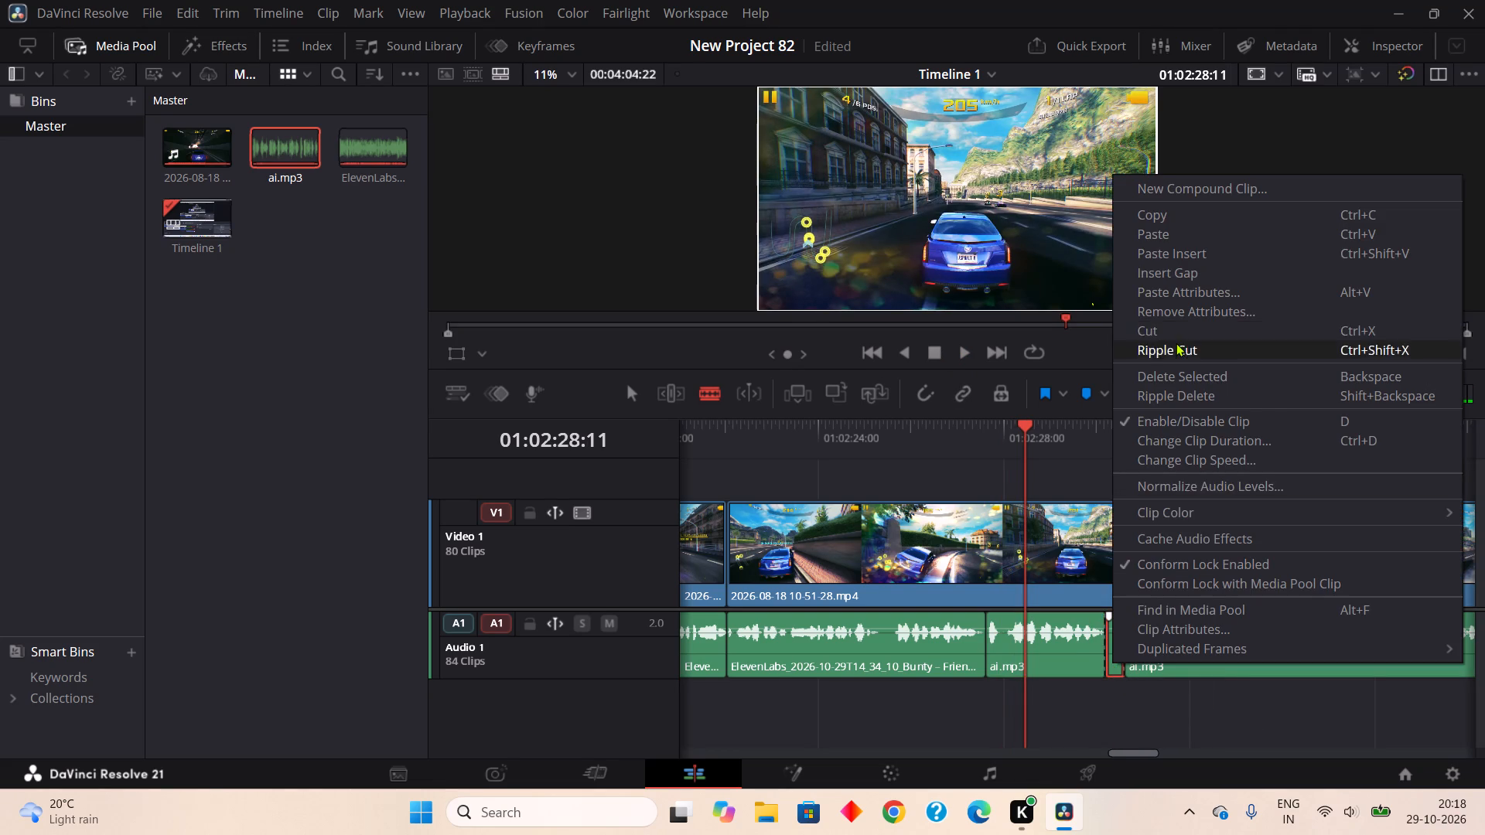
click(1176, 343)
Blade out the pause in ai.mp3 from about 01:02:32:17 to 01:02:33:03 and Ripple Cut it.
double_click(1222, 663)
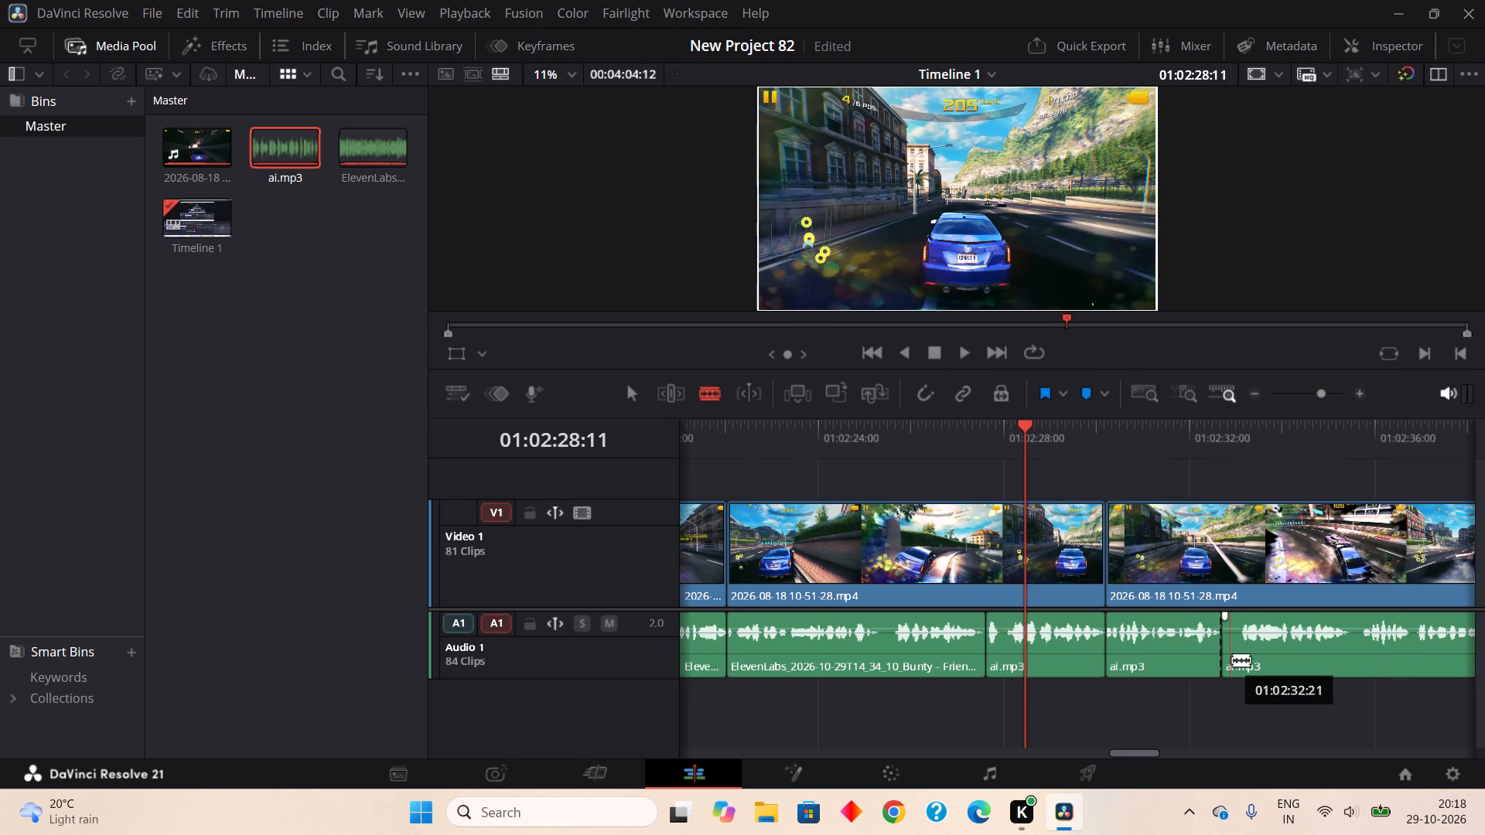
click(1241, 664)
right_click(1241, 663)
right_click(1236, 663)
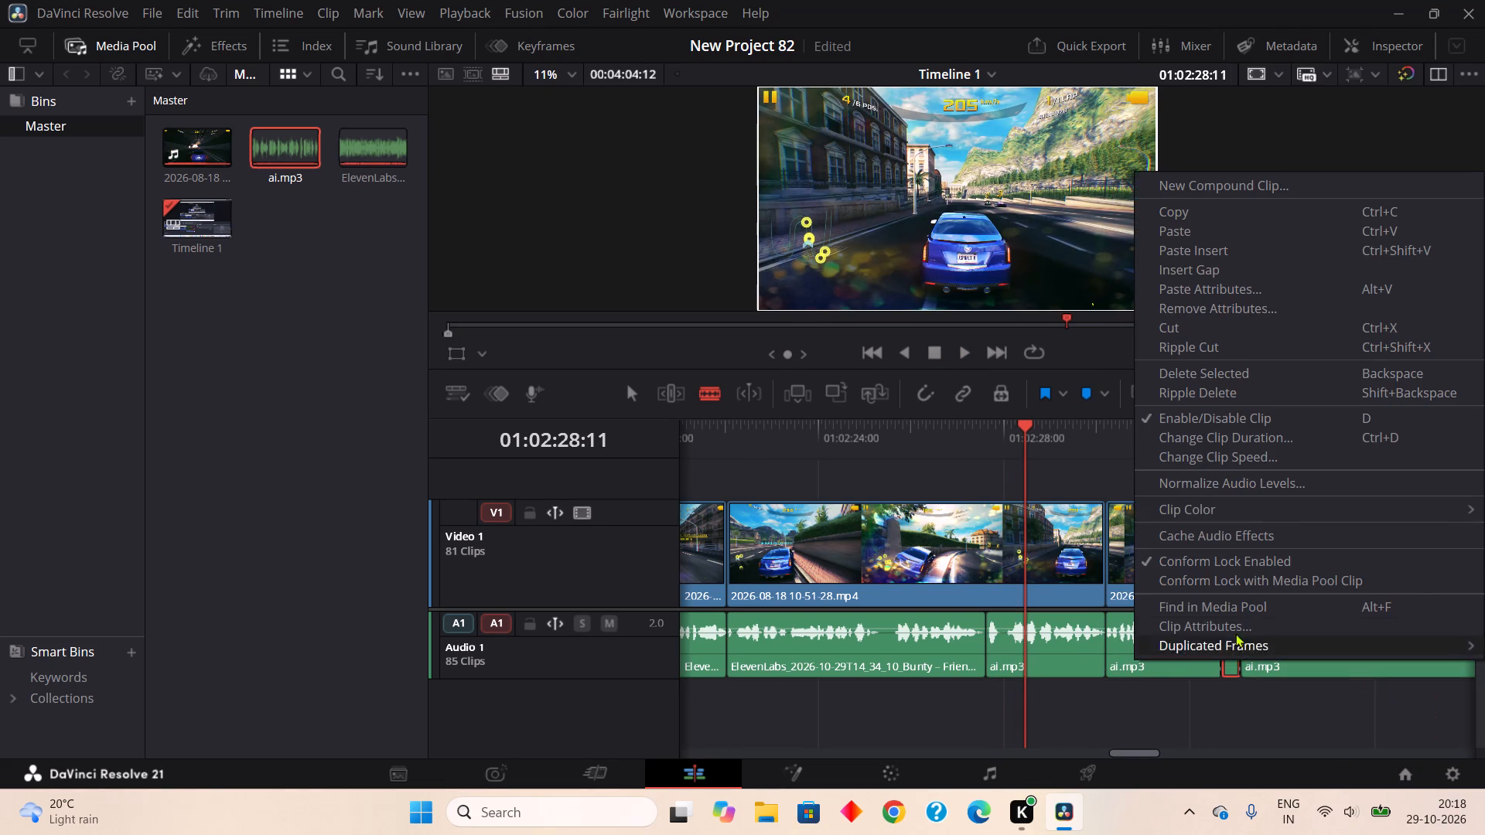
click(1241, 339)
Blade out the pause in ai.mp3 from about 01:02:35:01 to 01:02:35:07 and Ripple Cut it.
click(1330, 638)
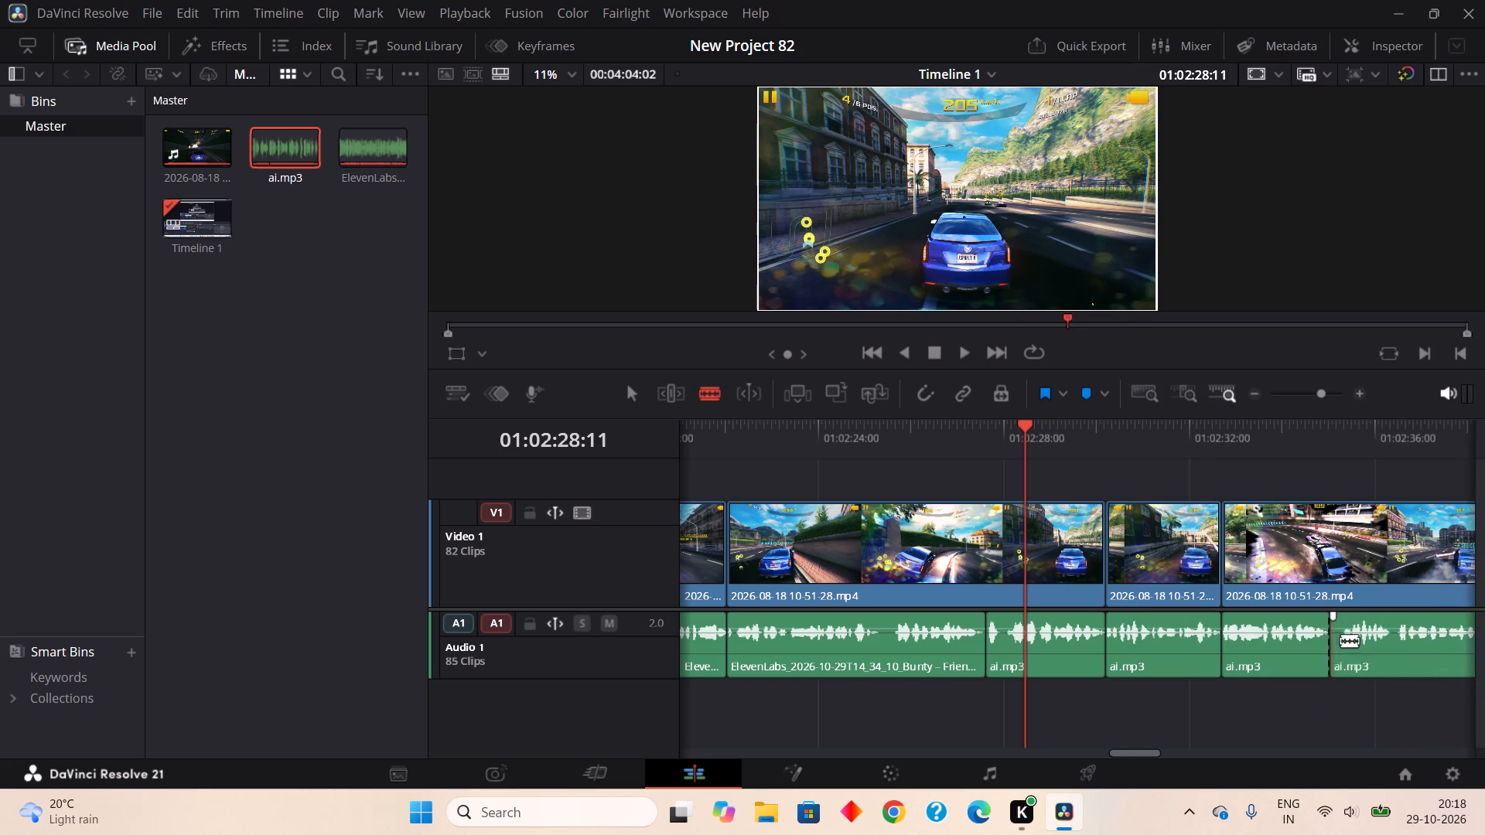
click(1343, 644)
right_click(1336, 651)
click(1225, 332)
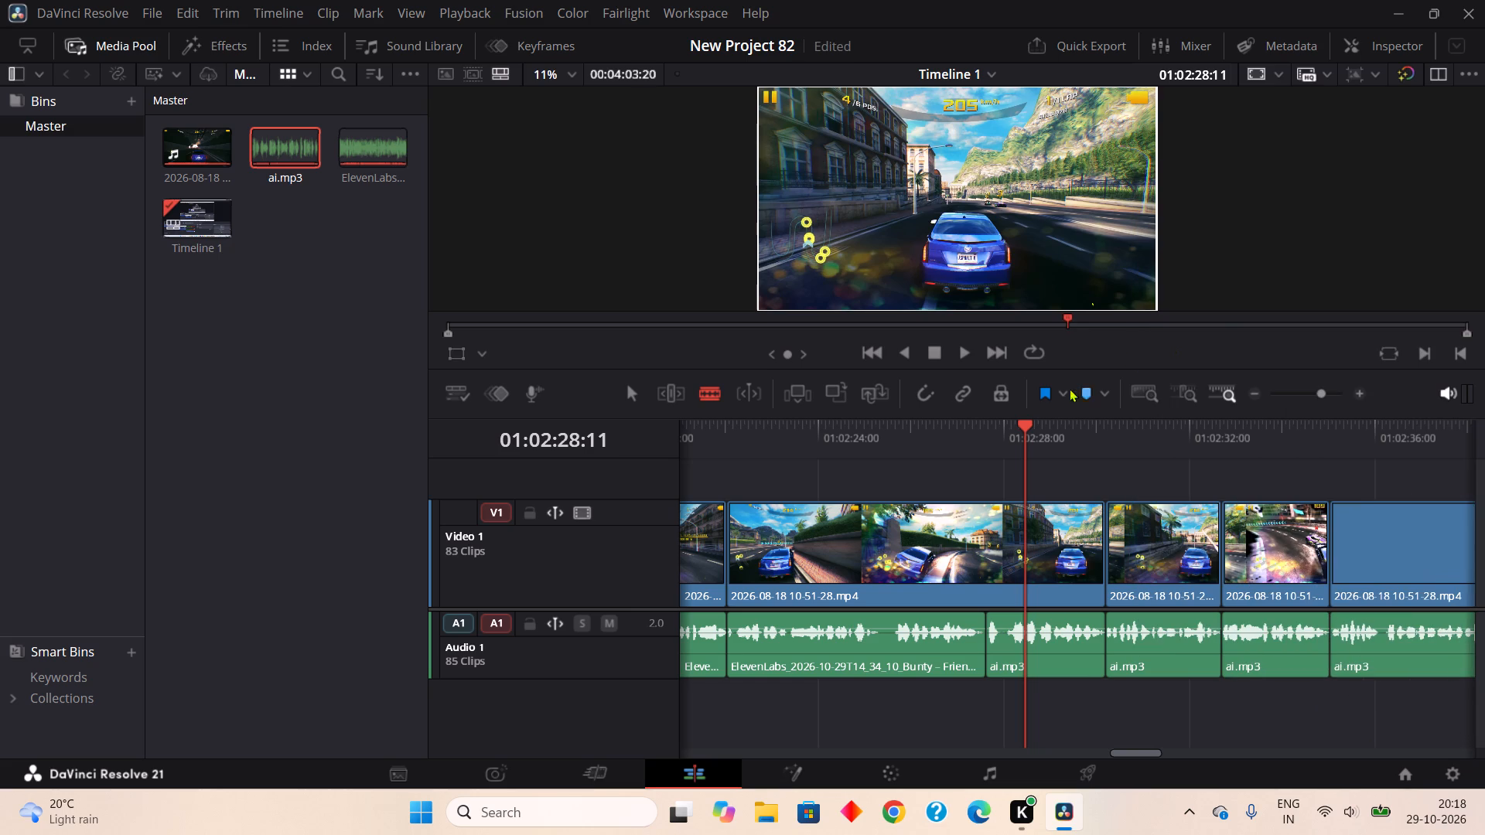
Blade out the short pause in ai.mp3 from about 01:02:36:01 to 01:02:36:05 and Ripple Cut it.
drag(1033, 424, 935, 526)
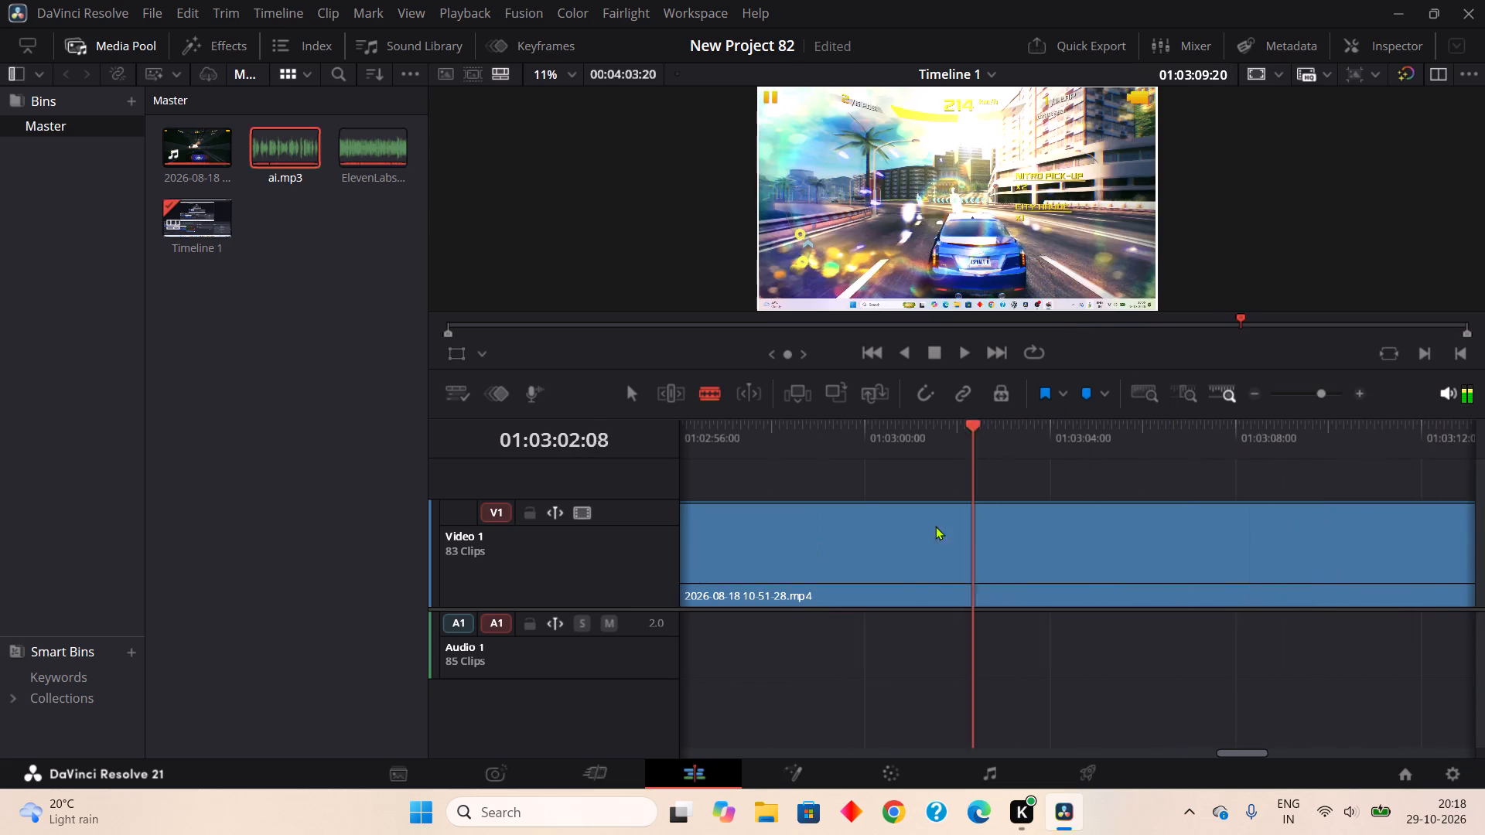
drag(935, 526, 1379, 544)
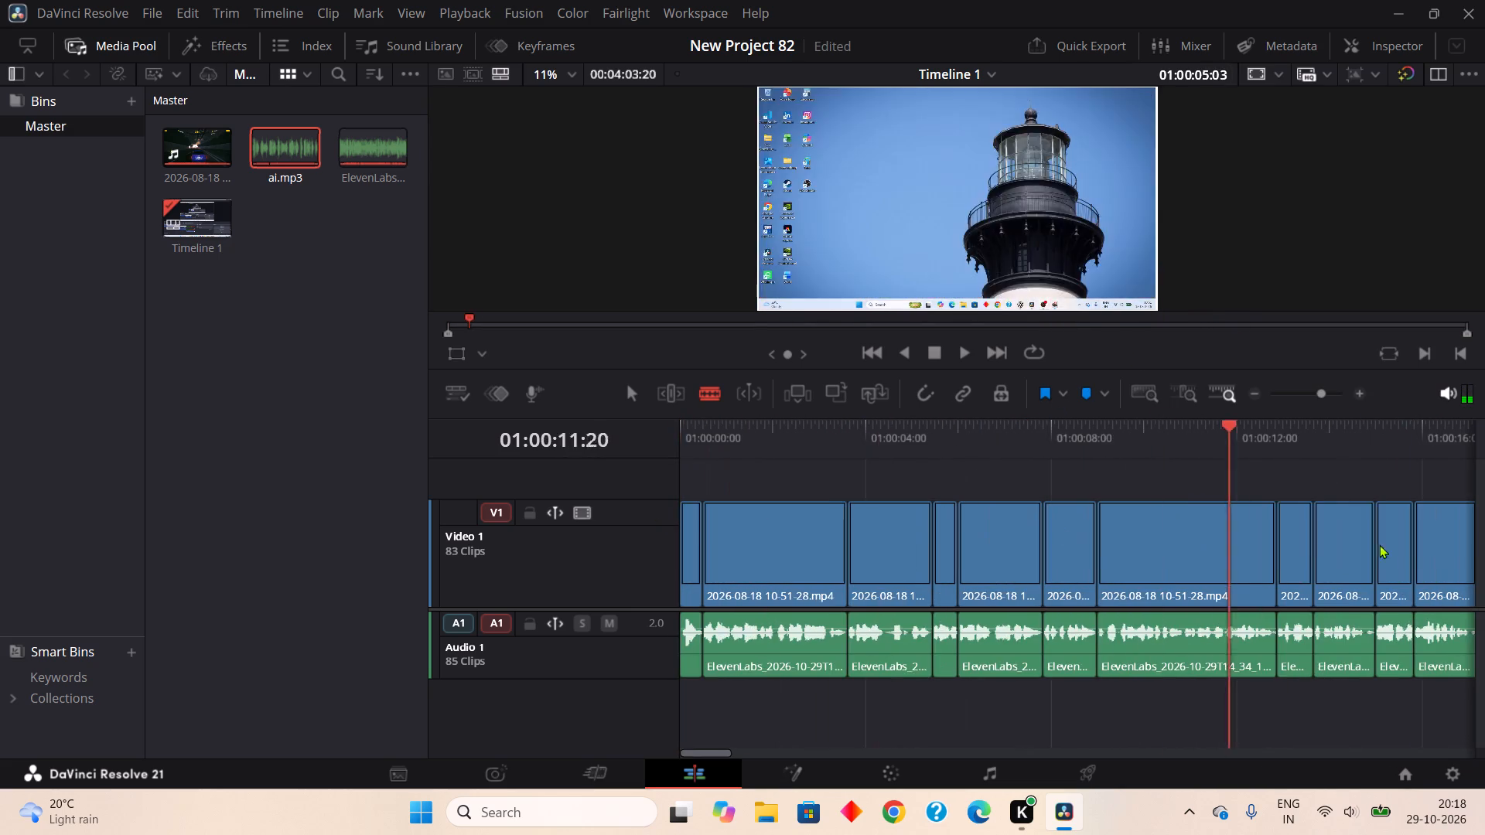
drag(1379, 544, 1470, 553)
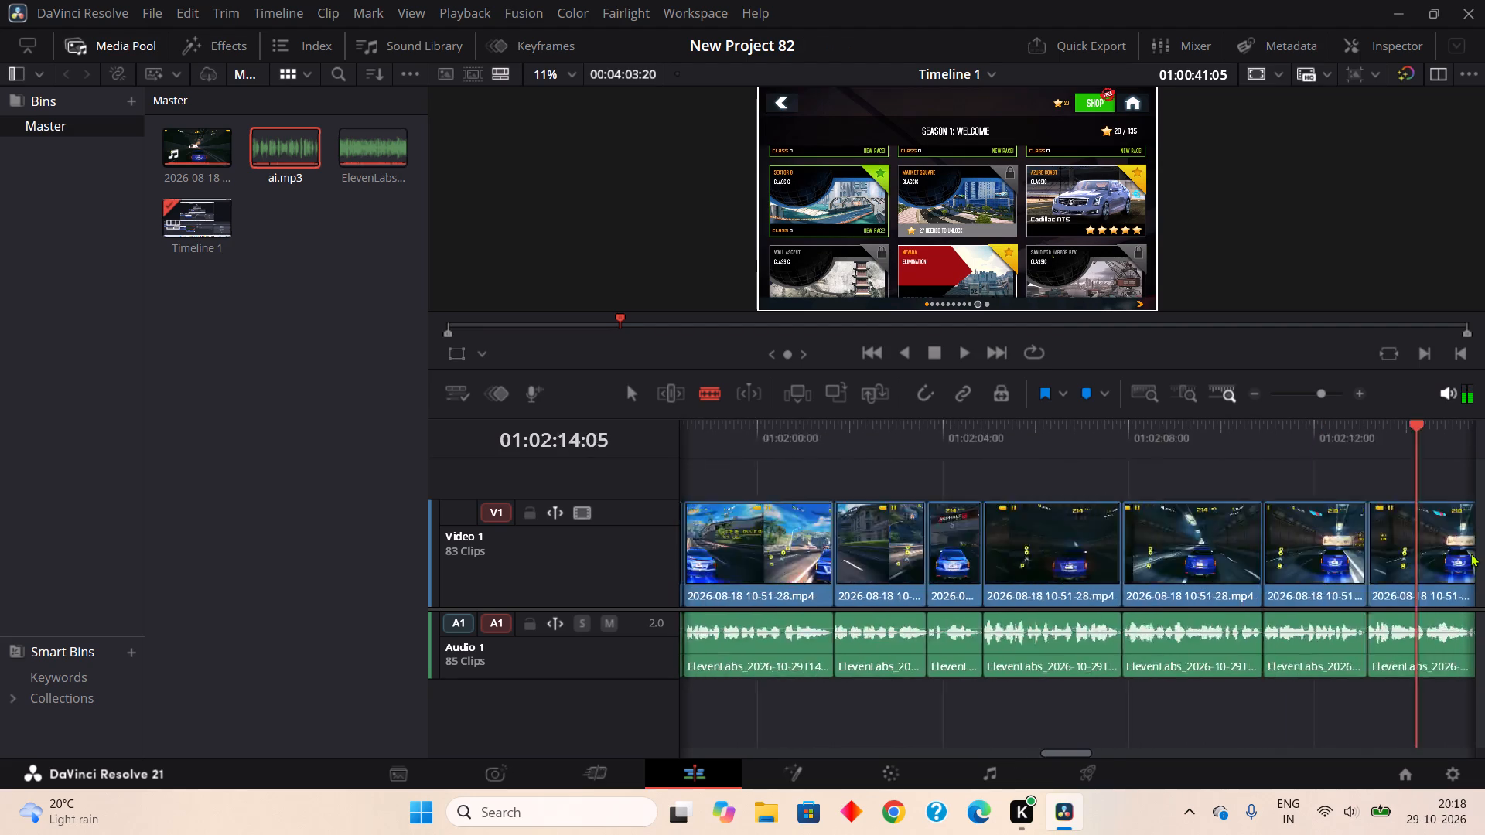
drag(1470, 553, 808, 537)
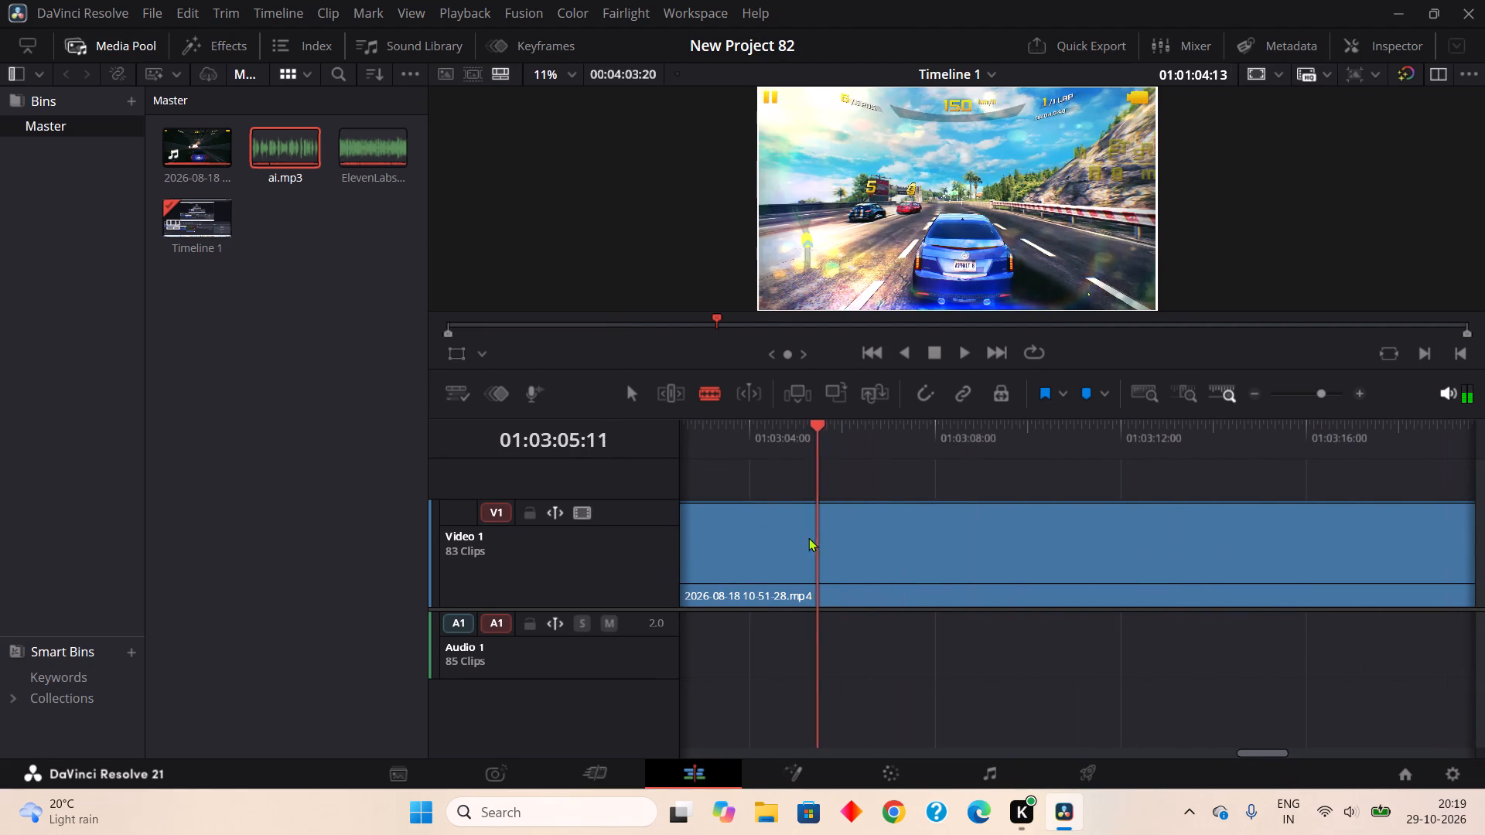
drag(808, 537, 684, 537)
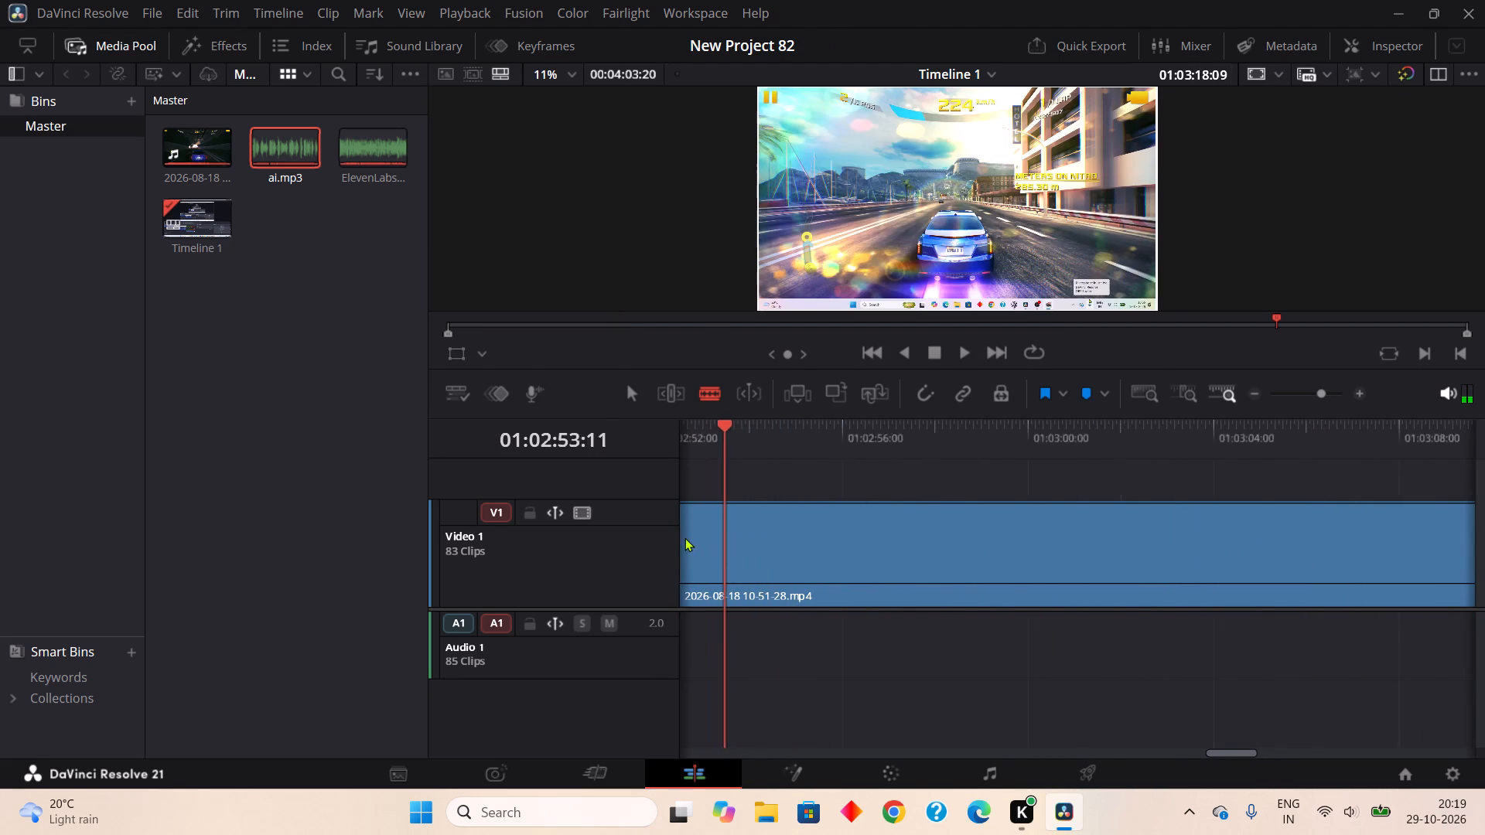
drag(684, 537, 684, 540)
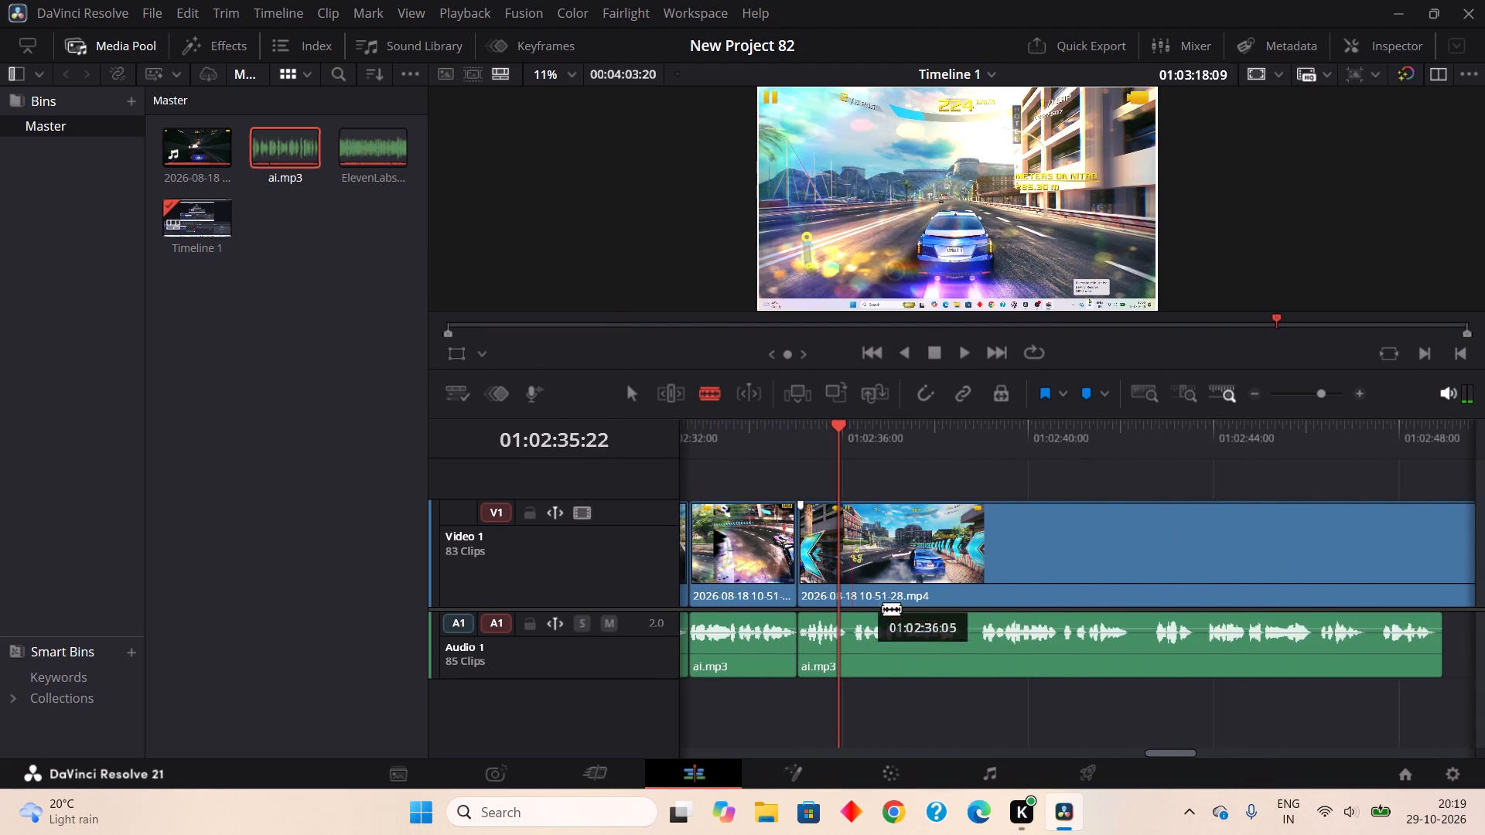
click(845, 653)
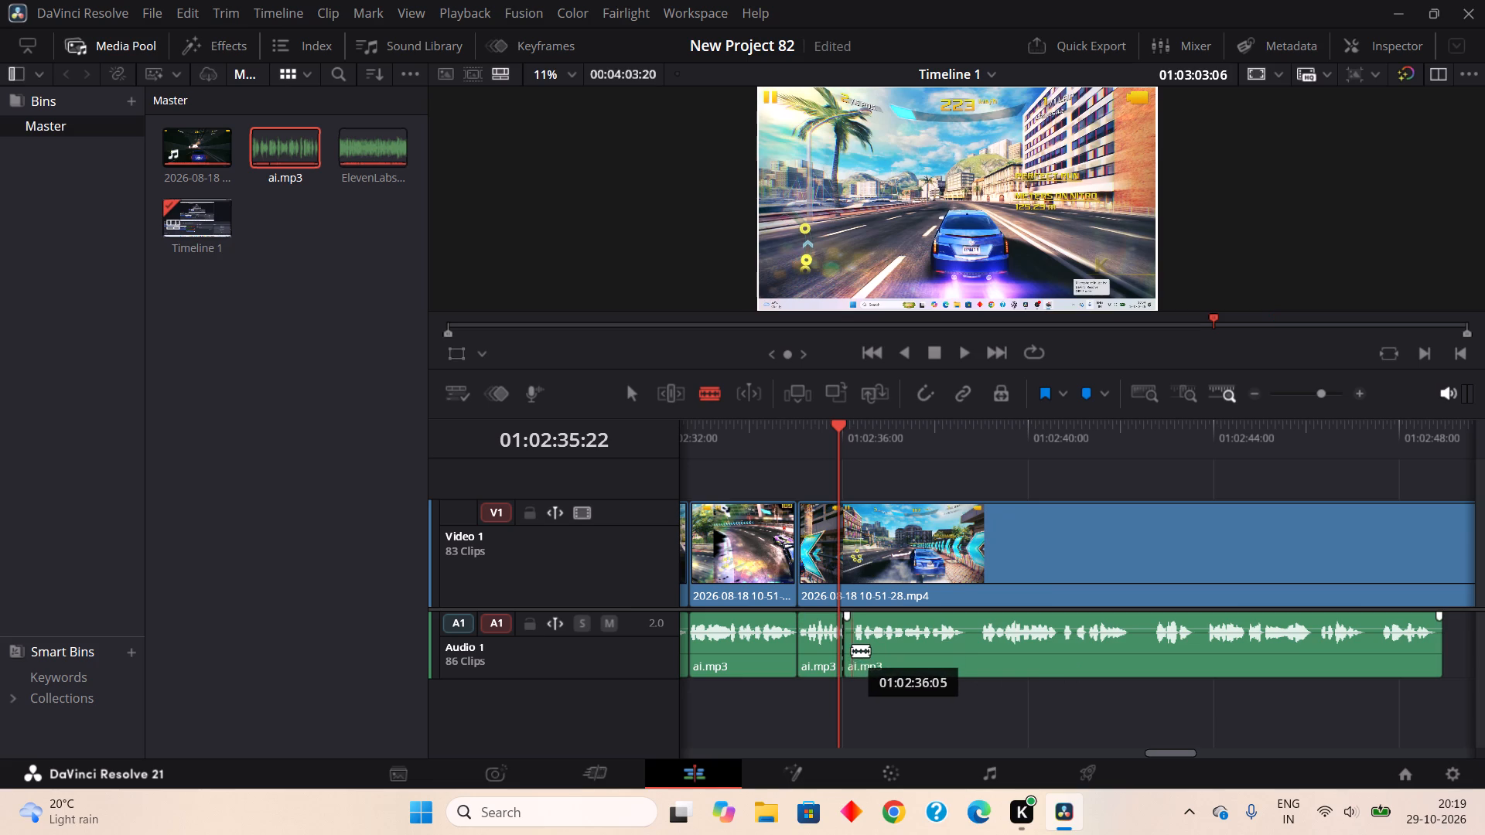
click(852, 650)
right_click(846, 650)
click(918, 518)
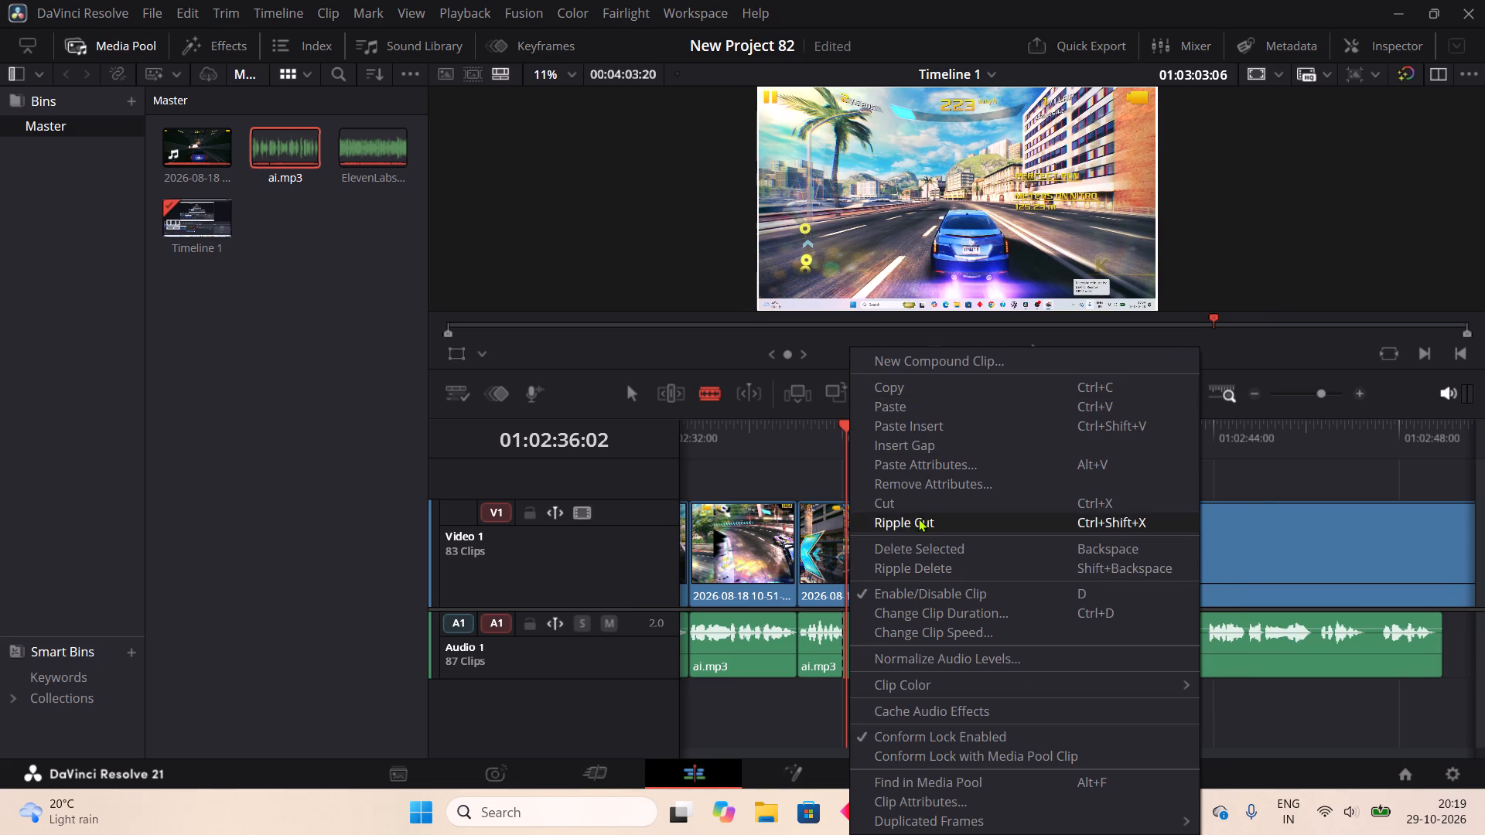
Blade out the pause in ai.mp3 from about 01:02:38:11 to 01:02:38:20 and Ripple Cut it.
click(958, 668)
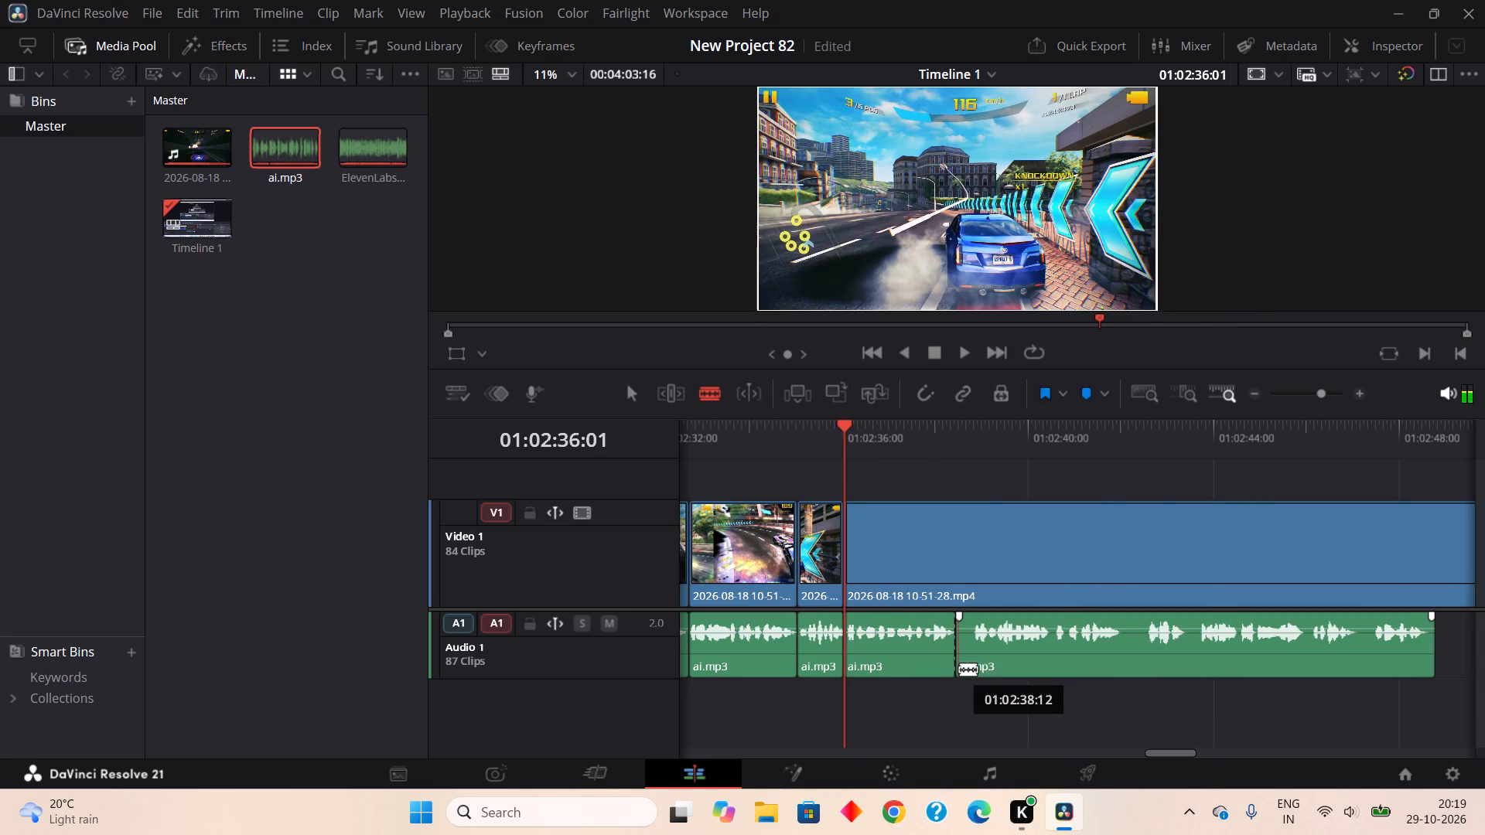
click(975, 673)
right_click(961, 666)
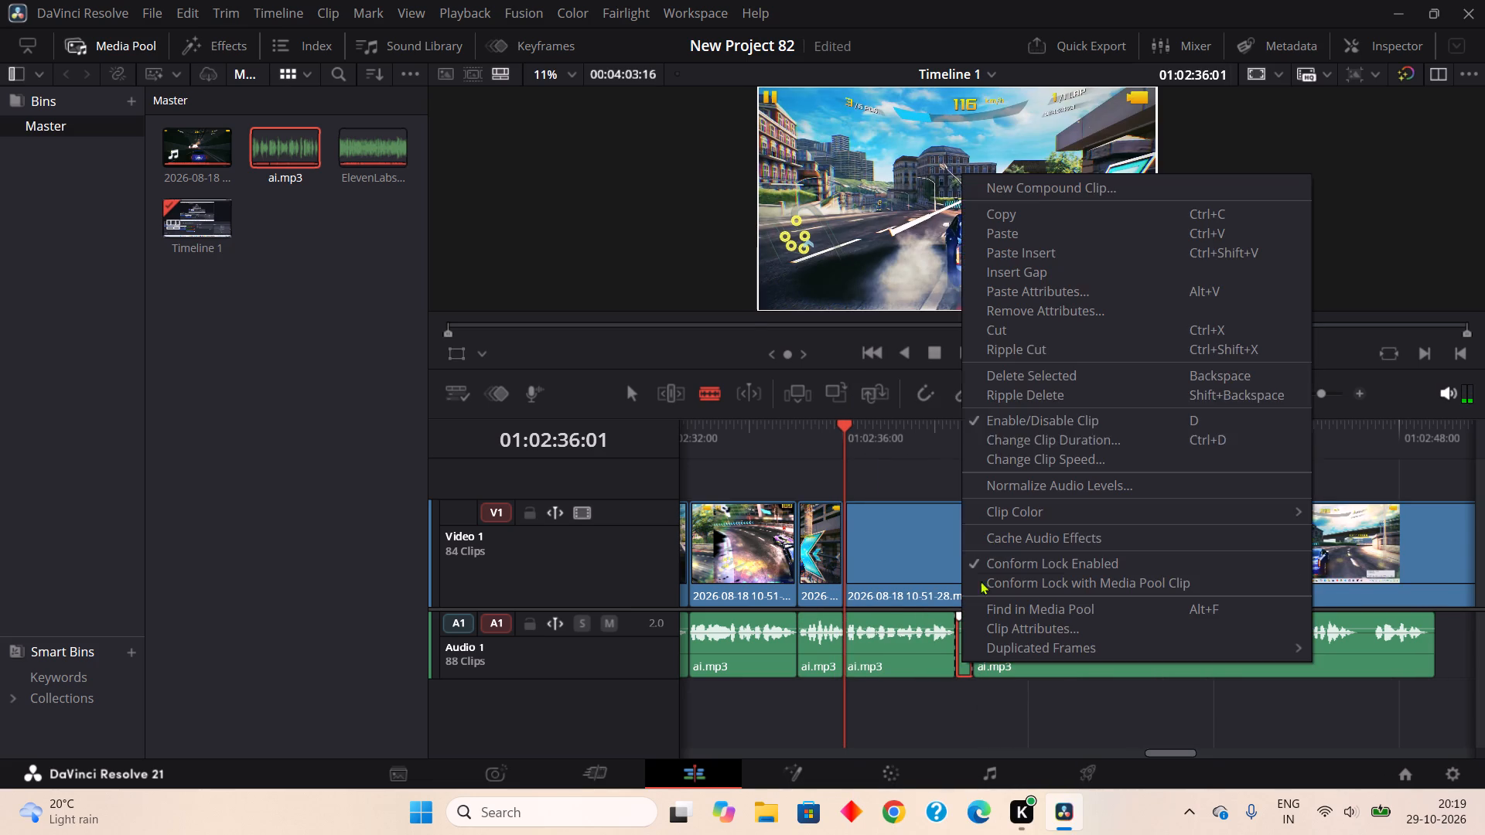
click(1012, 350)
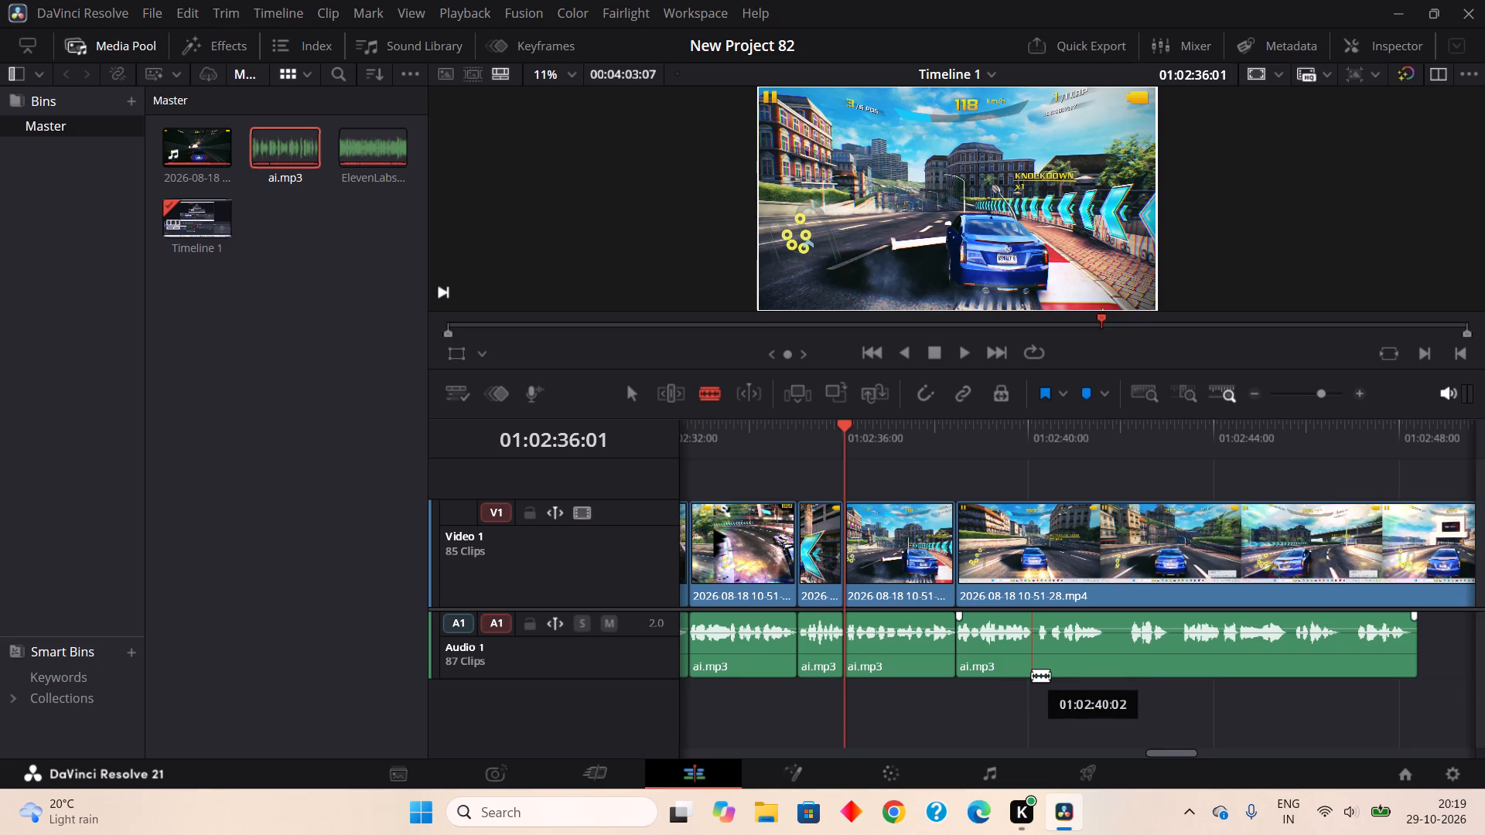
Blade out the short pause in ai.mp3 from about 01:02:40:02 to 01:02:40:05 and Ripple Cut it.
click(1032, 676)
click(1038, 673)
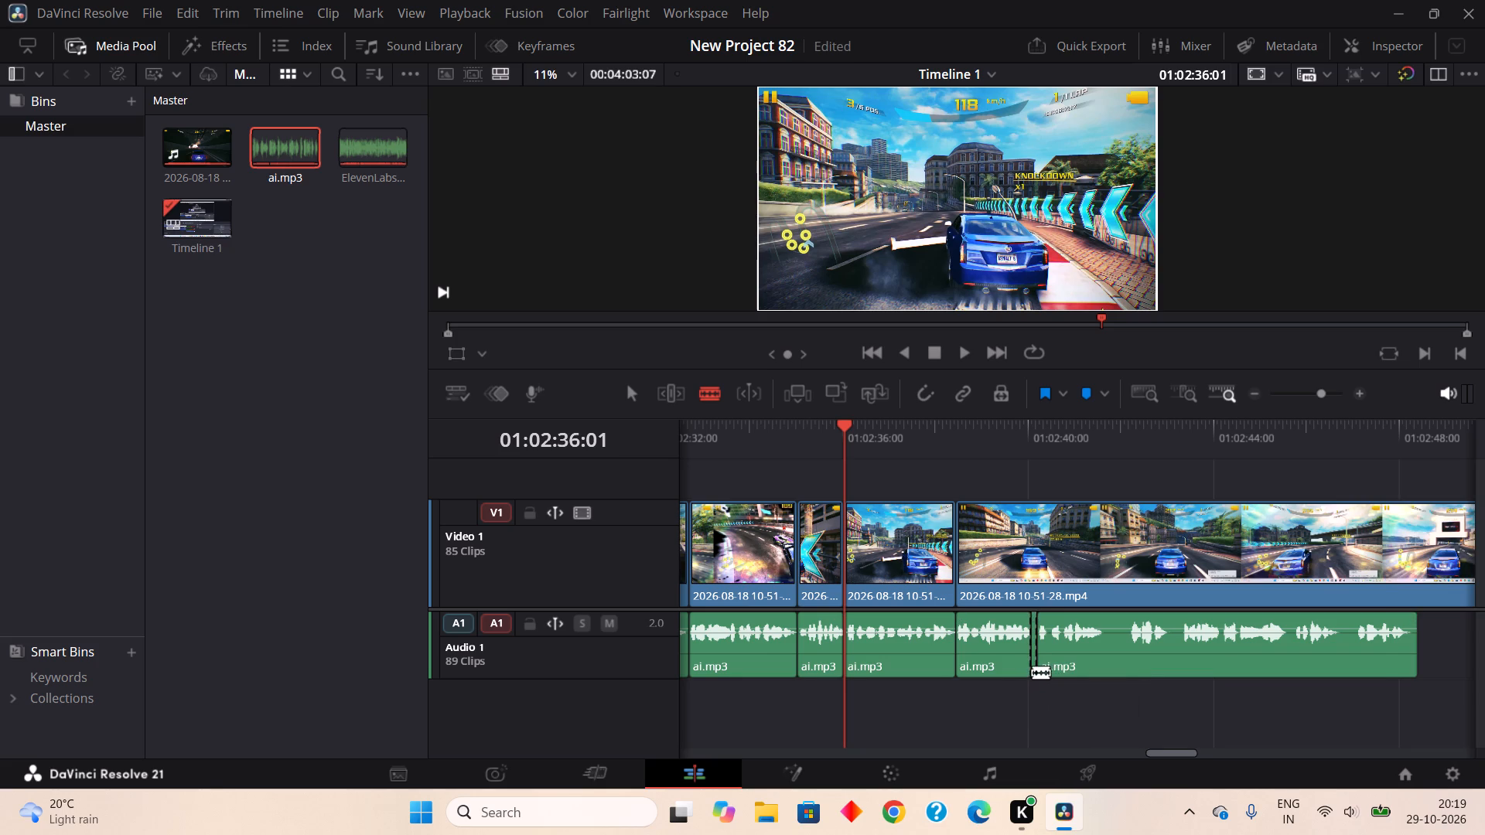
right_click(1032, 672)
click(1111, 354)
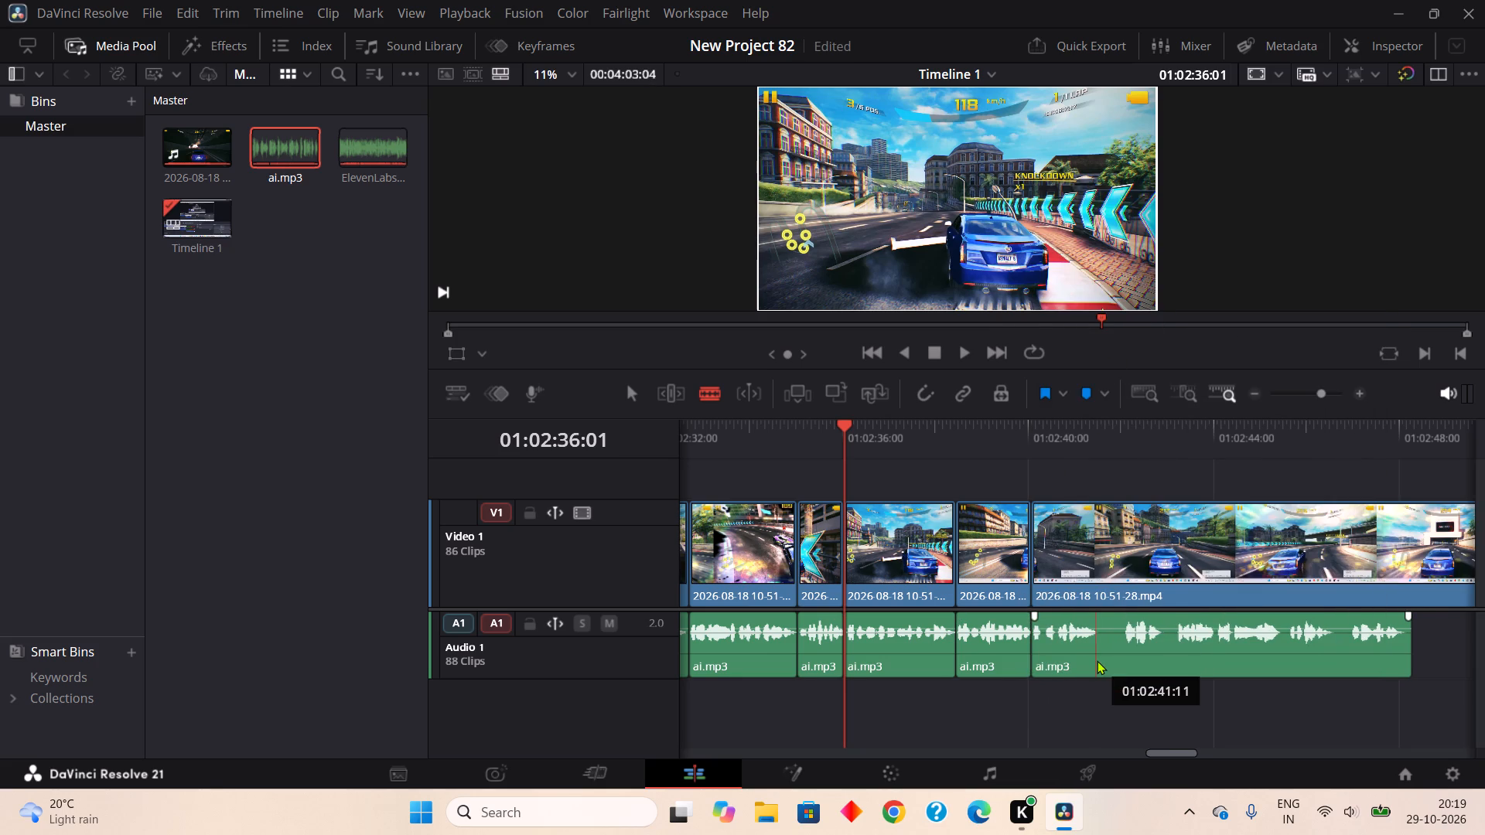
Blade out the pause in ai.mp3 from about 01:02:41:11 to 01:02:42:02 and Ripple Cut it.
click(1097, 660)
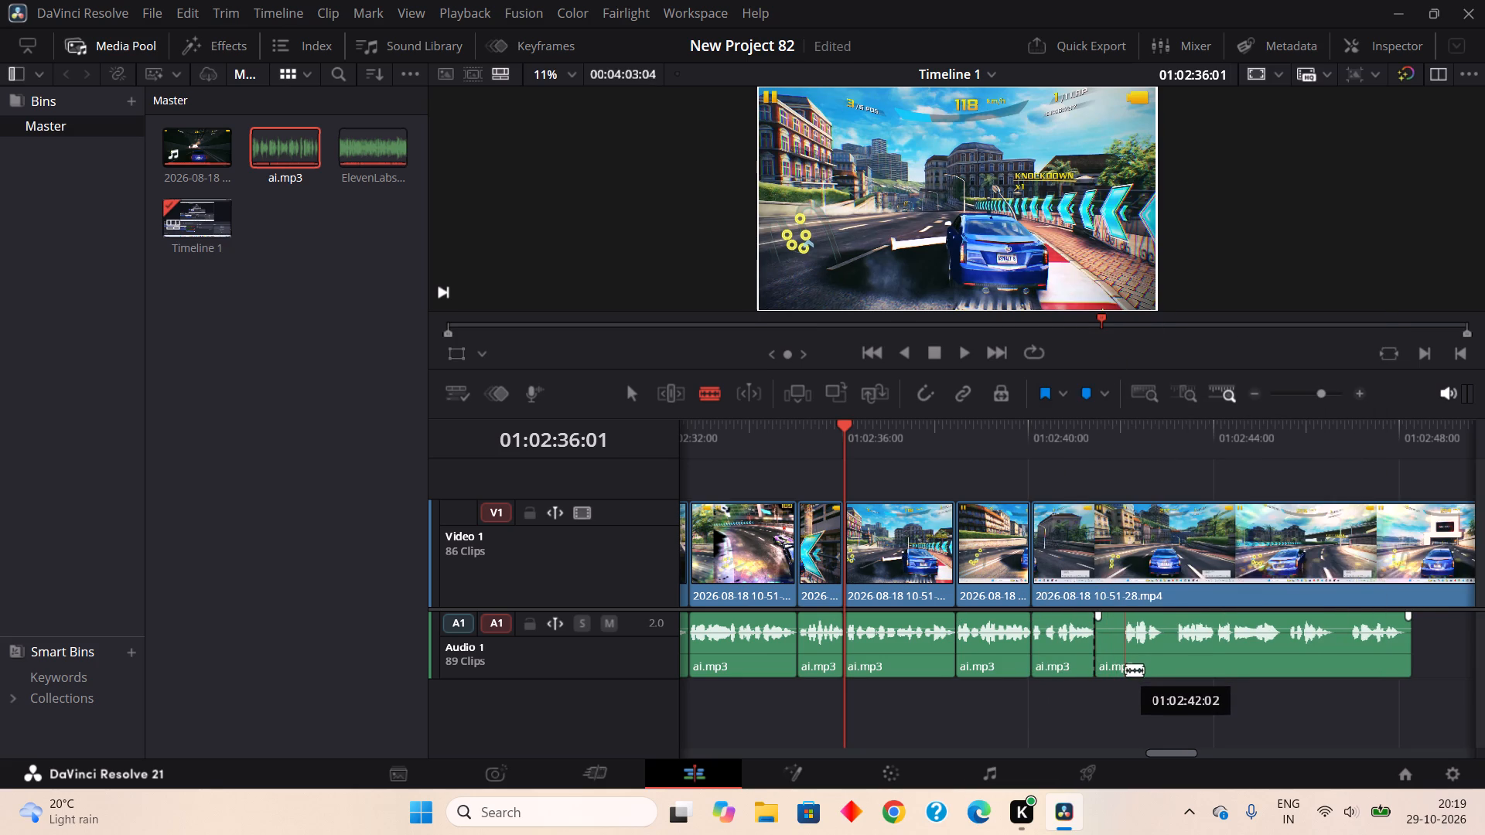
click(1125, 670)
right_click(1108, 649)
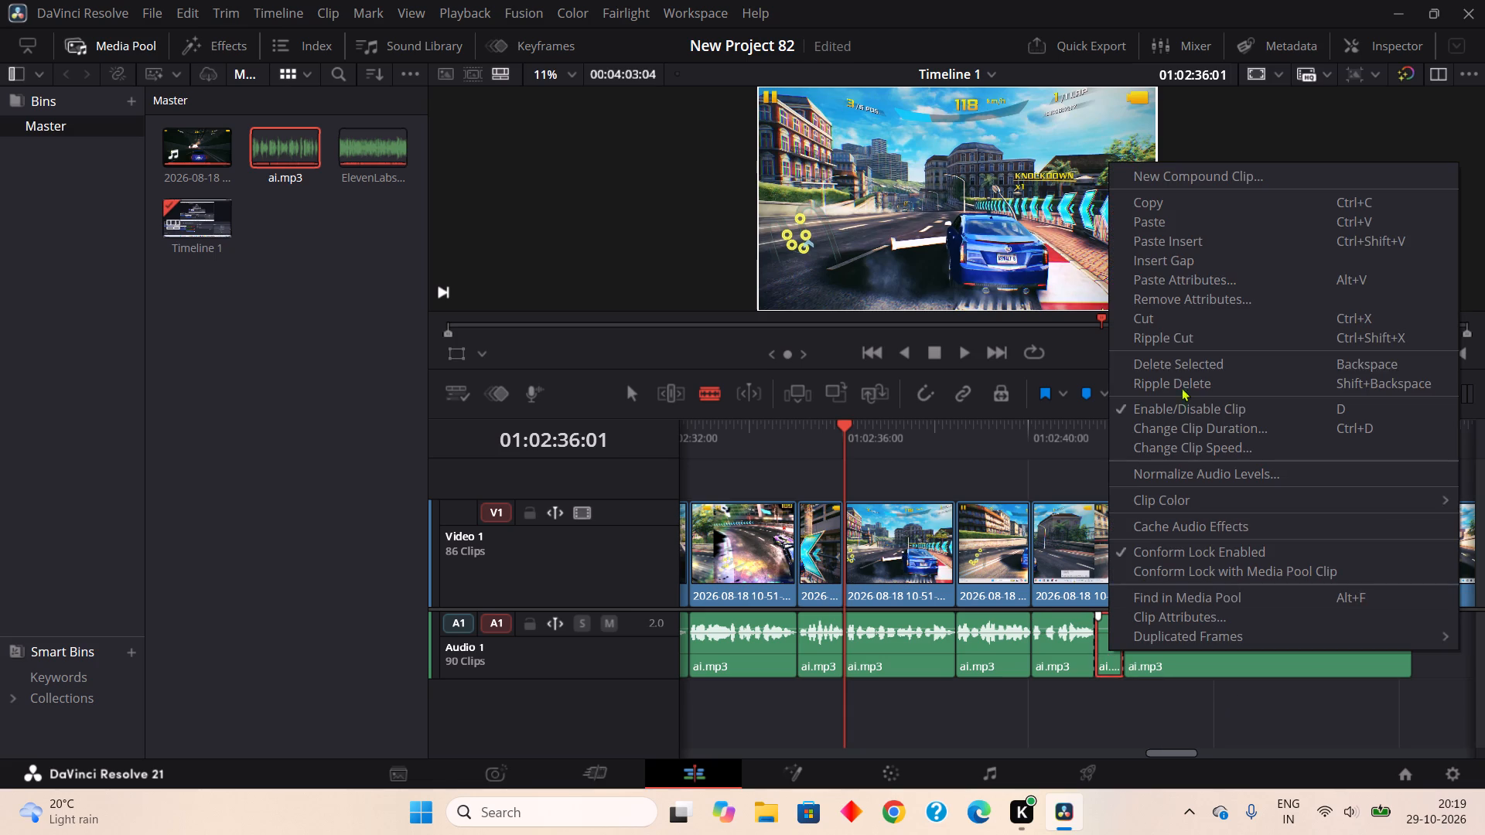
drag(1185, 320, 1190, 336)
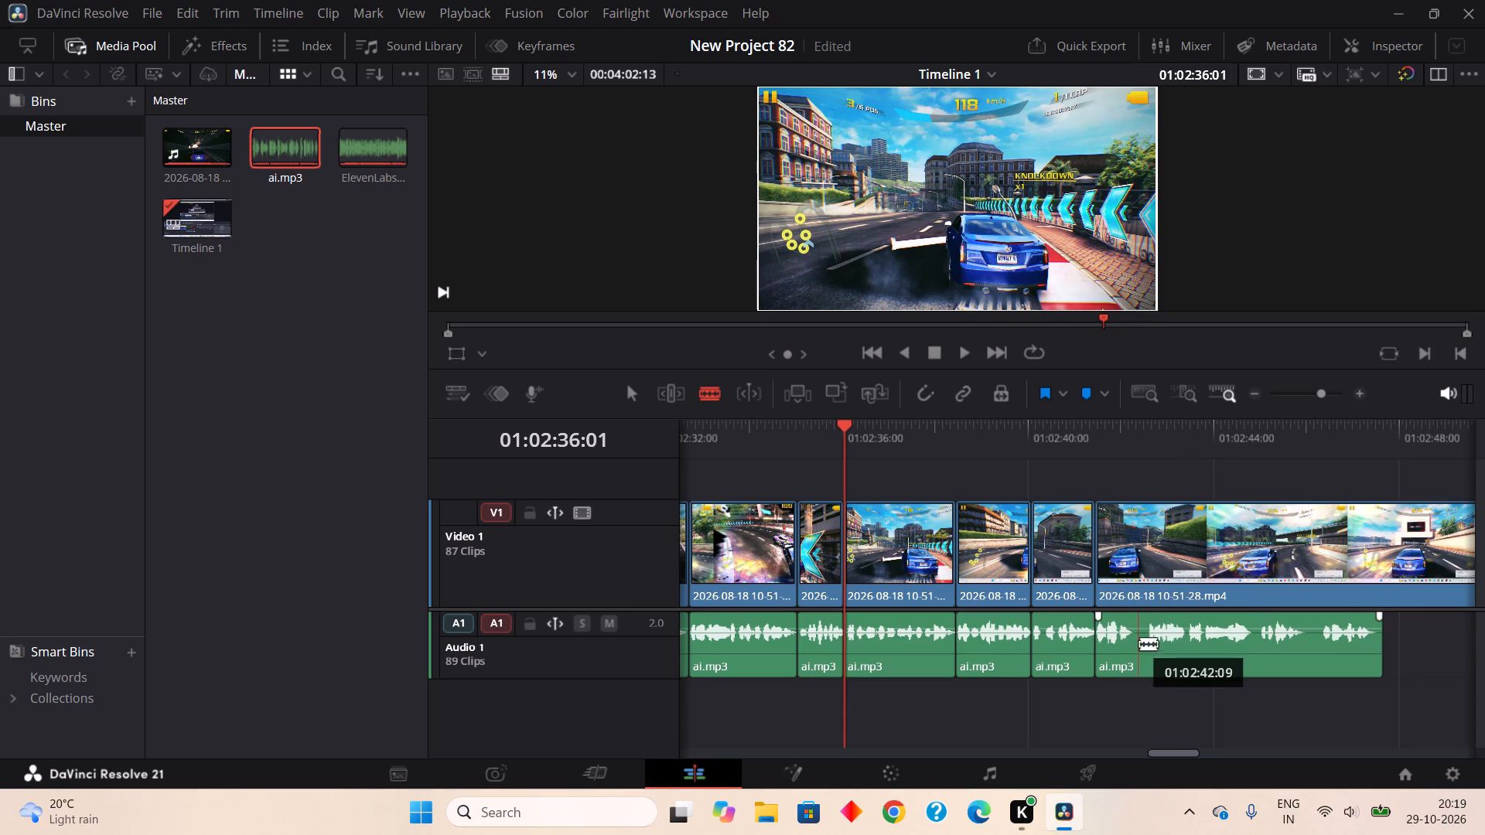
Blade out the short pause in ai.mp3 from about 01:02:42:06 to 01:02:42:14 and Ripple Cut it.
click(1132, 658)
click(1149, 666)
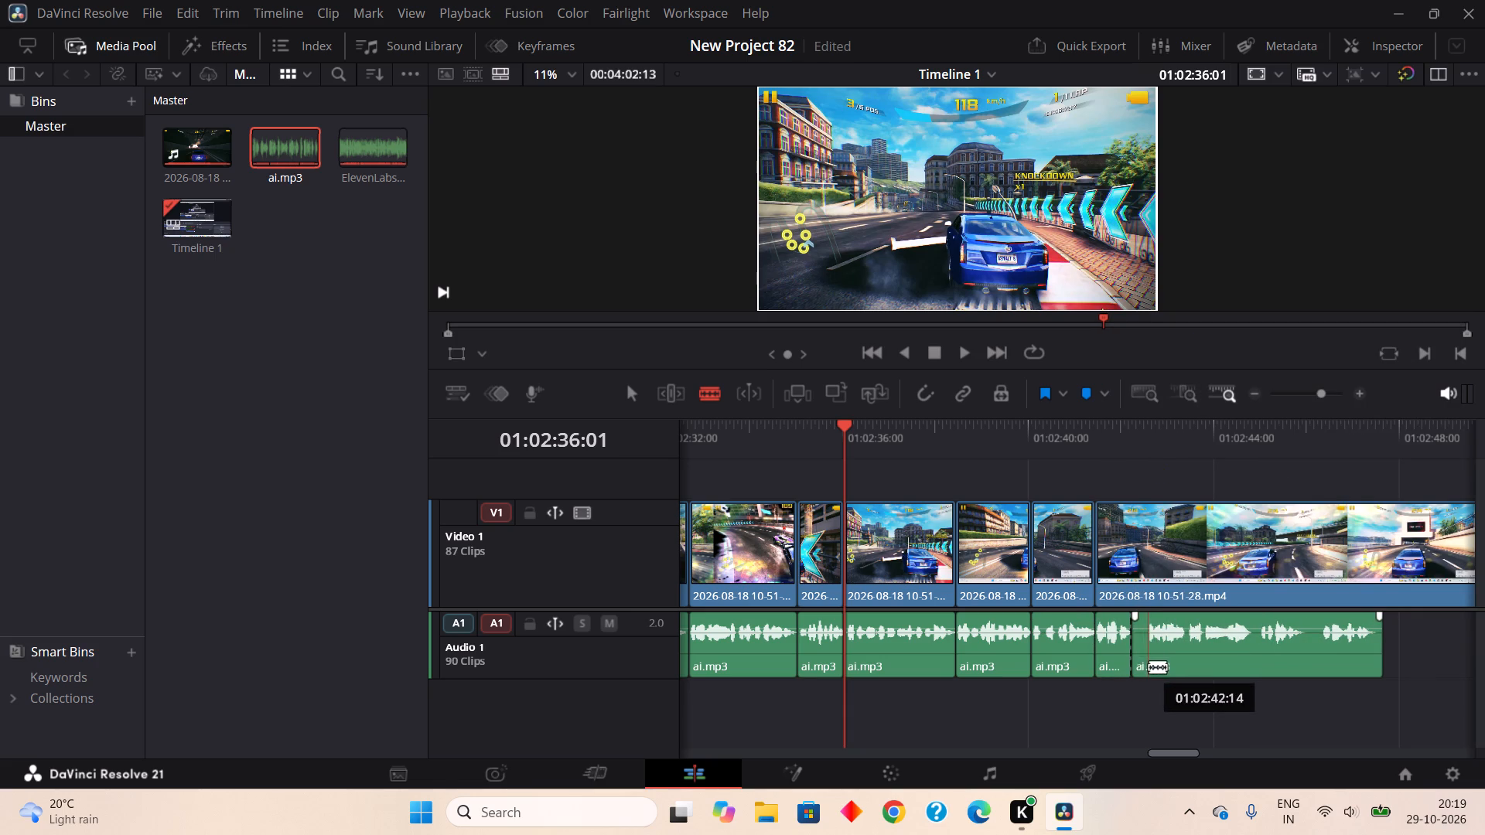
right_click(1138, 657)
click(1197, 339)
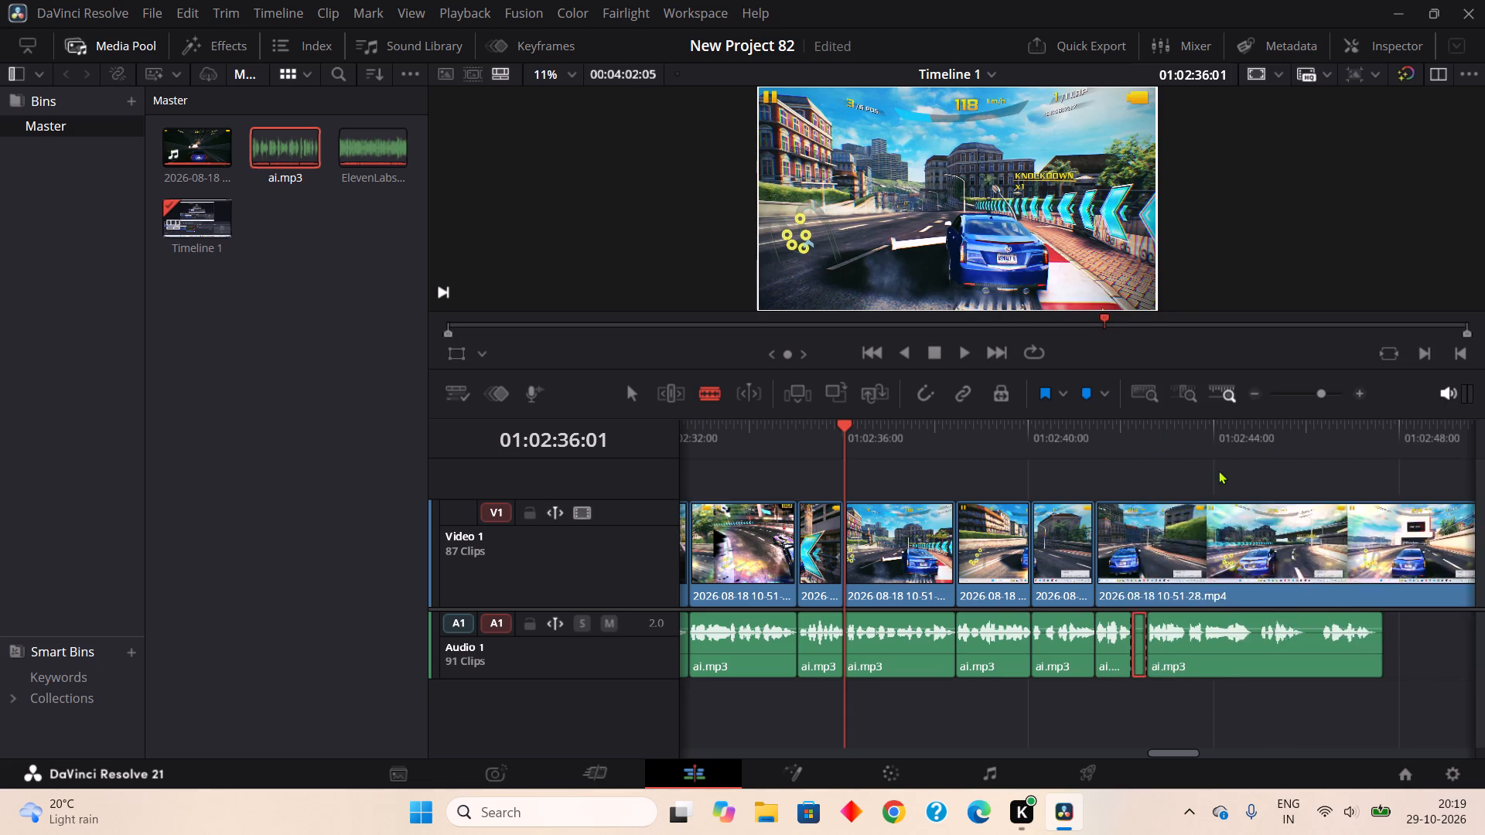
Blade out the very short pause in ai.mp3 from about 01:02:44:12 to 01:02:44:15 and Ripple Cut it.
click(1238, 675)
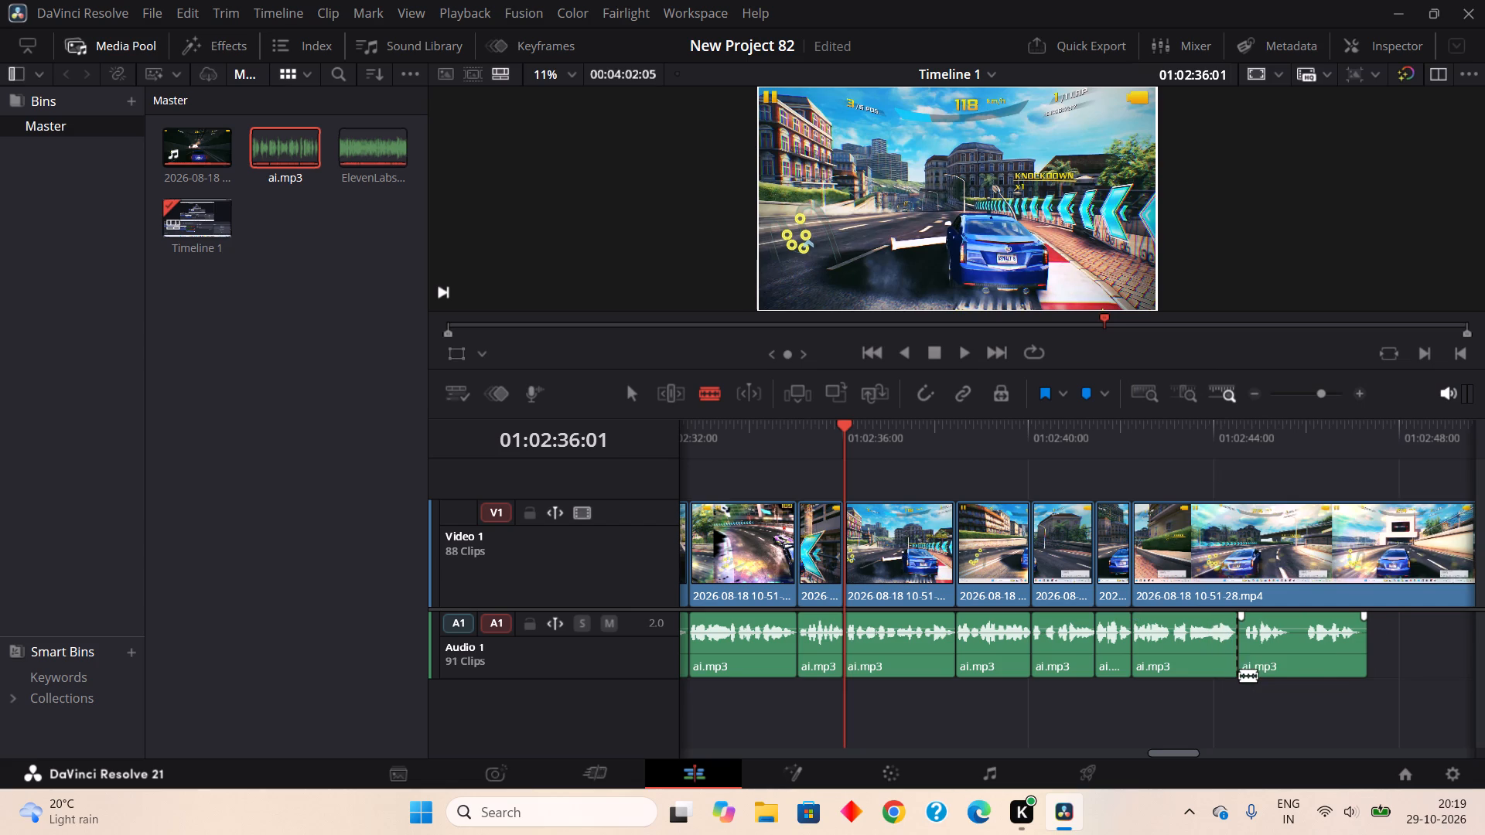
click(1245, 673)
right_click(1239, 668)
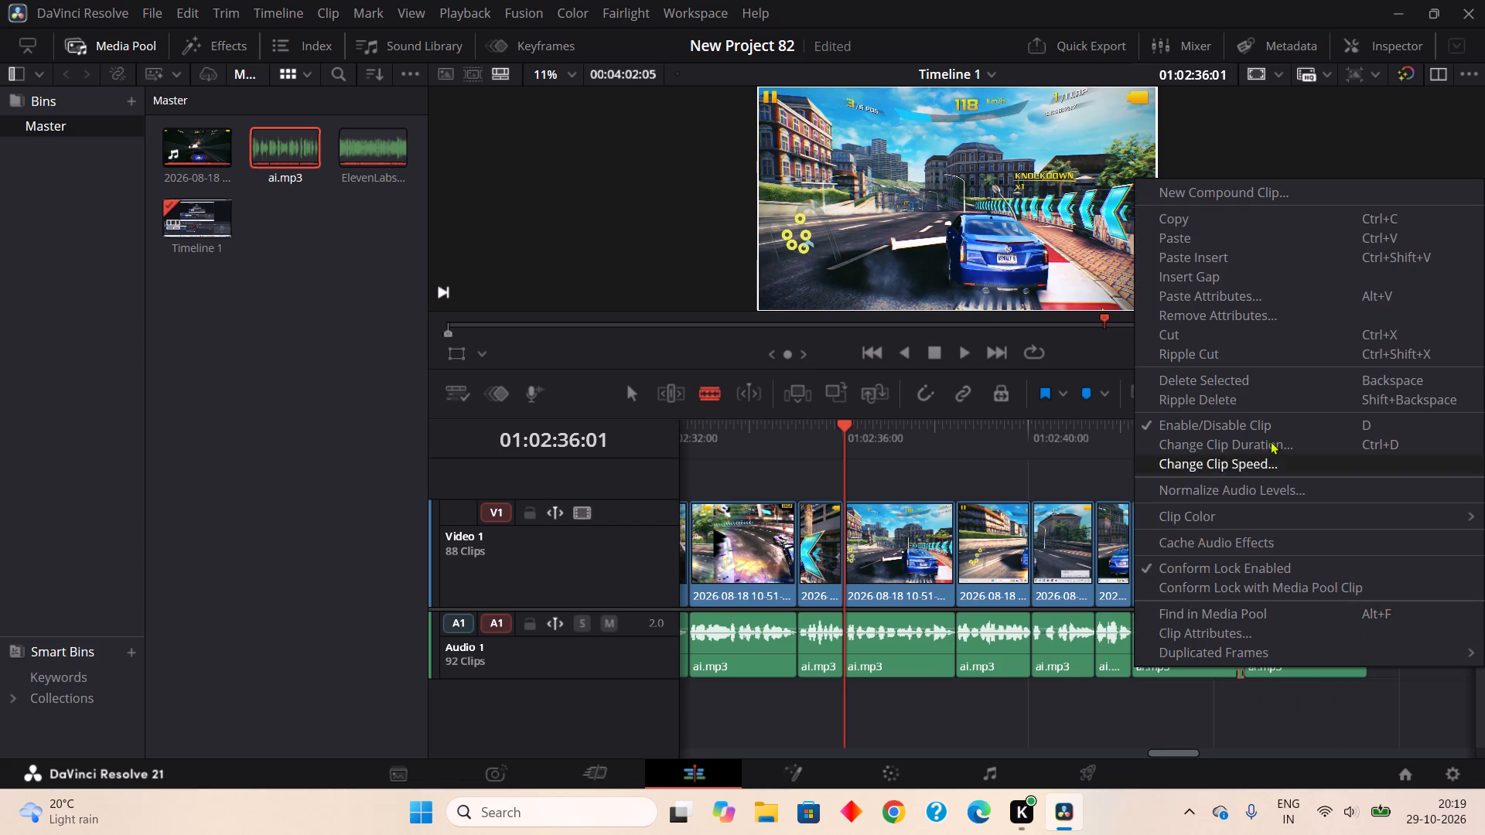
click(1229, 357)
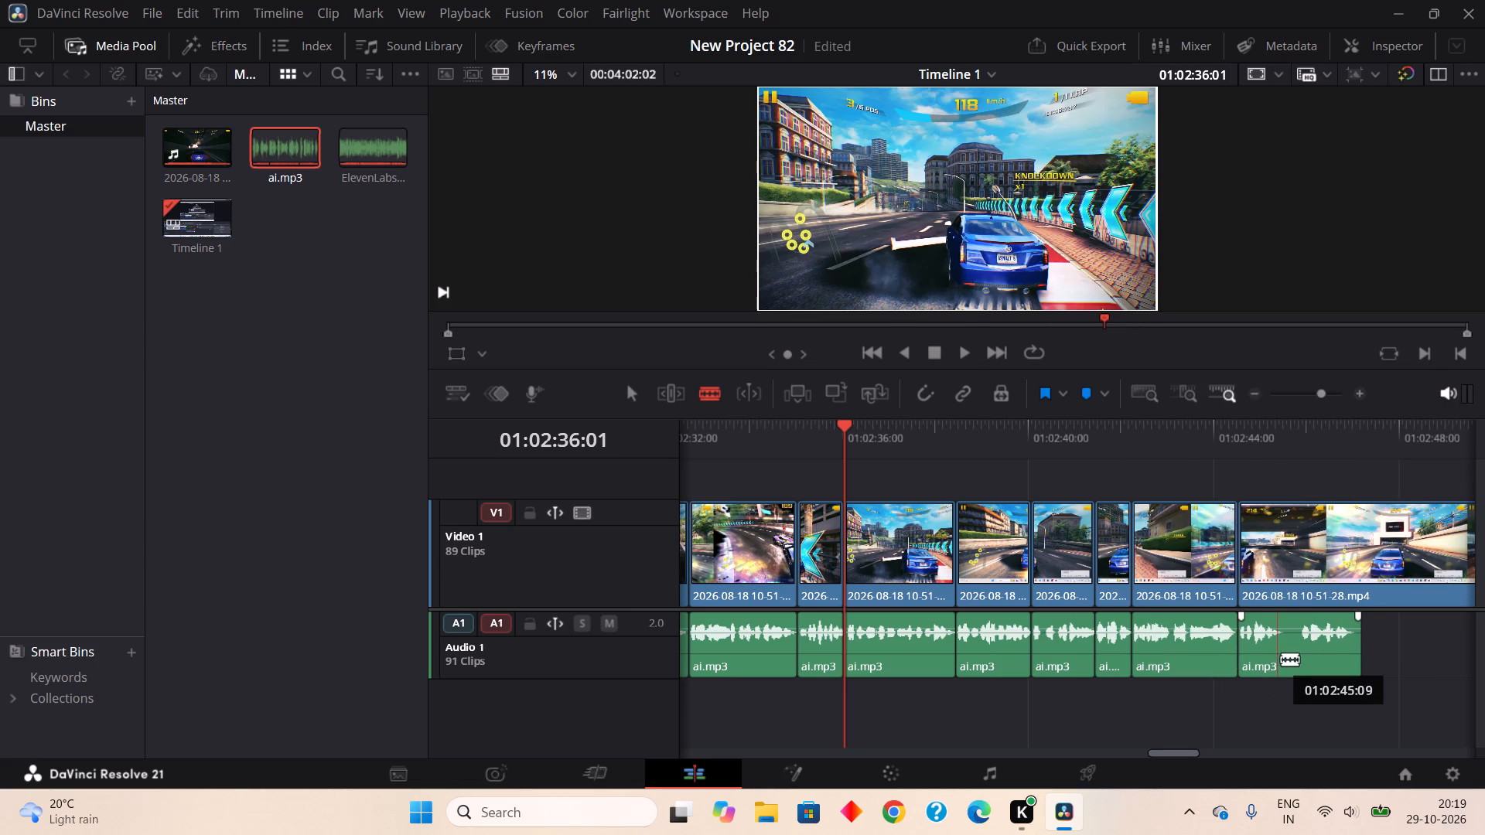
Blade out the pause in ai.mp3 from about 01:02:45:11 to 01:02:45:22 and Ripple Cut it.
click(1282, 659)
click(1303, 666)
right_click(1285, 651)
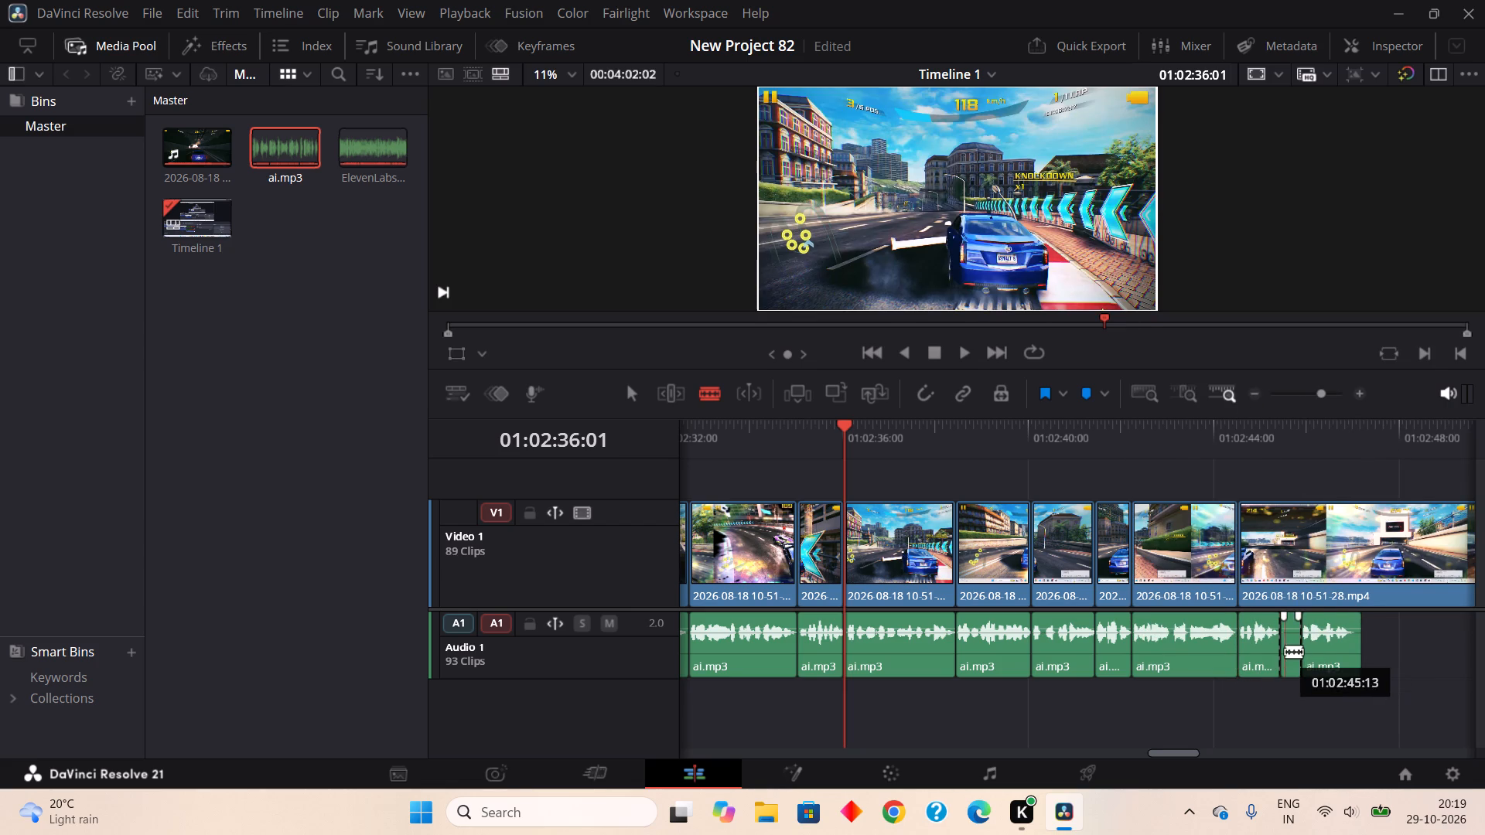
click(1243, 339)
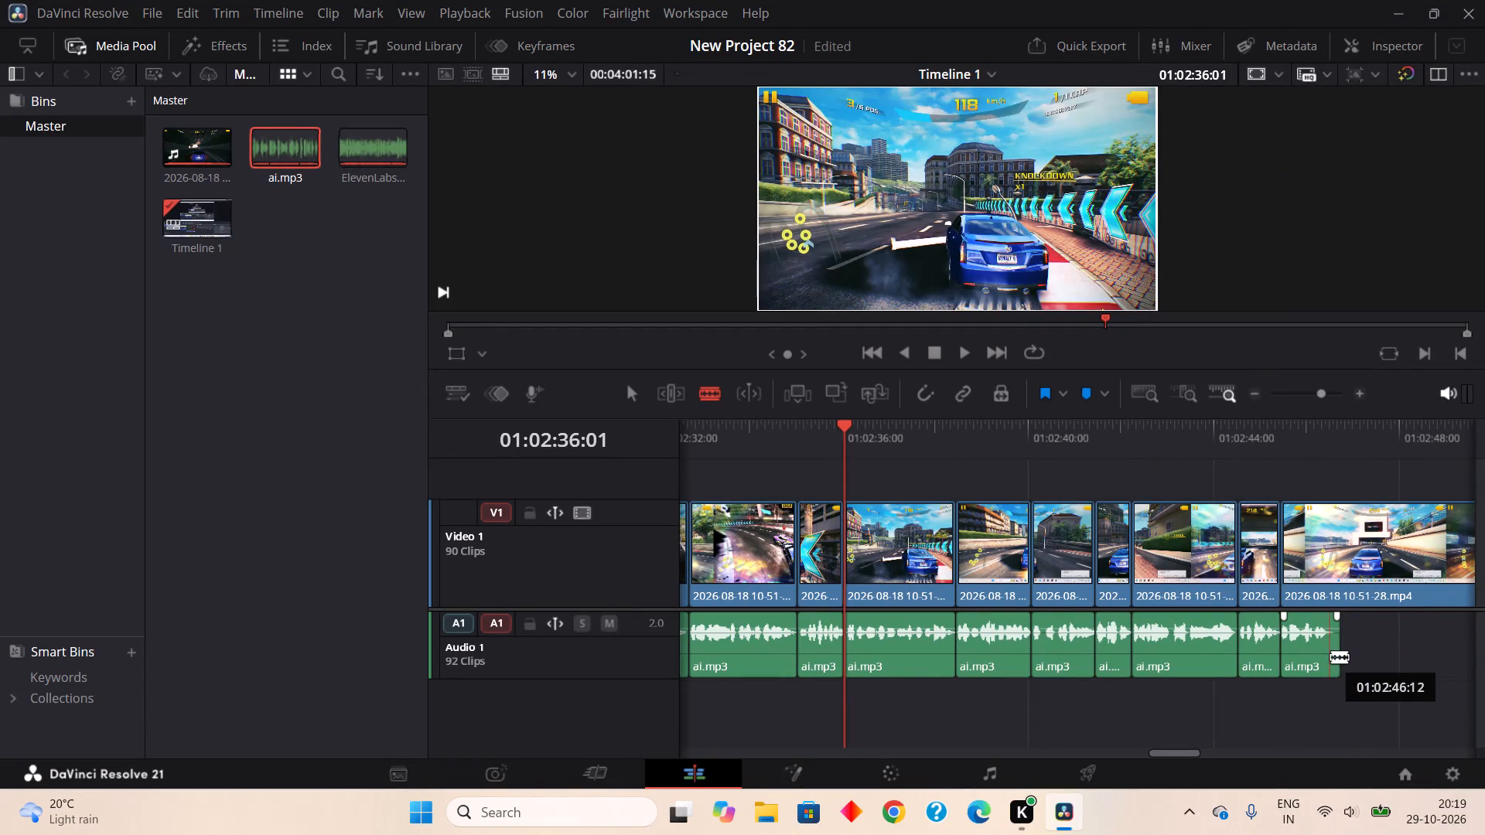
Blade ai.mp3 at about 01:02:46:12 and Ripple Cut the silent tail after it.
click(1331, 656)
right_click(1331, 656)
click(1265, 343)
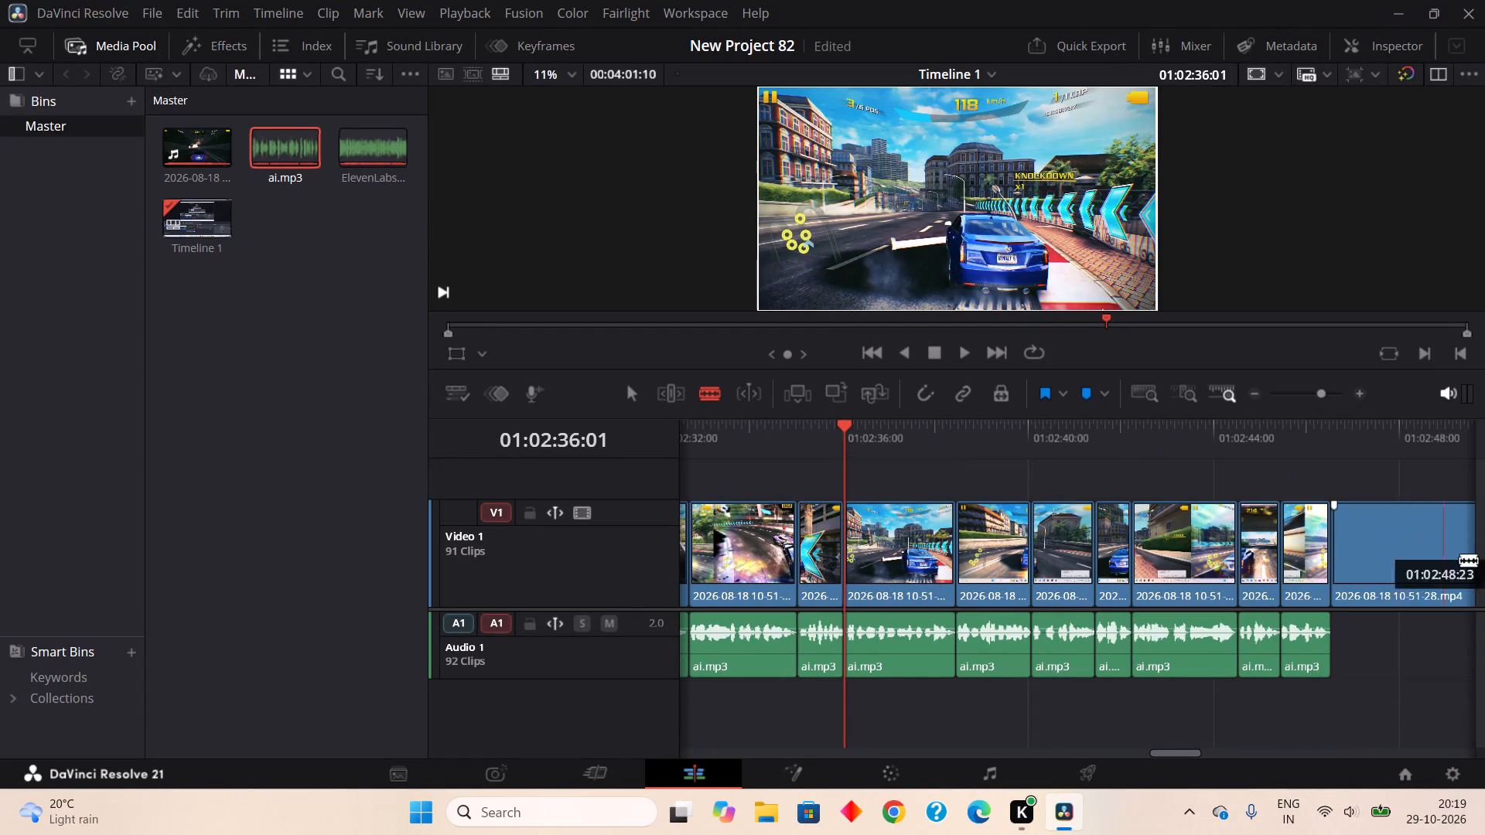
Remove the leftover gameplay video clip that extends past the end of the ai.mp3 voice-over.
right_click(1452, 571)
click(1214, 240)
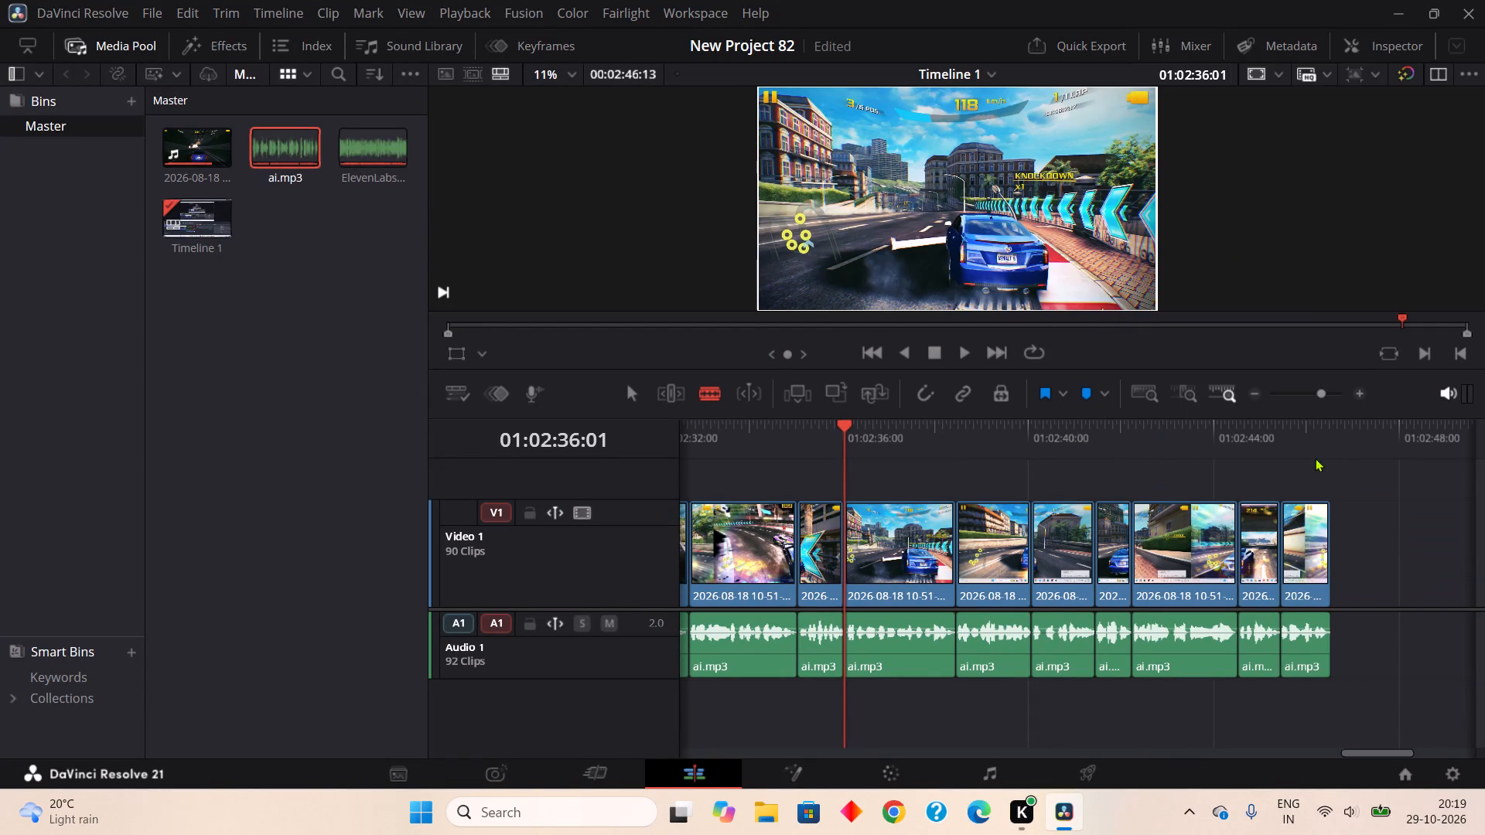
On the Deliver page, set the render destination to drive E: with the file name bot.
click(1102, 777)
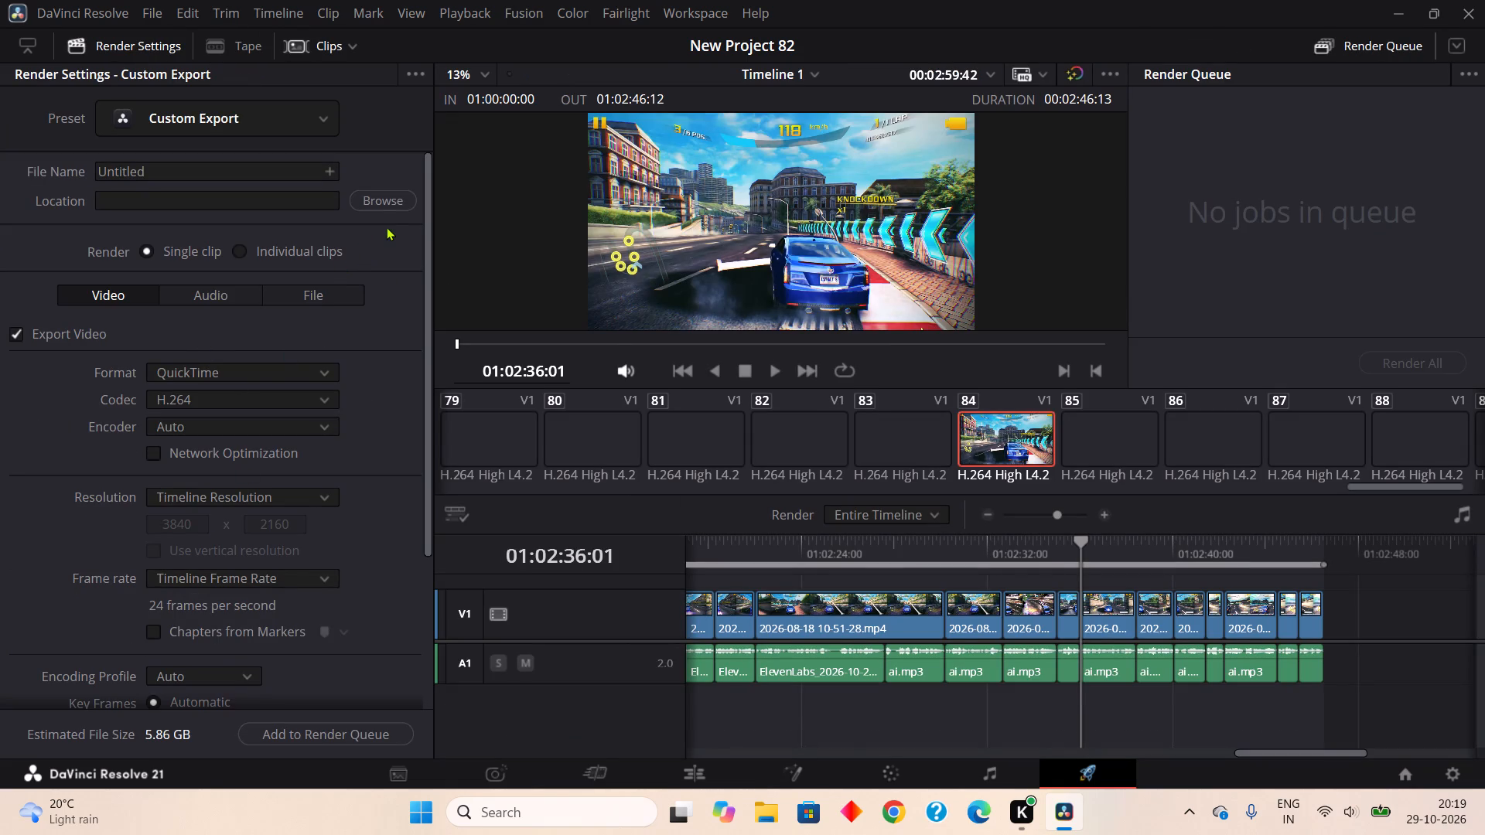
click(386, 208)
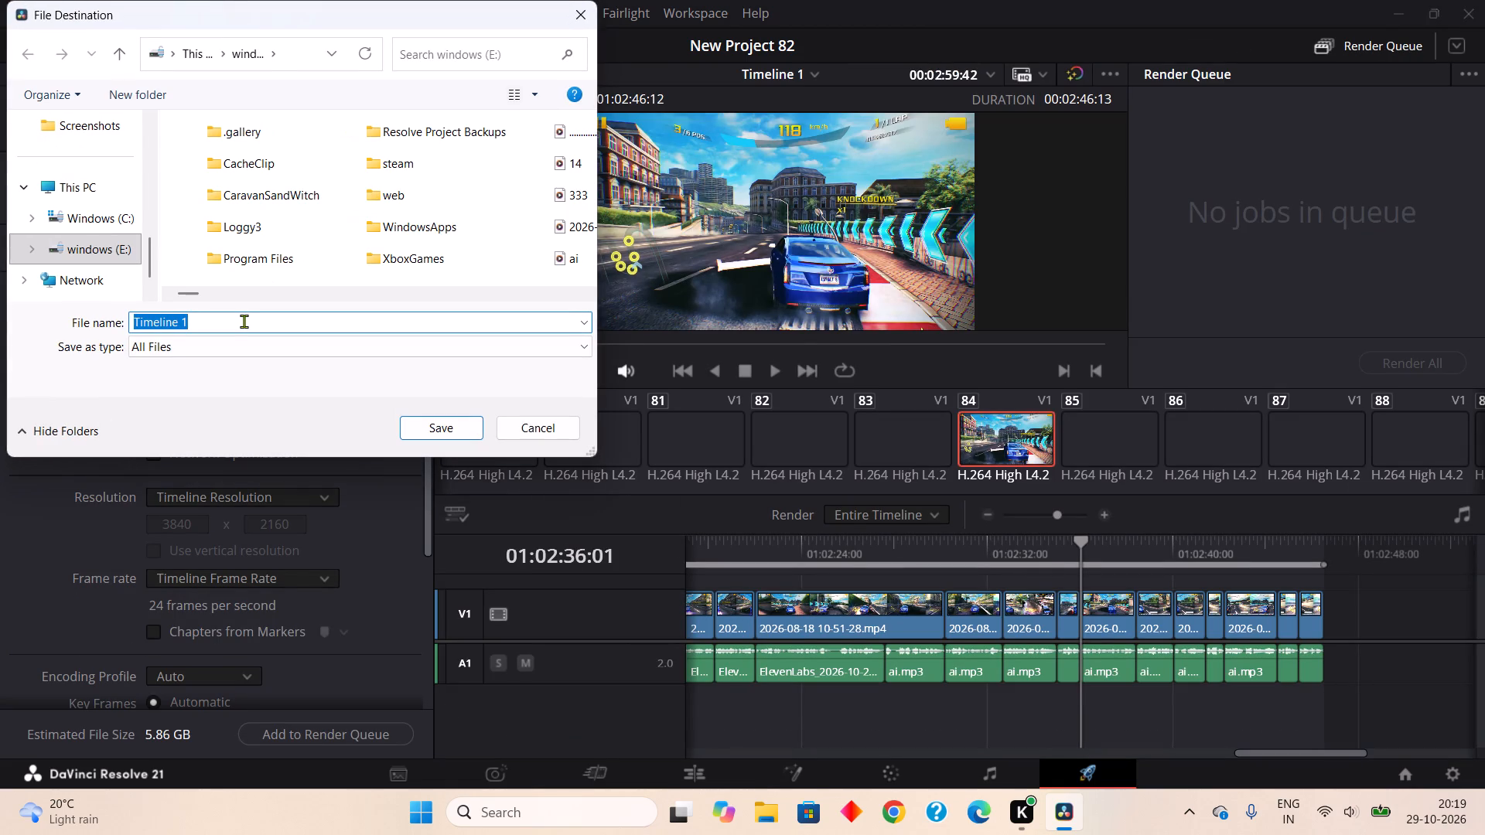
key(BackSpace)
text(bot)
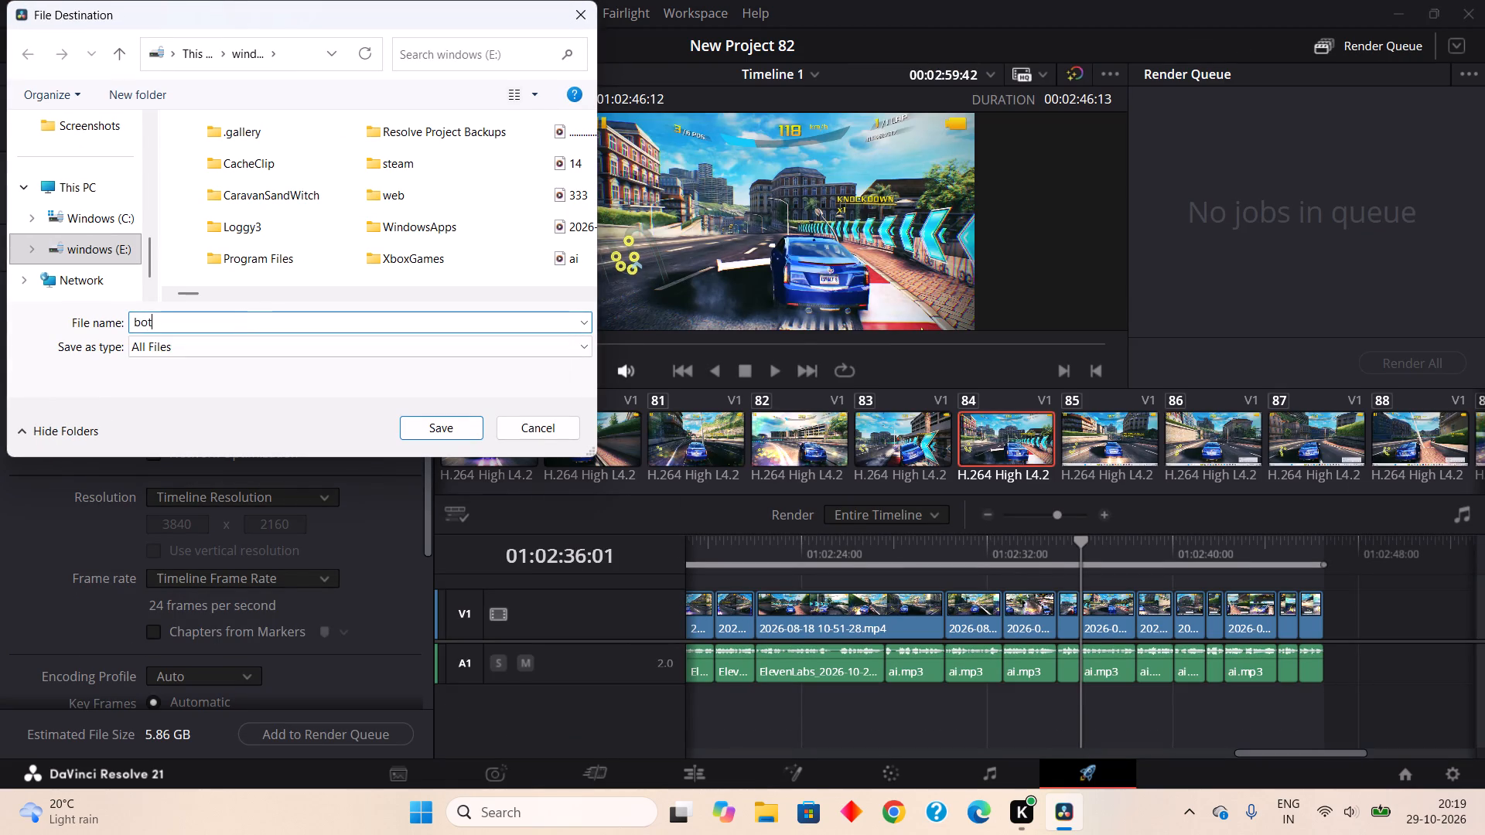
key(Return)
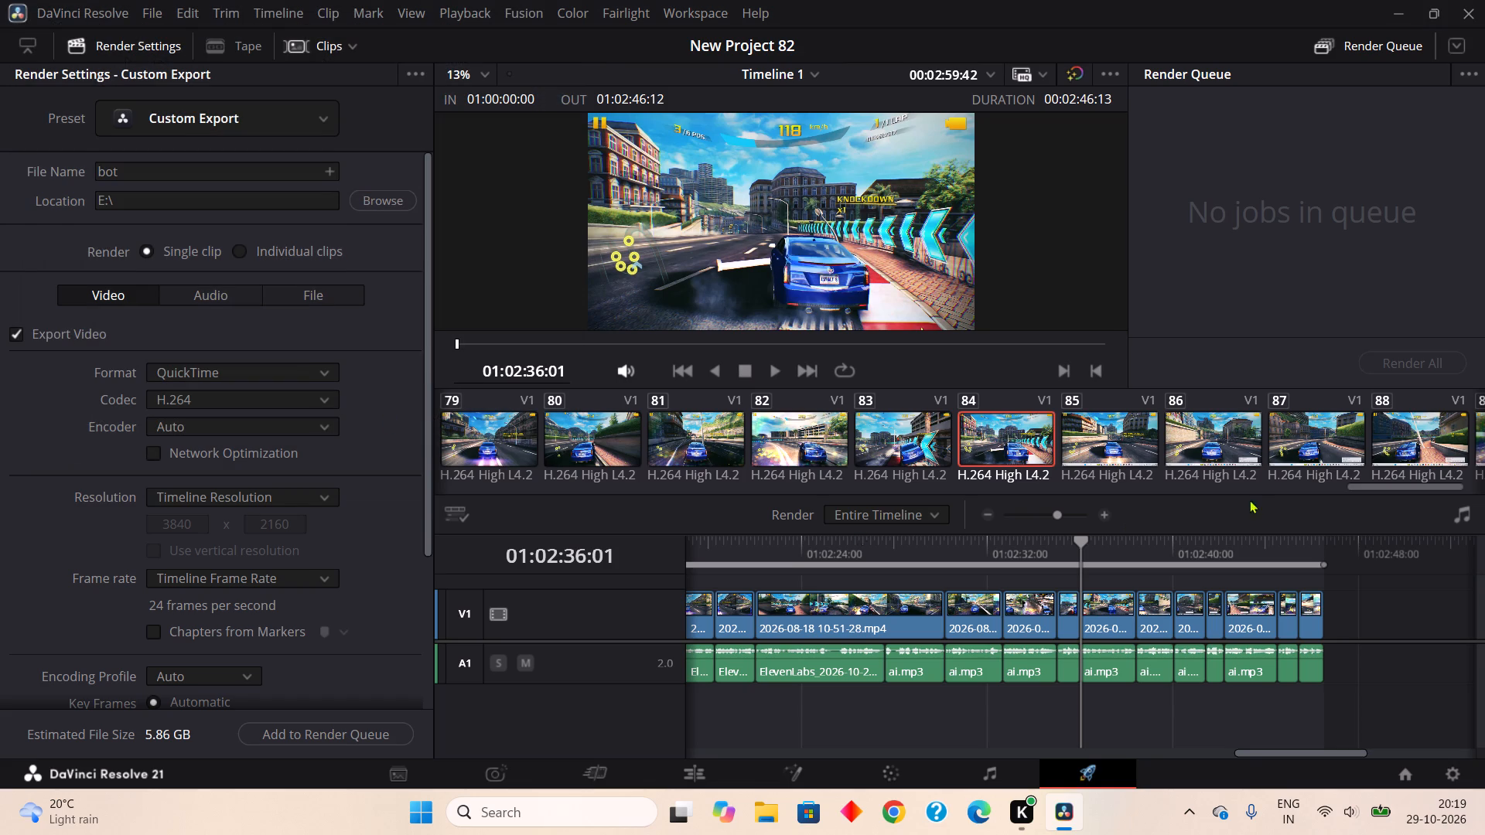
Add Timeline 1 to the render queue and start rendering it.
click(312, 734)
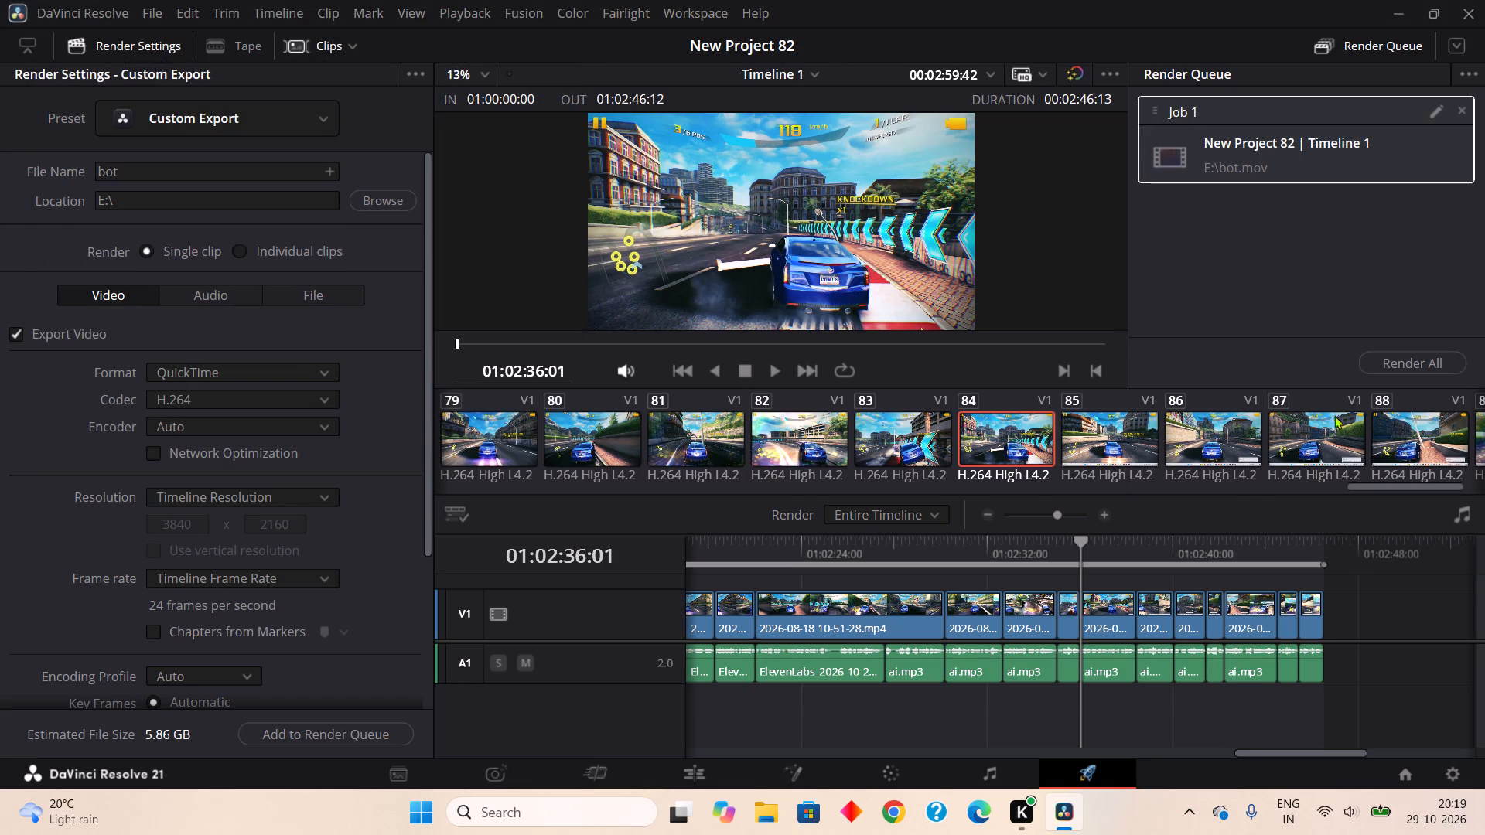
click(1439, 368)
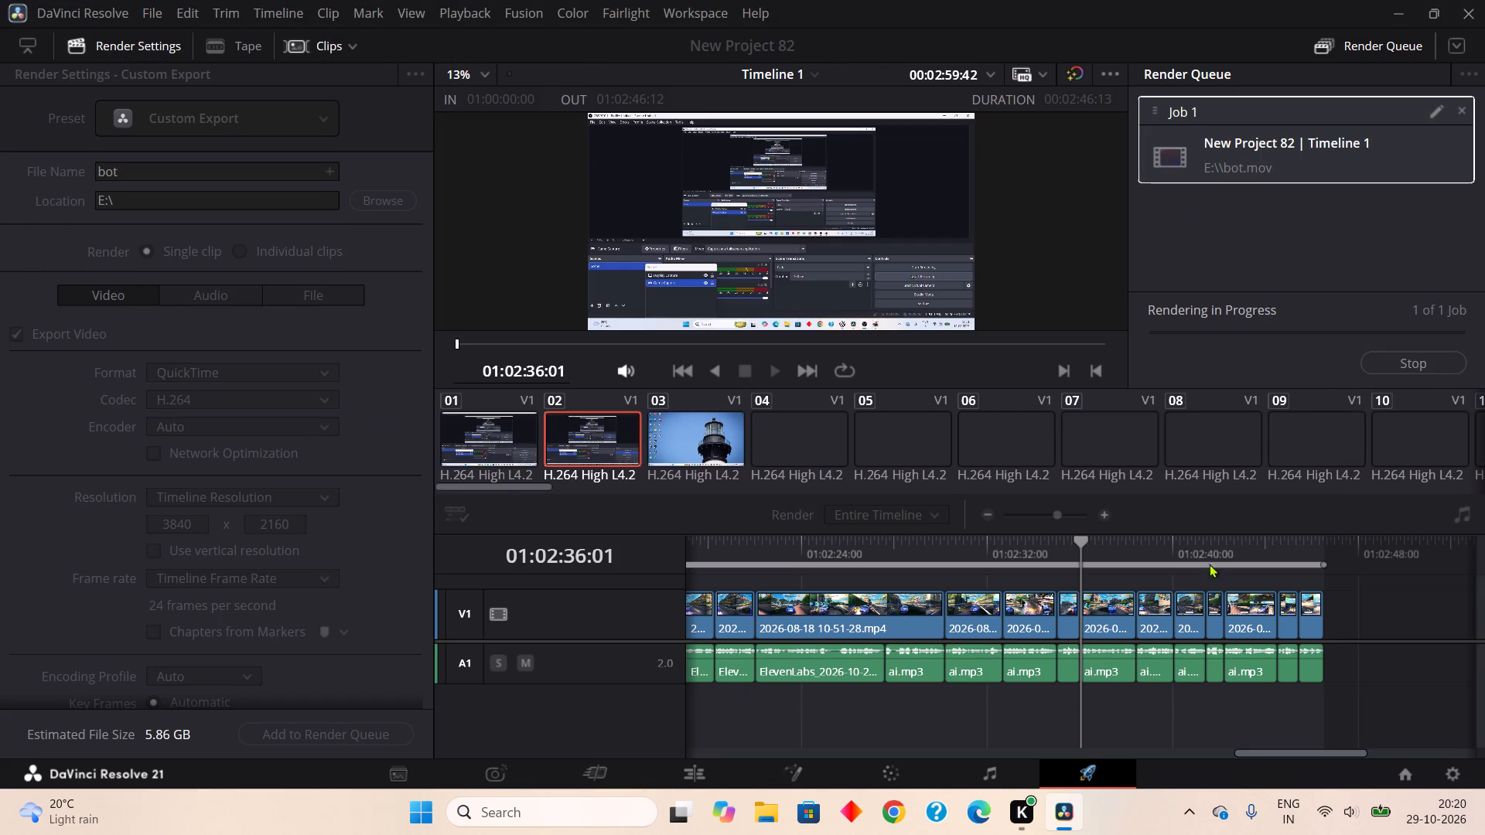